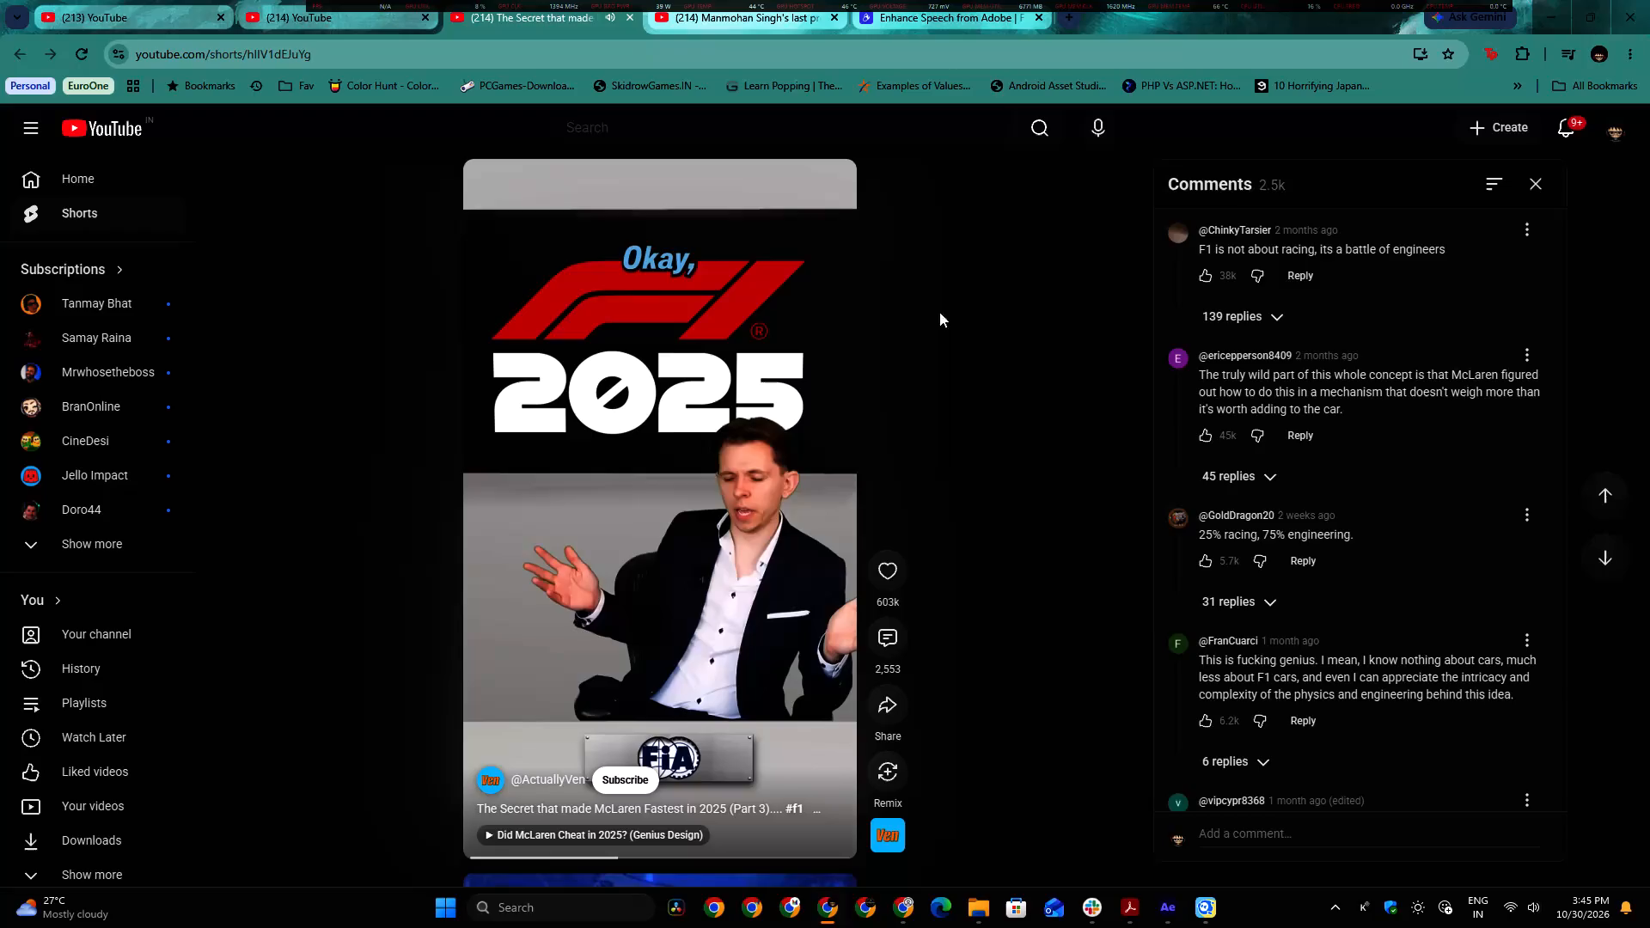
Switch to After Effects and scrub through the Base-Cut composition to review the reel's captions and visuals.
{"action": "left_click", "coordinate": [675, 466]}
{"action": "left_click", "coordinate": [1156, 927]}
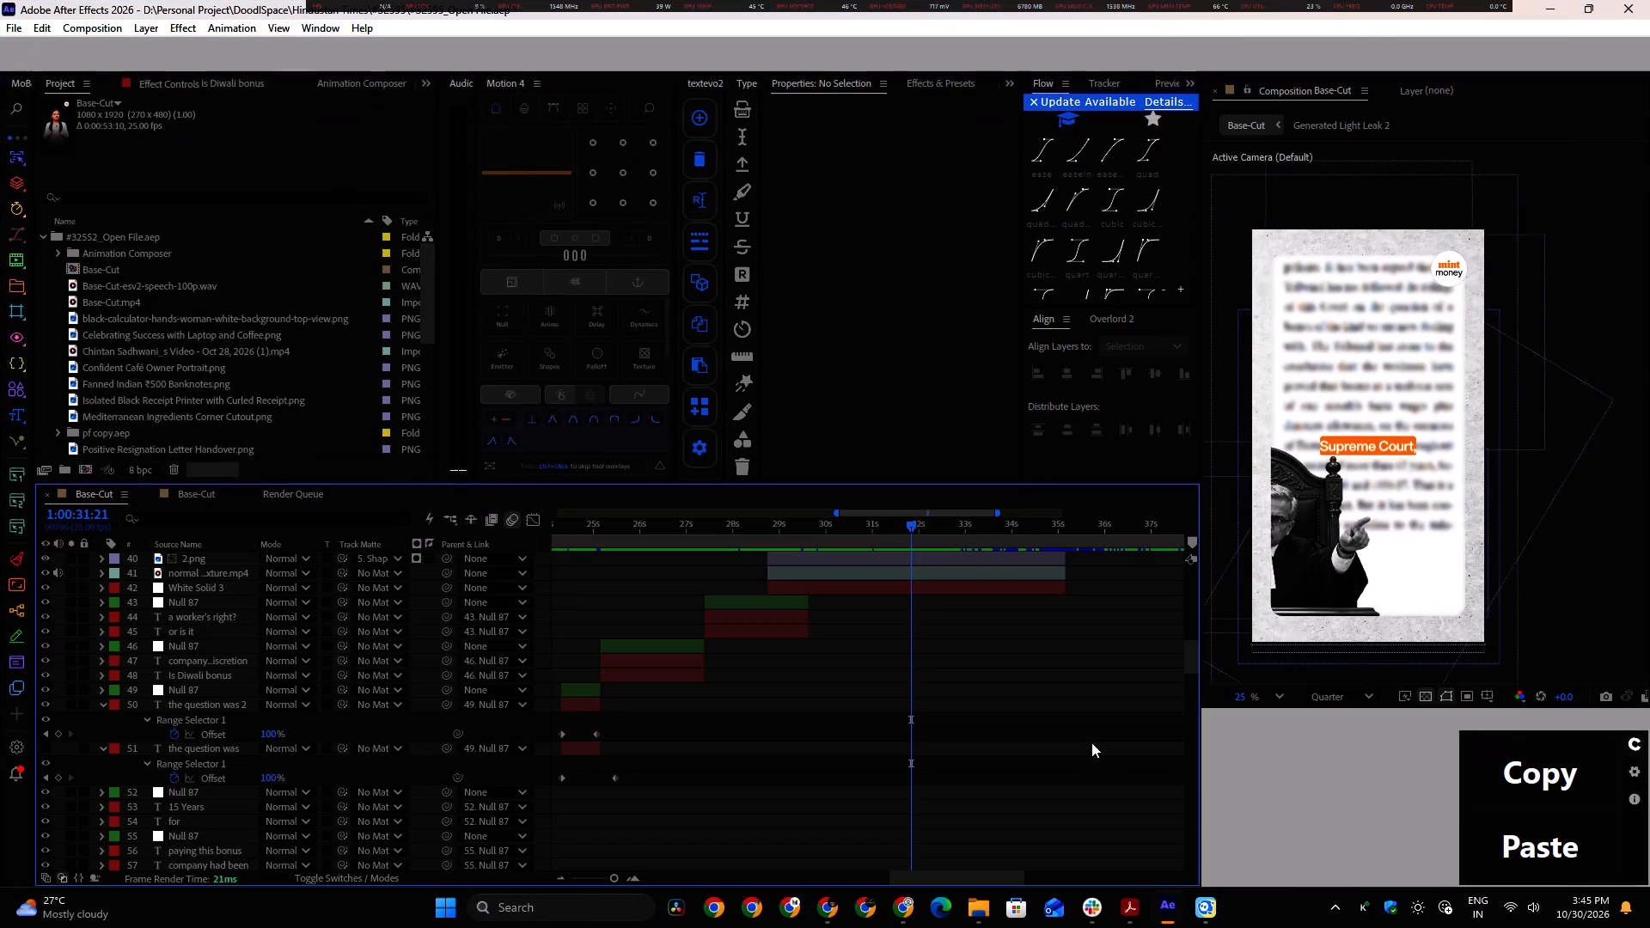
{"action": "left_click_drag", "start_coordinate": [908, 524], "coordinate": [510, 548]}
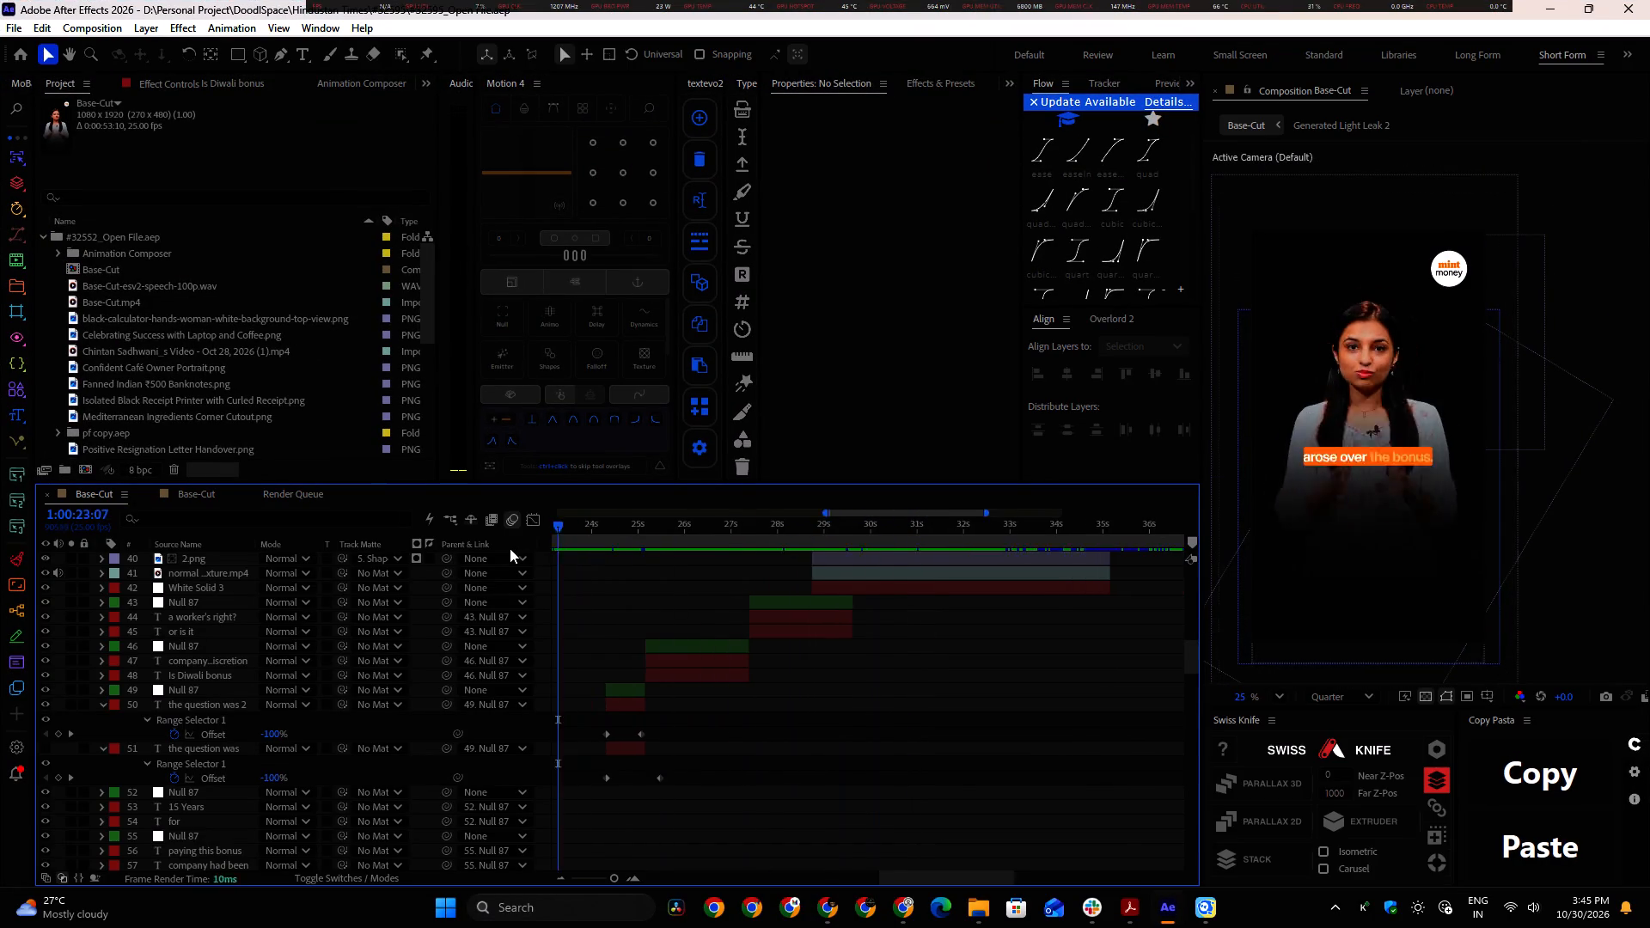
{"action": "left_click_drag", "start_coordinate": [510, 548], "coordinate": [1056, 629]}
{"action": "scroll", "coordinate": [1056, 629], "scroll_direction": "down", "scroll_amount": 7, "text": "shift"}
{"action": "left_click_drag", "start_coordinate": [822, 528], "coordinate": [907, 548]}
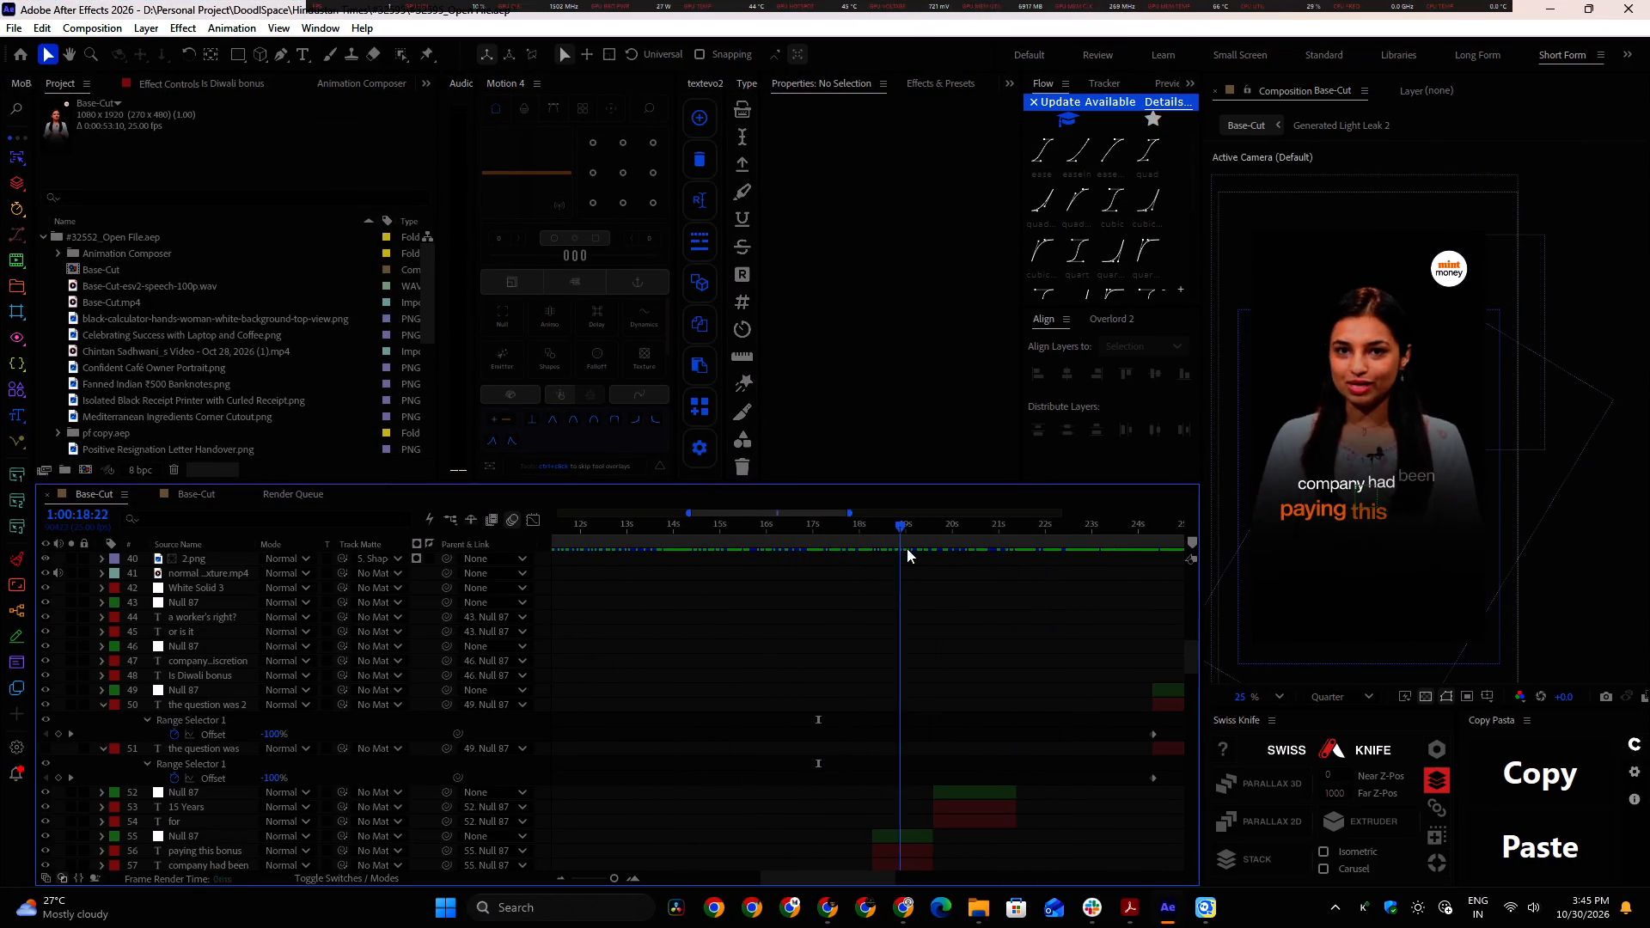
{"action": "left_click_drag", "start_coordinate": [907, 548], "coordinate": [1166, 609]}
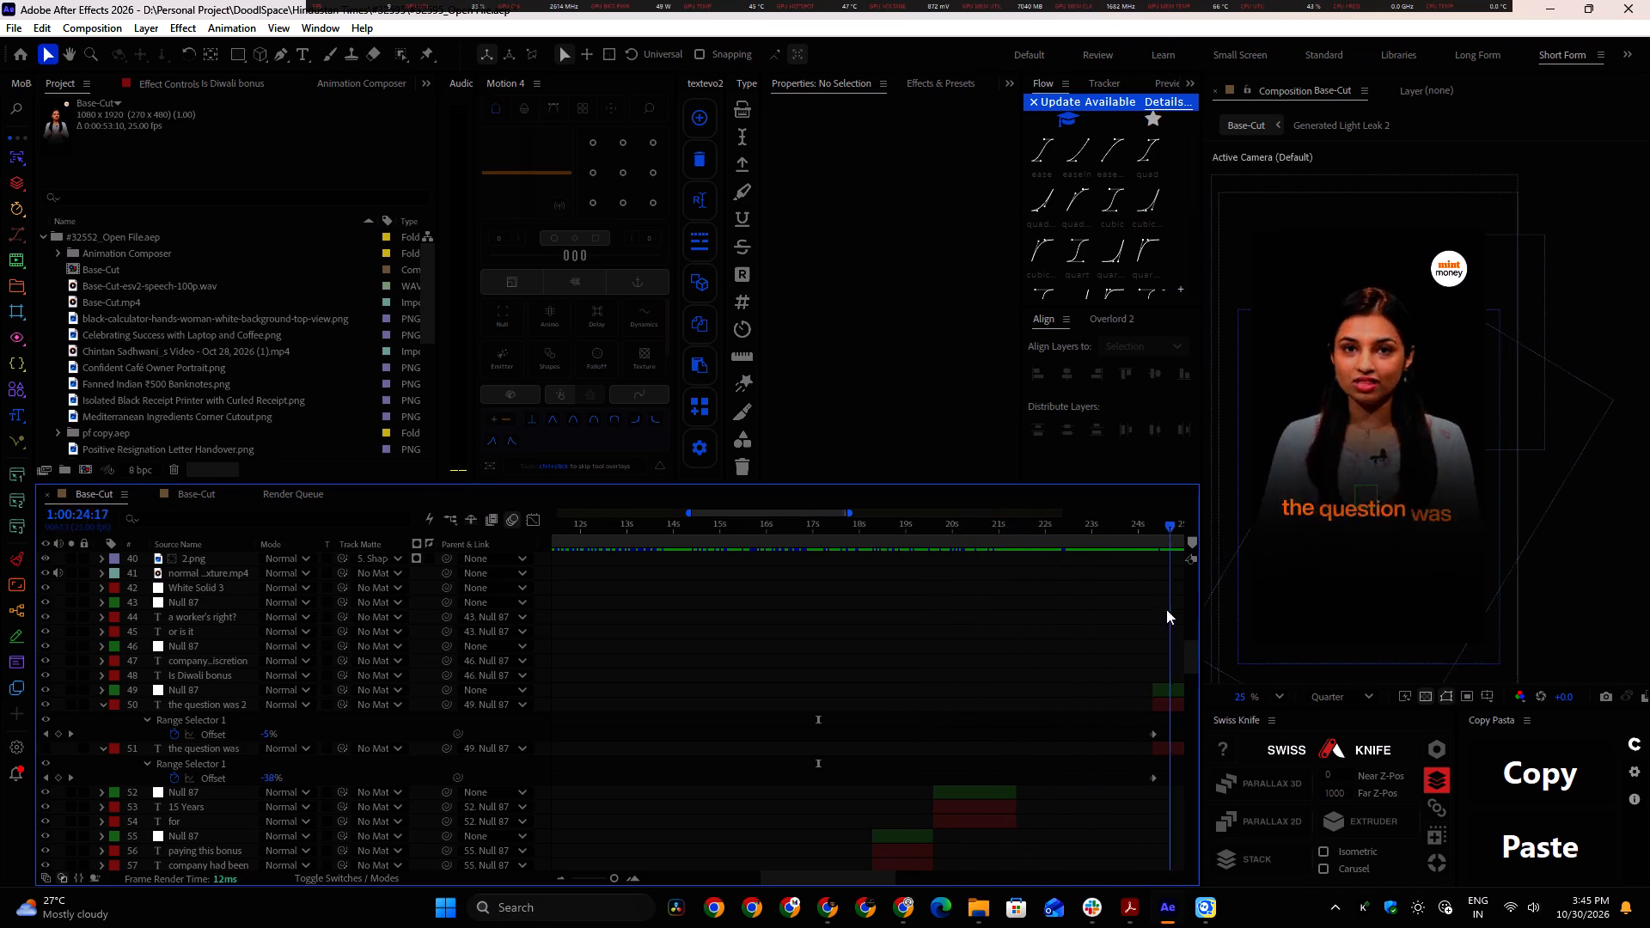
{"action": "left_click_drag", "start_coordinate": [1166, 609], "coordinate": [898, 679]}
Switch to the VEED project in Chrome and scrub through its timeline to review the green-screen subtitles.
{"action": "left_click", "coordinate": [901, 907]}
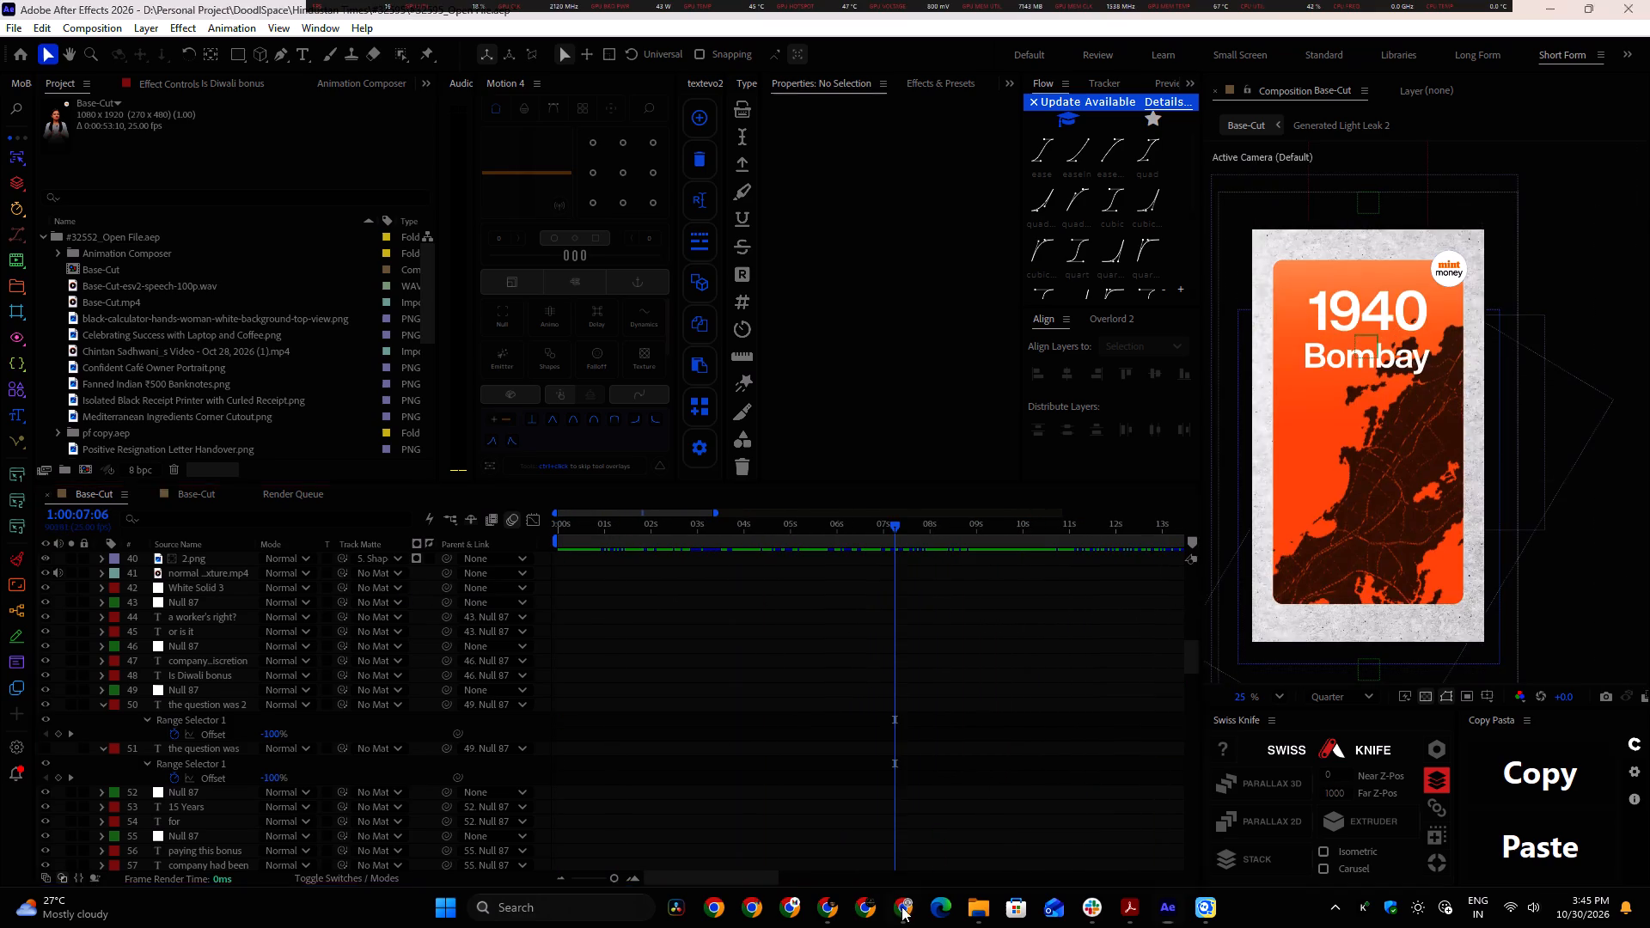
{"action": "left_click", "coordinate": [1241, 0]}
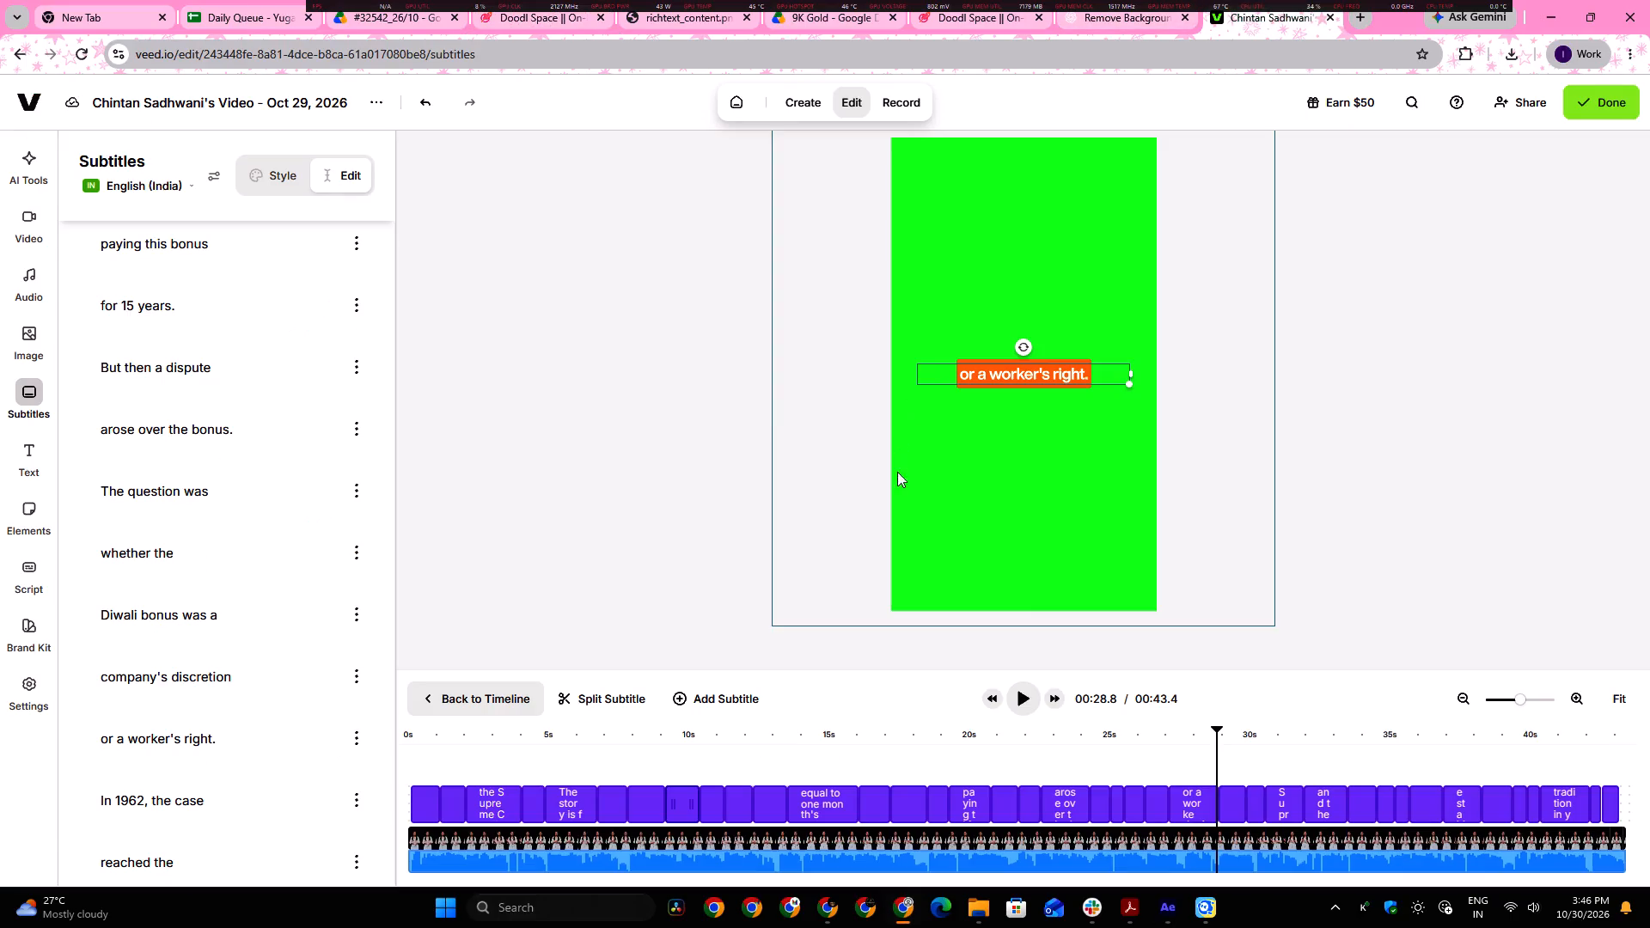
{"action": "left_click_drag", "start_coordinate": [1220, 735], "coordinate": [1492, 769]}
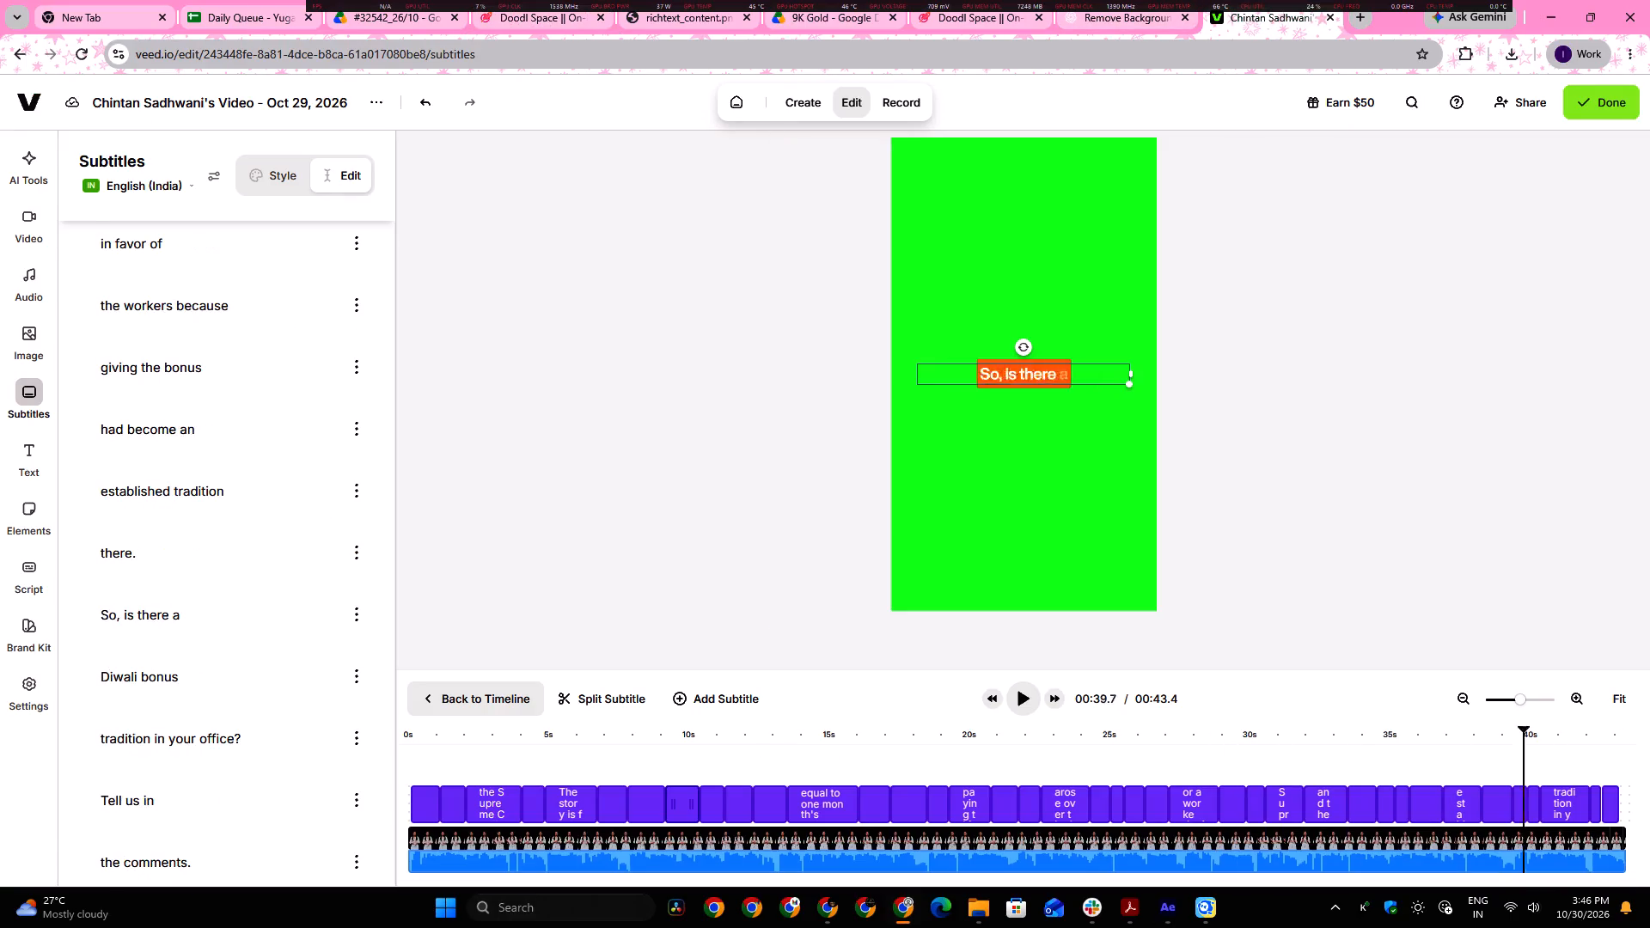
{"action": "left_click_drag", "start_coordinate": [1492, 769], "coordinate": [537, 662]}
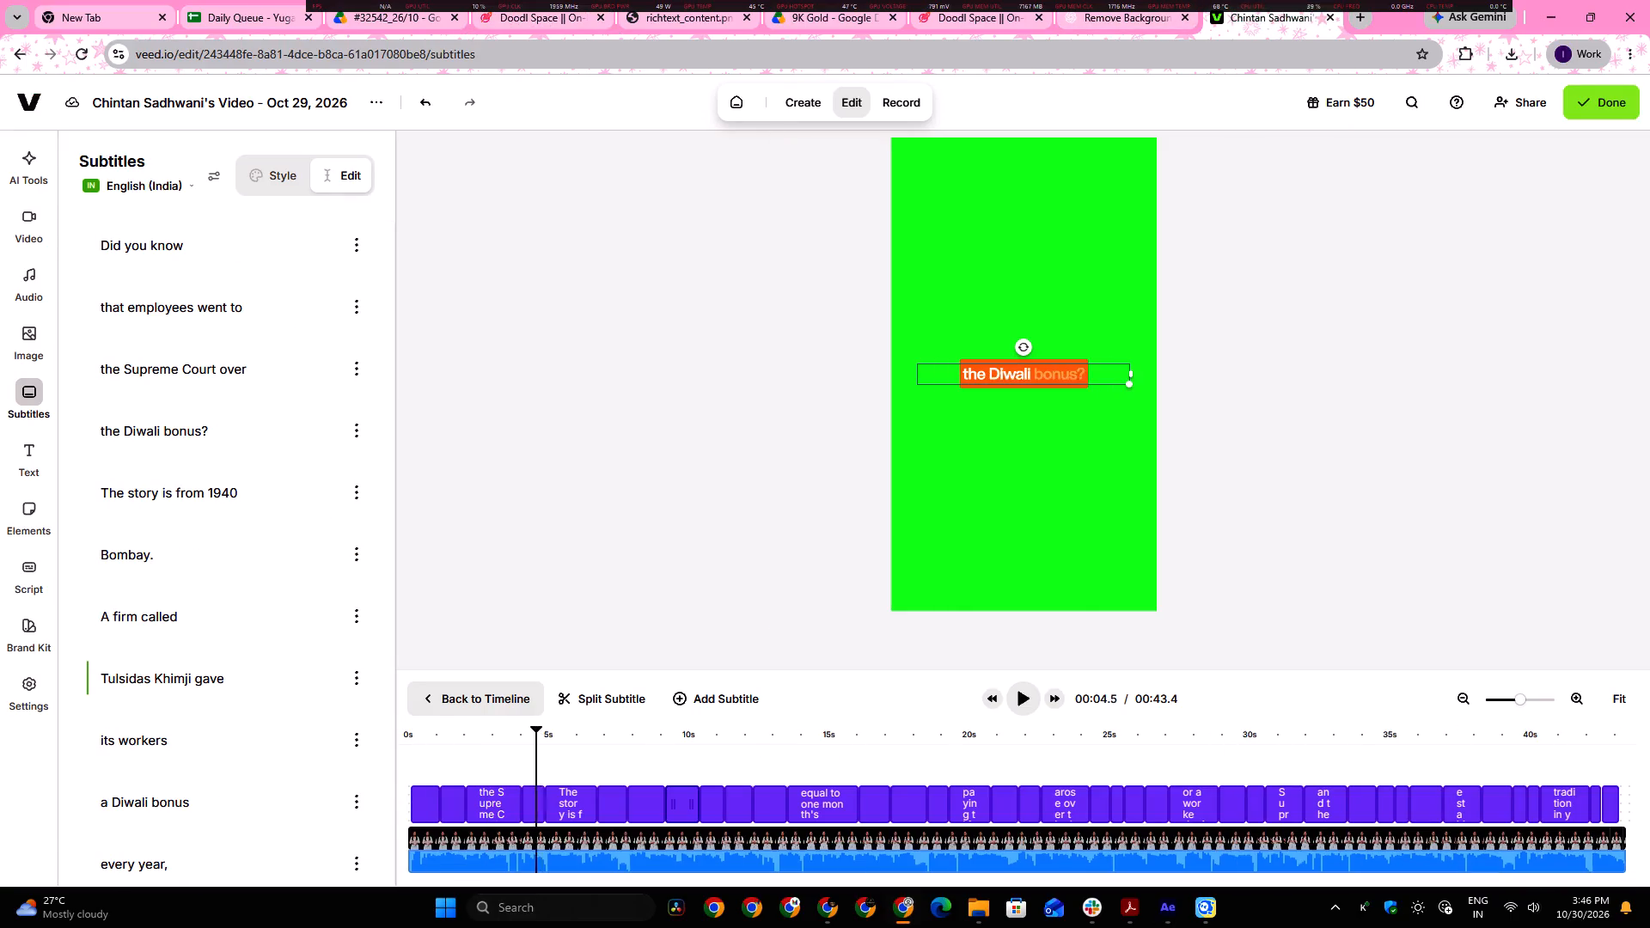
{"action": "left_click_drag", "start_coordinate": [537, 662], "coordinate": [701, 668]}
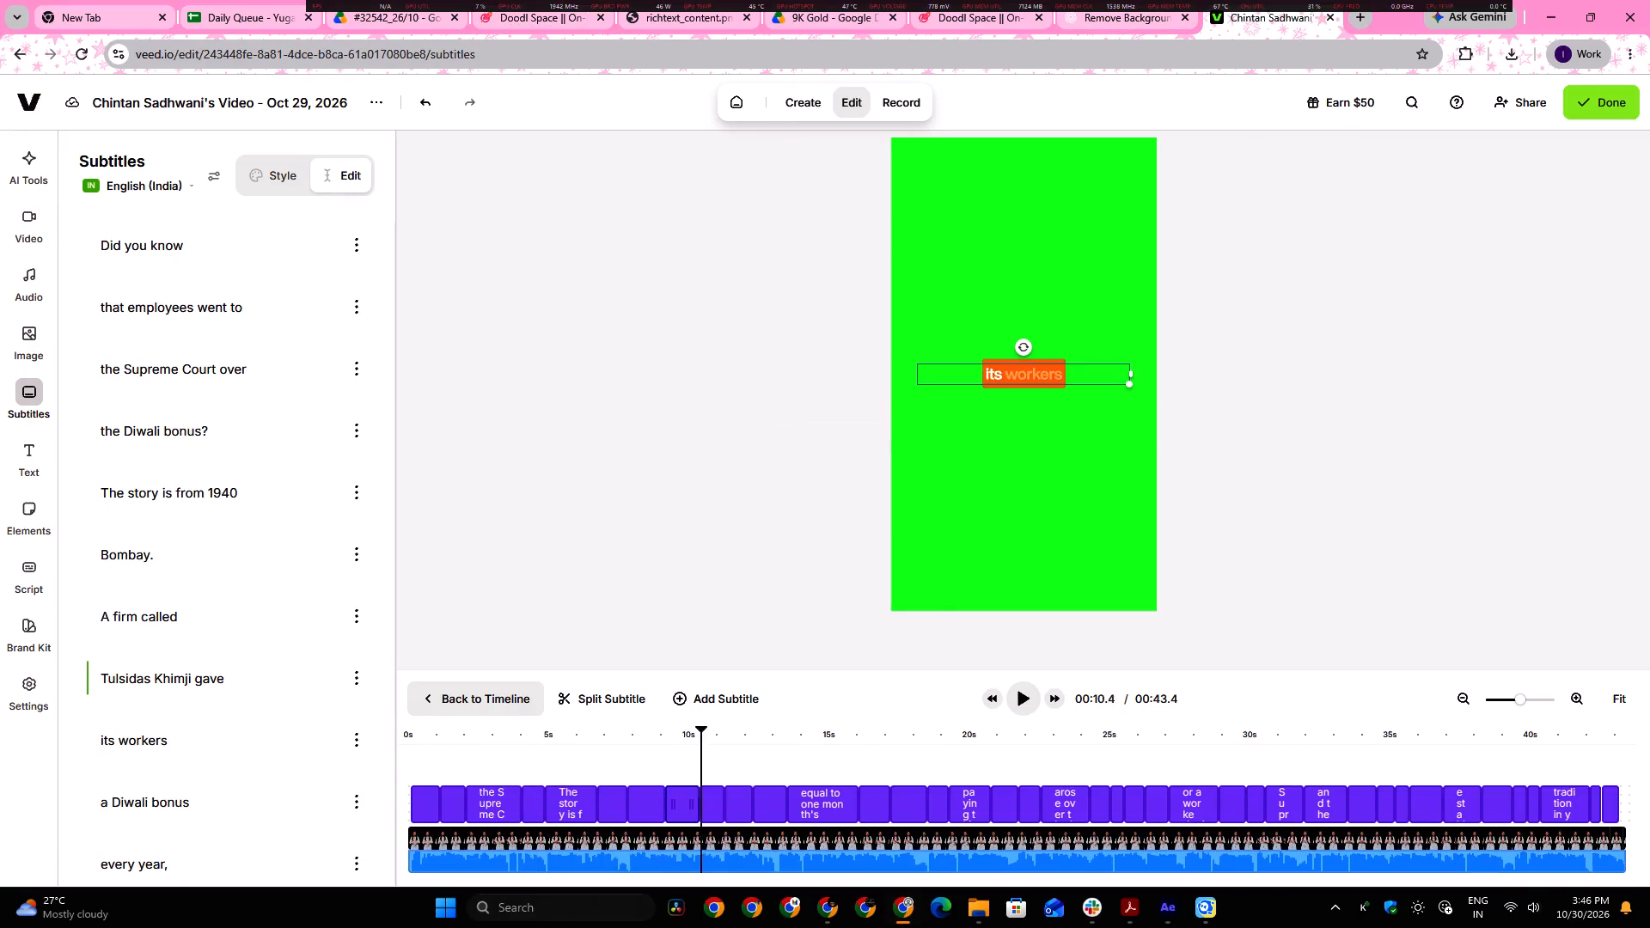
{"action": "left_click_drag", "start_coordinate": [701, 668], "coordinate": [761, 670]}
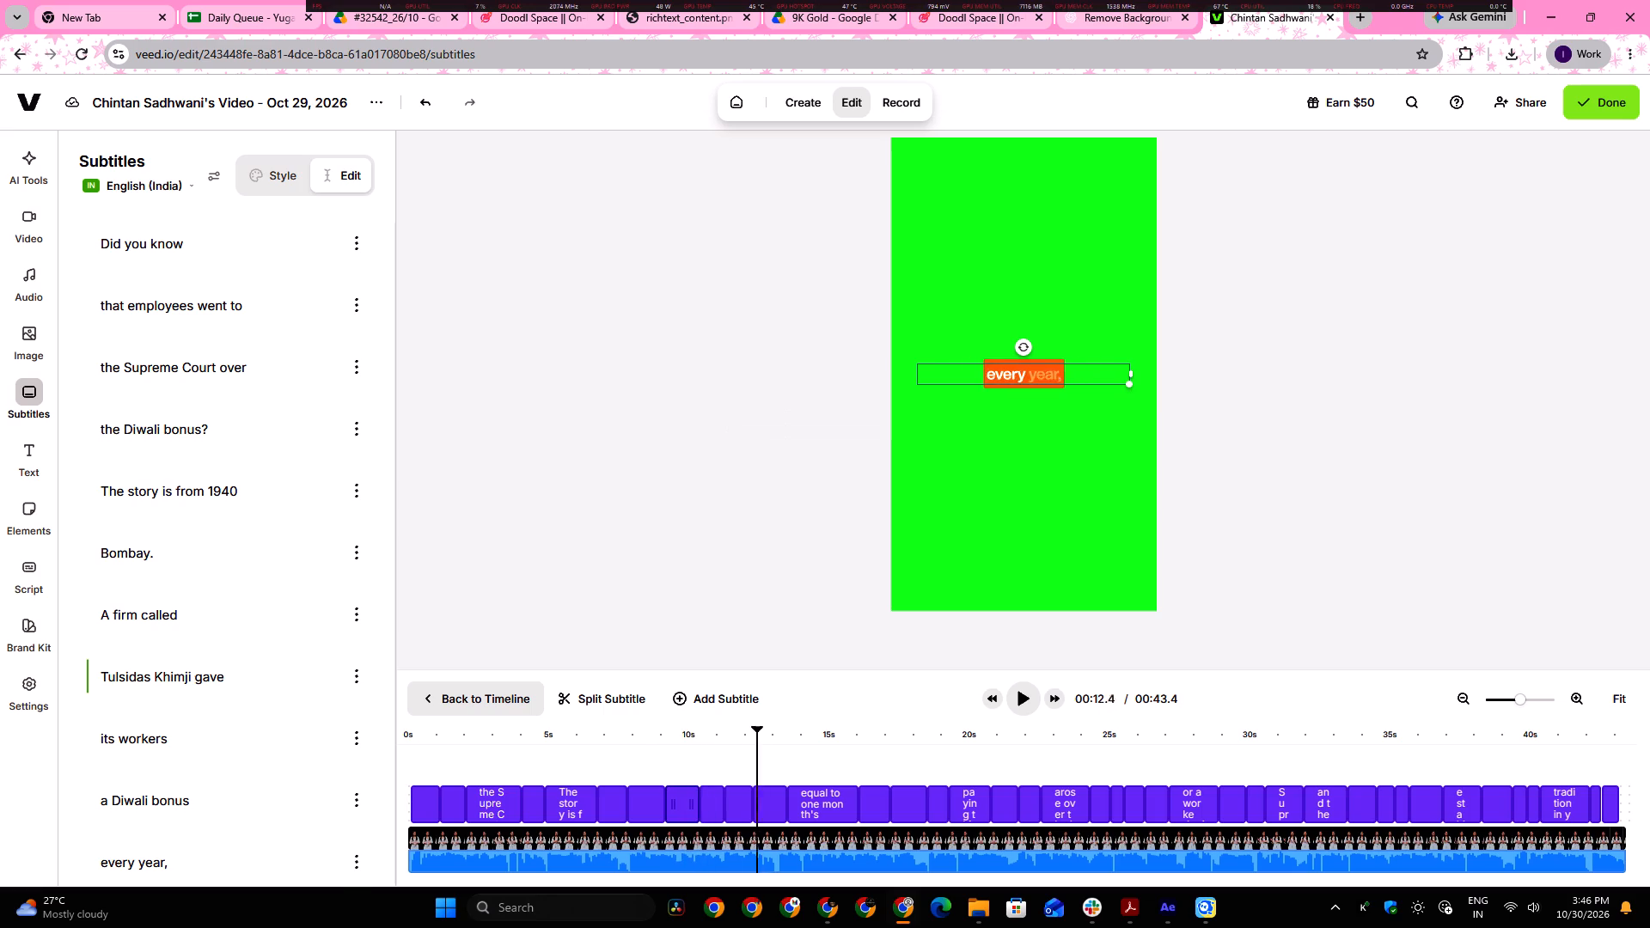
{"action": "left_click_drag", "start_coordinate": [761, 670], "coordinate": [1035, 700]}
Finish editing the subtitle video in VEED.
{"action": "left_click", "coordinate": [1612, 104]}
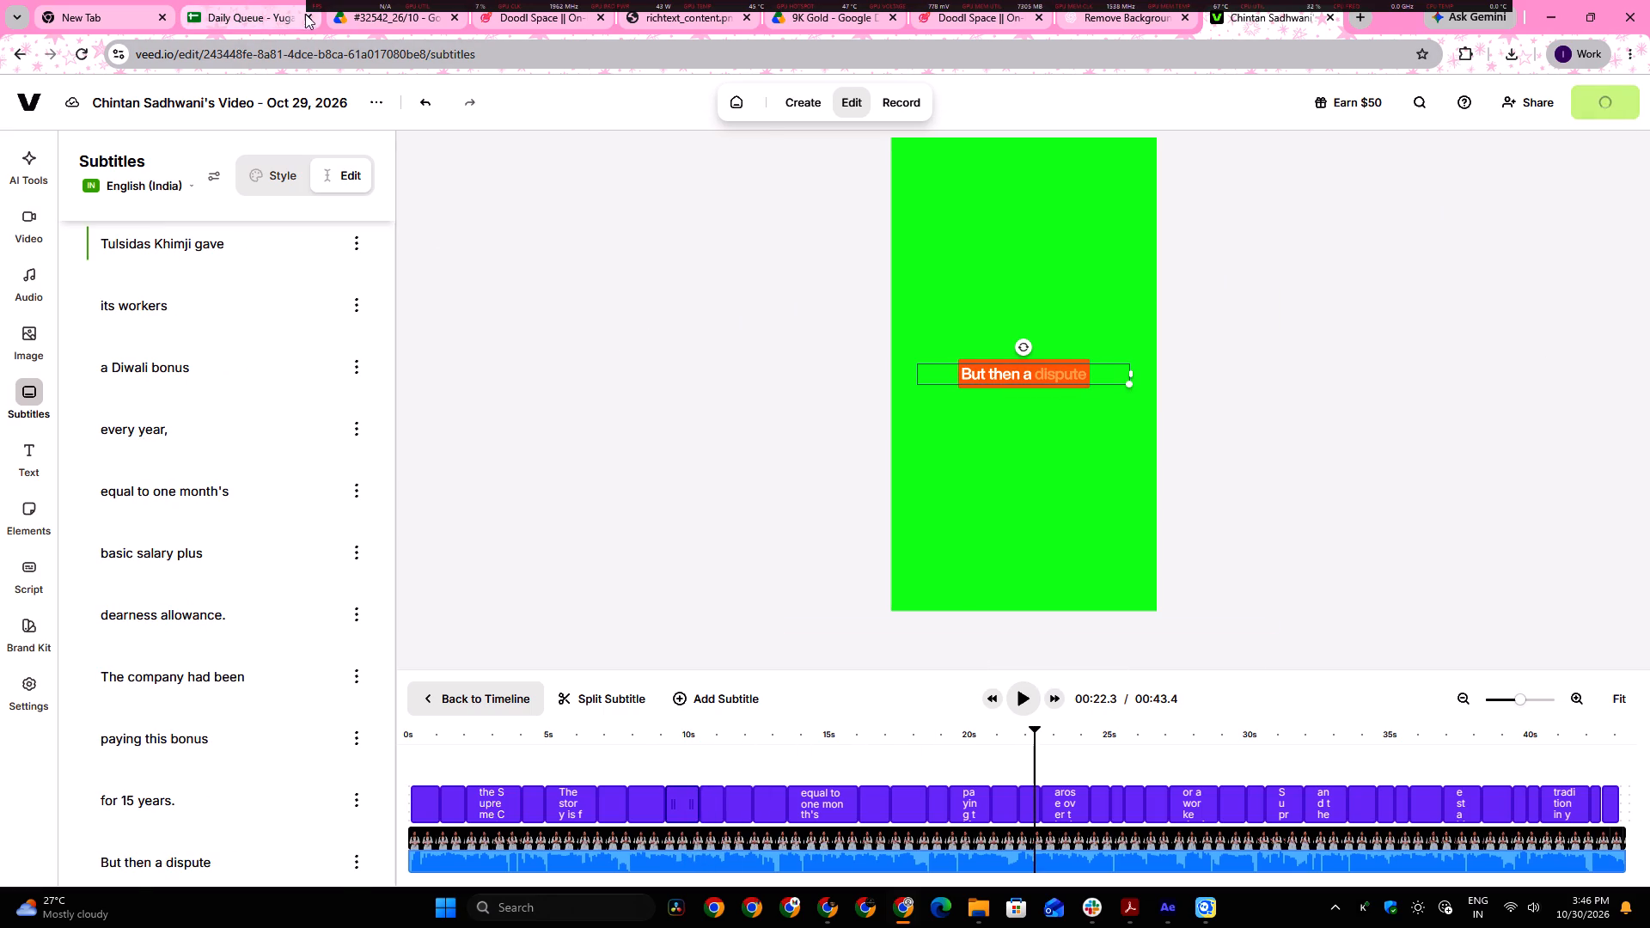
Open the Diwali Bonus Reel ticket #32595 on Doodl Space and read the client's revision comments.
{"action": "left_click", "coordinate": [258, 12]}
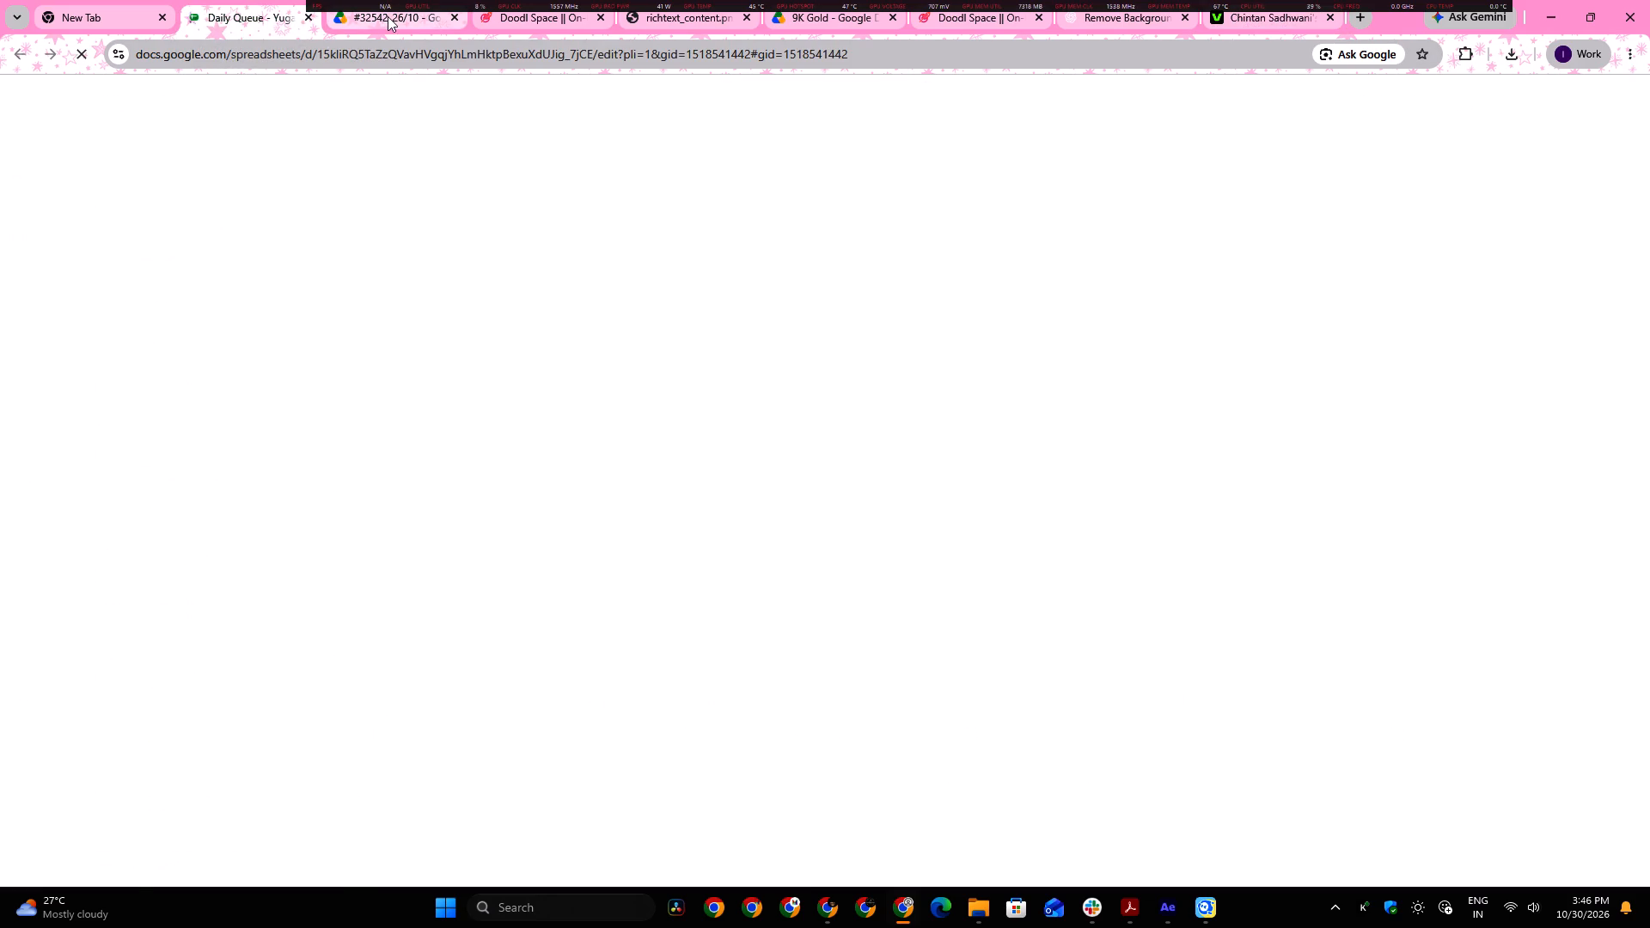
{"action": "left_click", "coordinate": [388, 16]}
{"action": "left_click", "coordinate": [512, 19]}
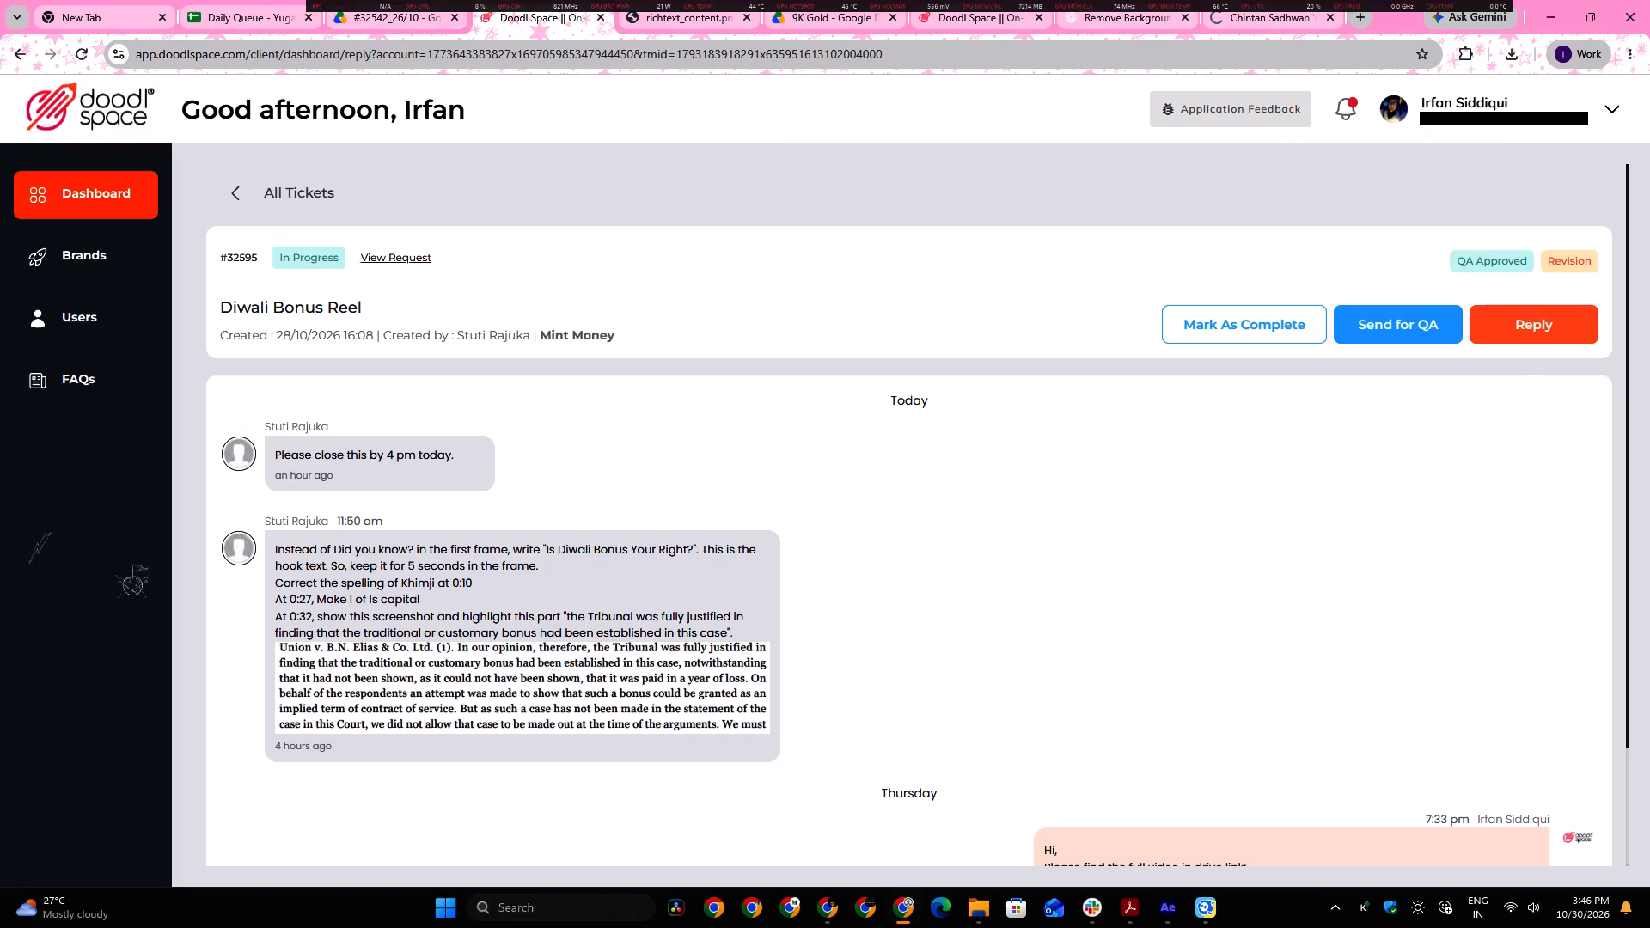
Return to After Effects and examine the timing and layers of the opening "Did you know?" title in Base-Cut.
{"action": "key", "text": "alt+Tab"}
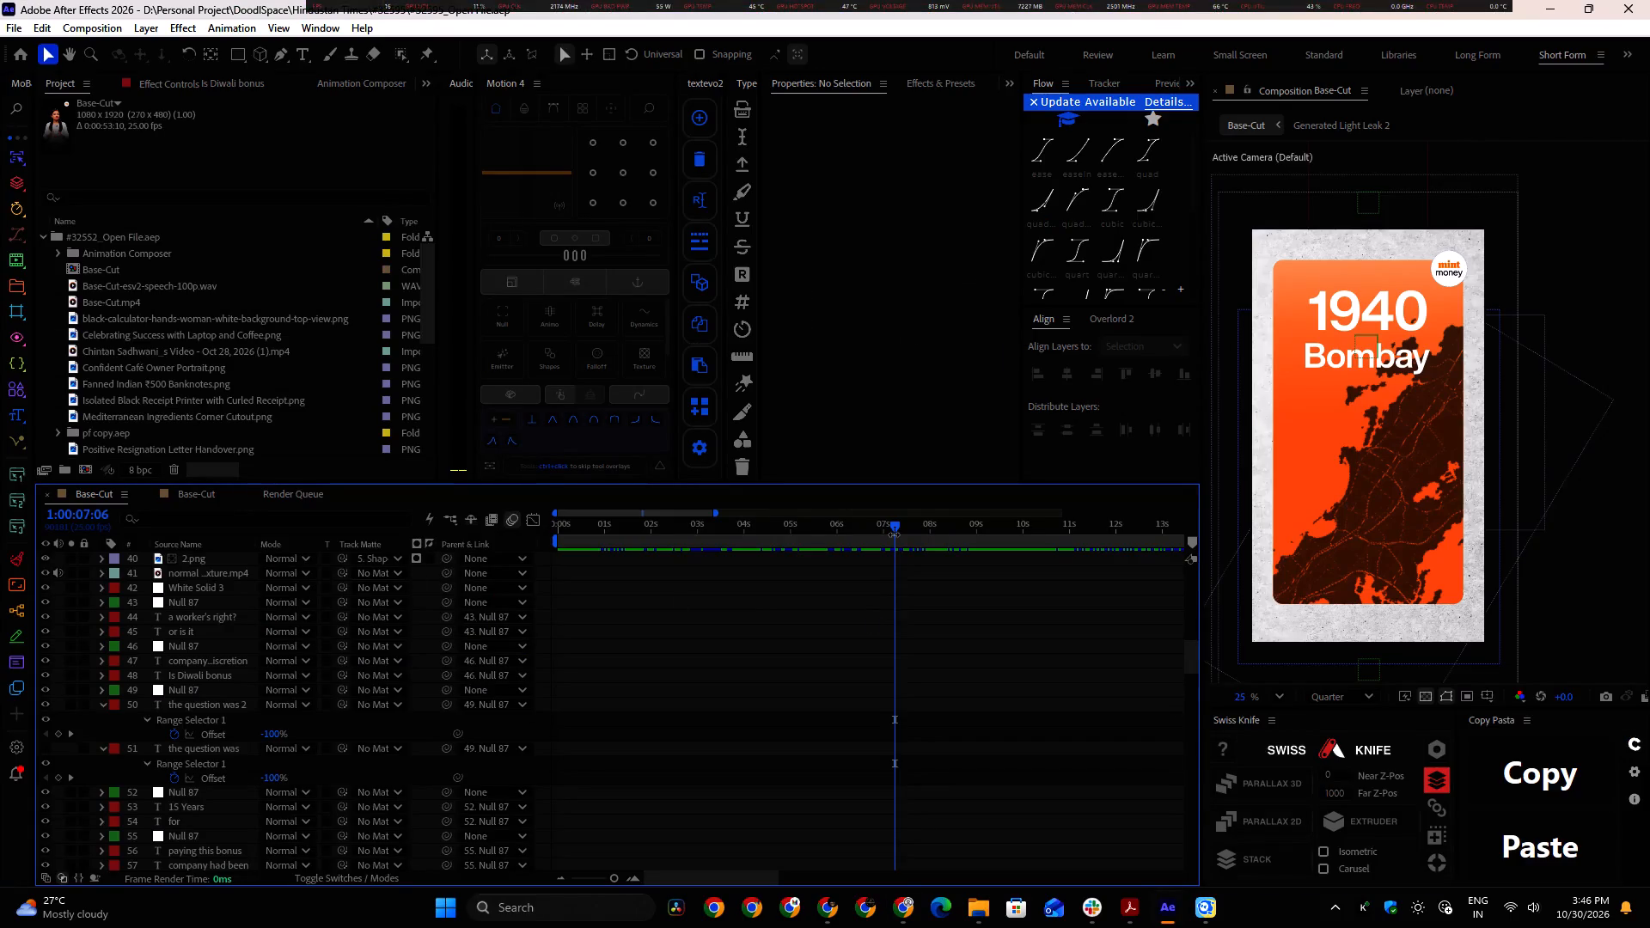
{"action": "left_click_drag", "start_coordinate": [892, 528], "coordinate": [453, 547]}
{"action": "scroll", "coordinate": [536, 739], "scroll_direction": "down", "scroll_amount": 7}
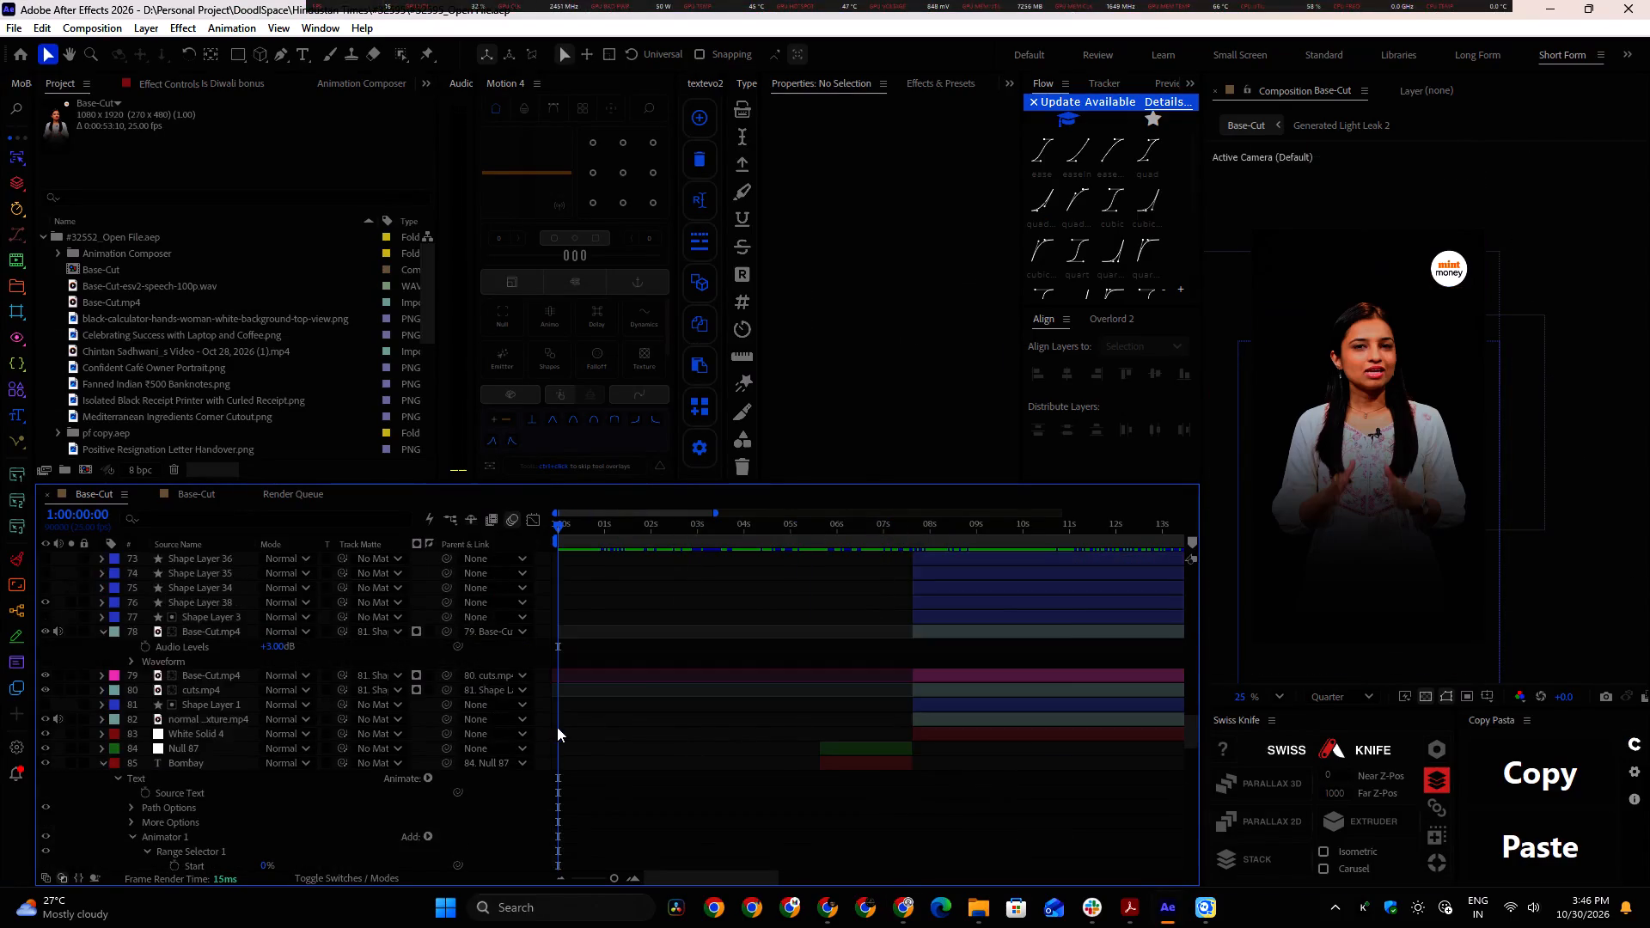
{"action": "scroll", "coordinate": [557, 727], "scroll_direction": "down", "scroll_amount": 9}
{"action": "scroll", "coordinate": [559, 715], "scroll_direction": "up", "scroll_amount": 2, "text": "alt"}
{"action": "scroll", "coordinate": [571, 711], "scroll_direction": "up", "scroll_amount": 6, "text": "shift"}
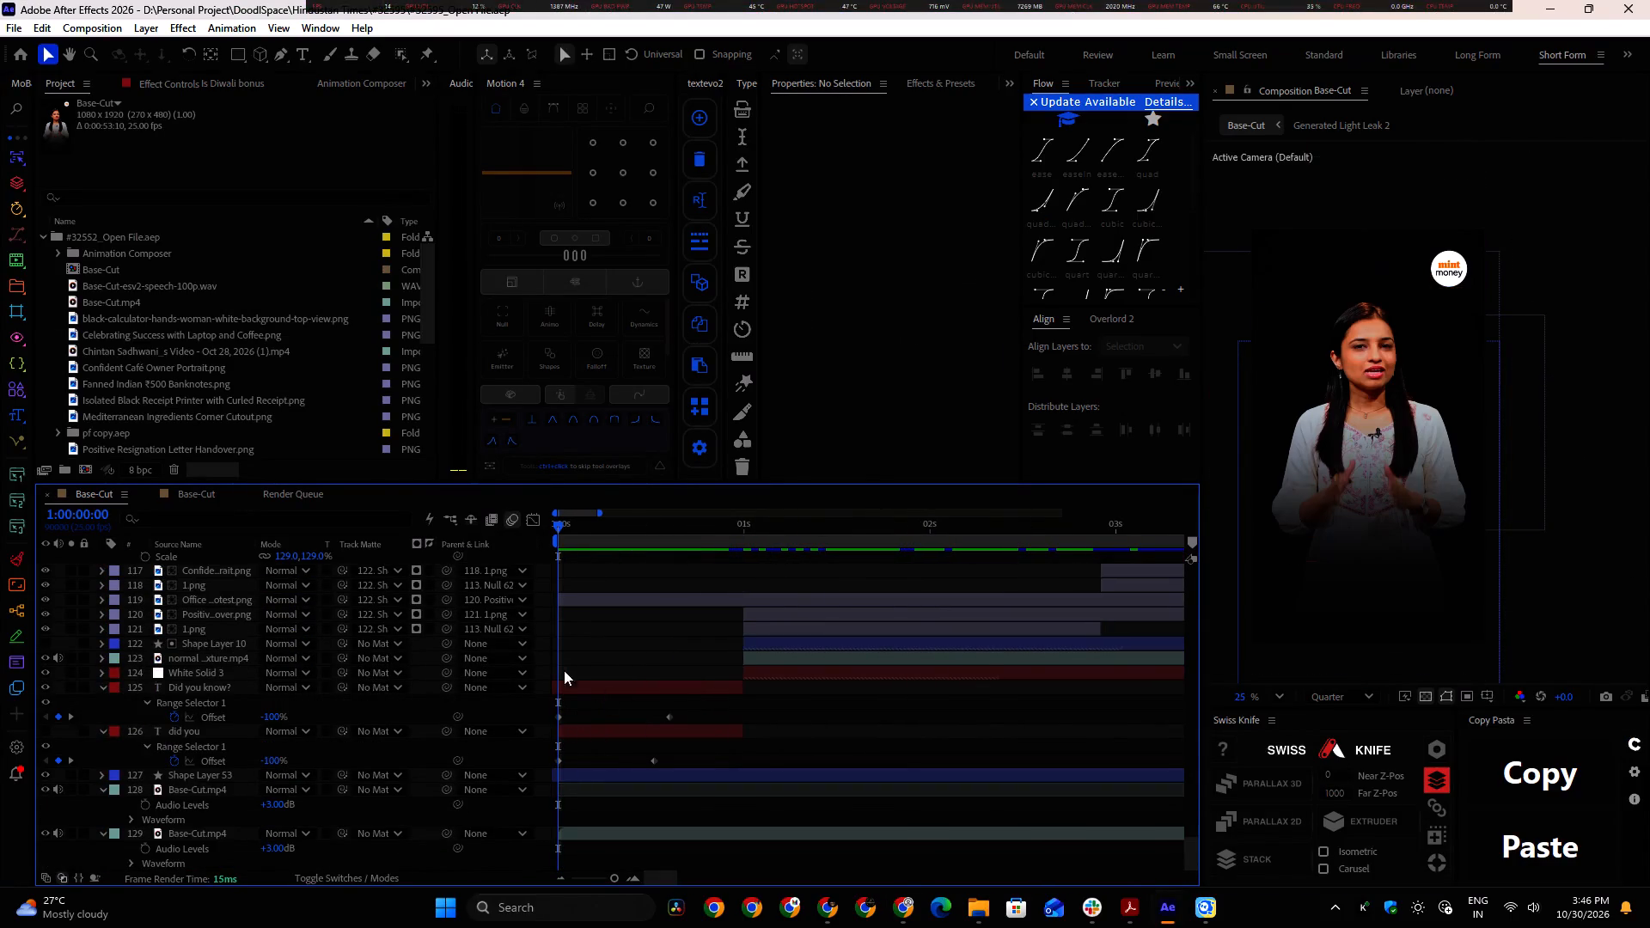
{"action": "left_click_drag", "start_coordinate": [559, 520], "coordinate": [686, 544]}
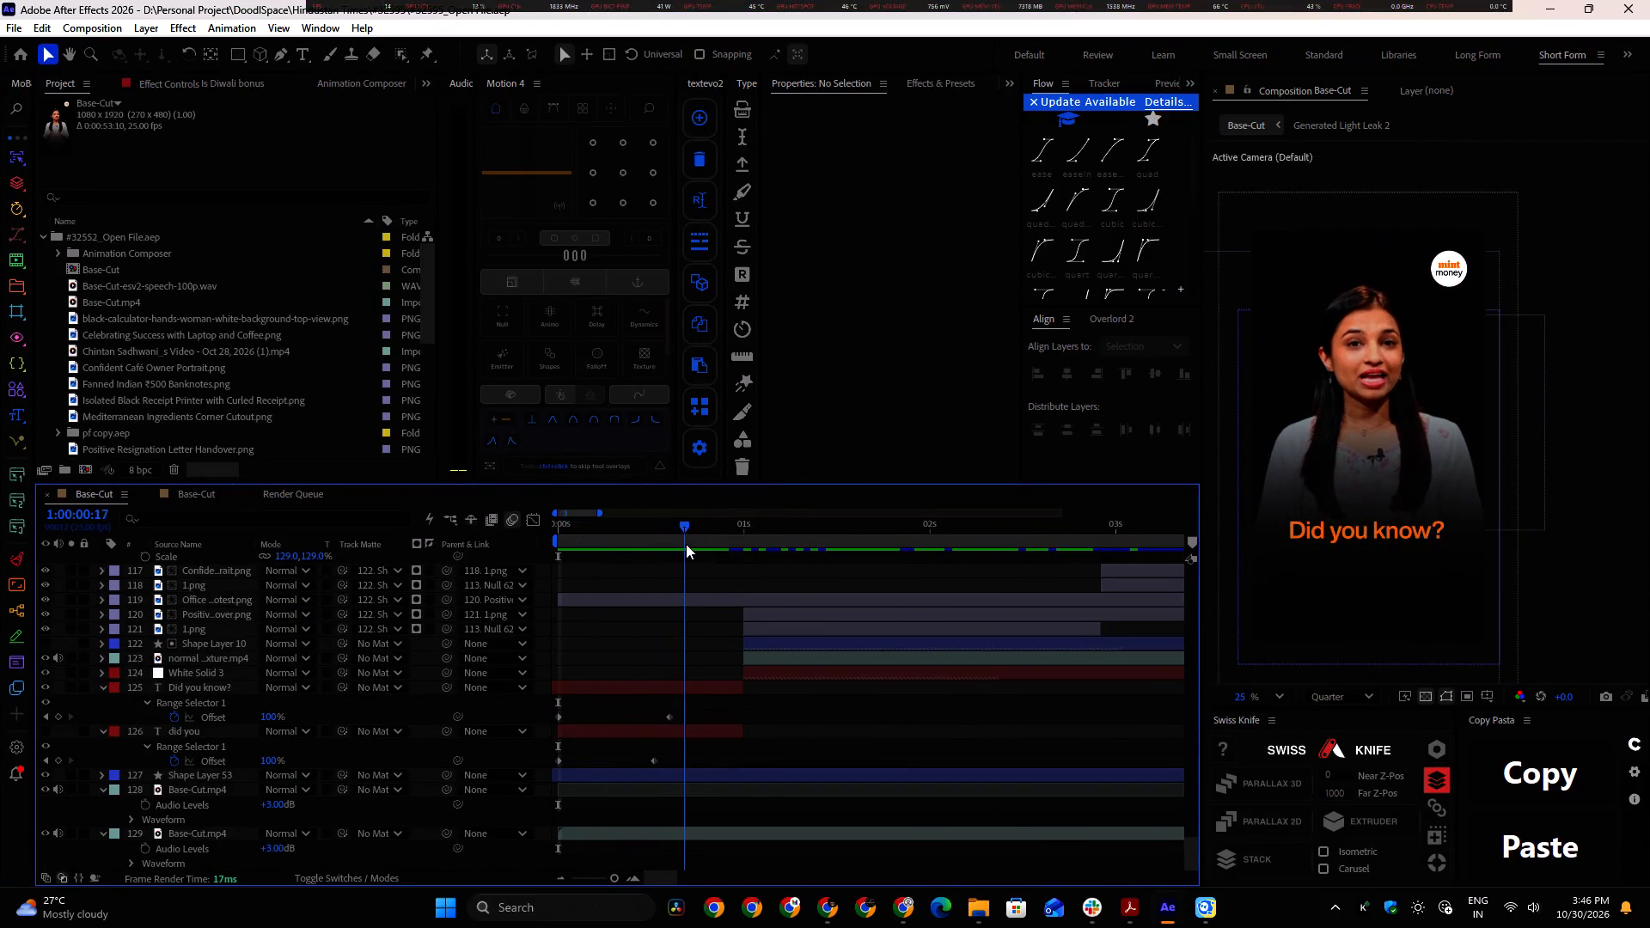
{"action": "left_click_drag", "start_coordinate": [686, 544], "coordinate": [742, 553]}
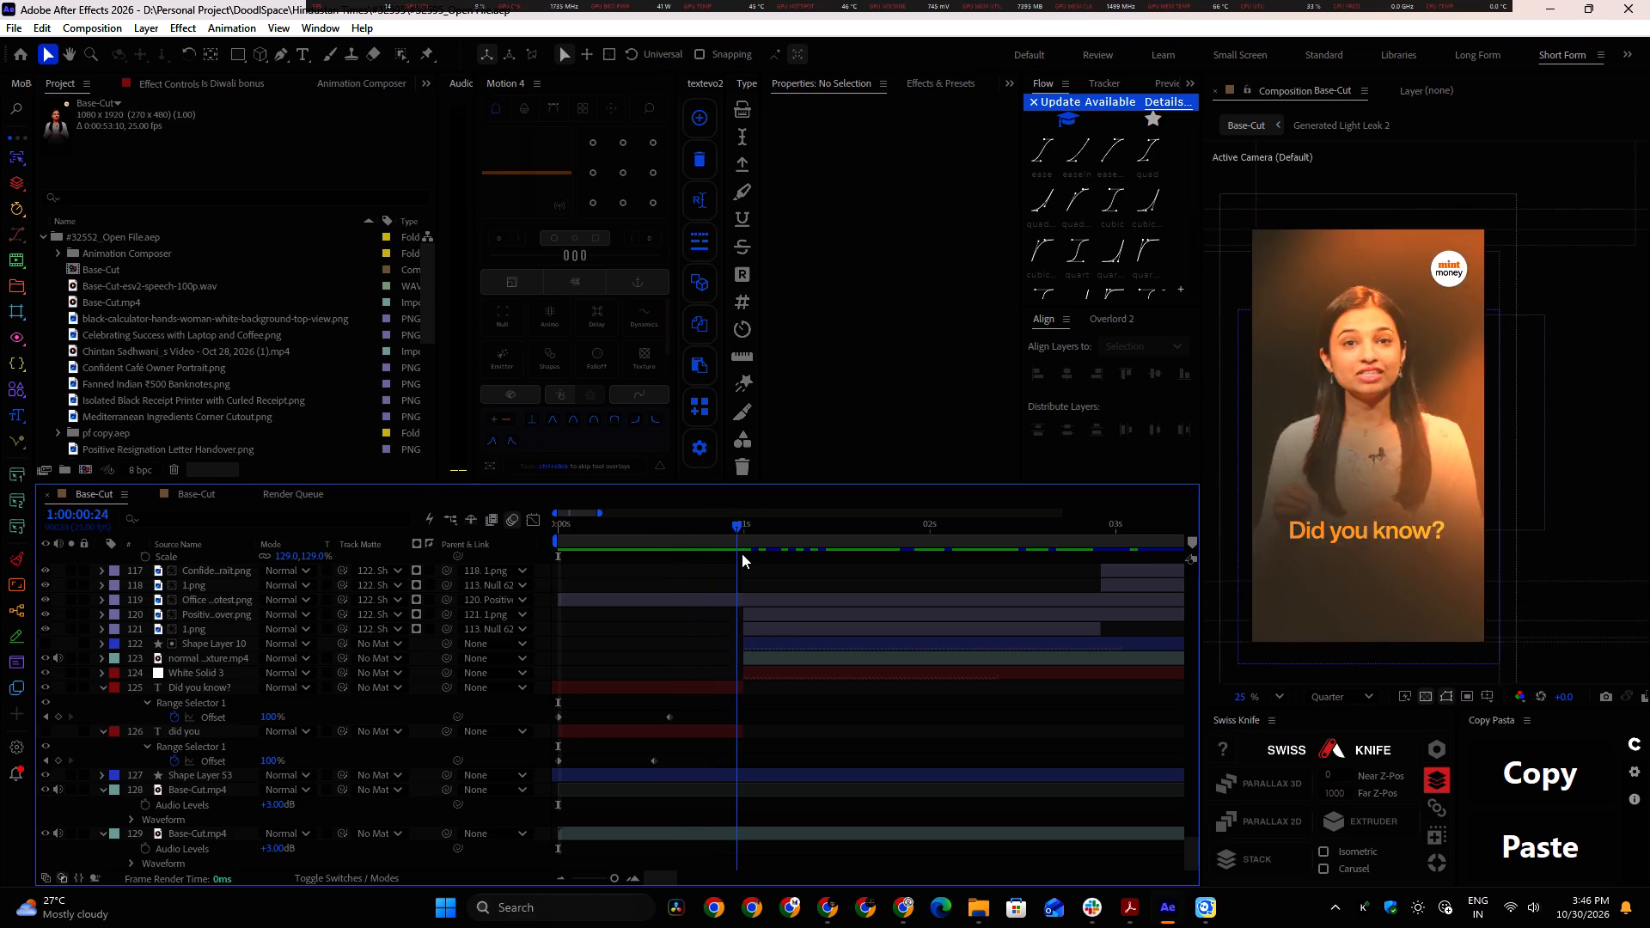
{"action": "left_click_drag", "start_coordinate": [742, 553], "coordinate": [1005, 586]}
{"action": "scroll", "coordinate": [1004, 586], "scroll_direction": "down", "scroll_amount": 4, "text": "shift"}
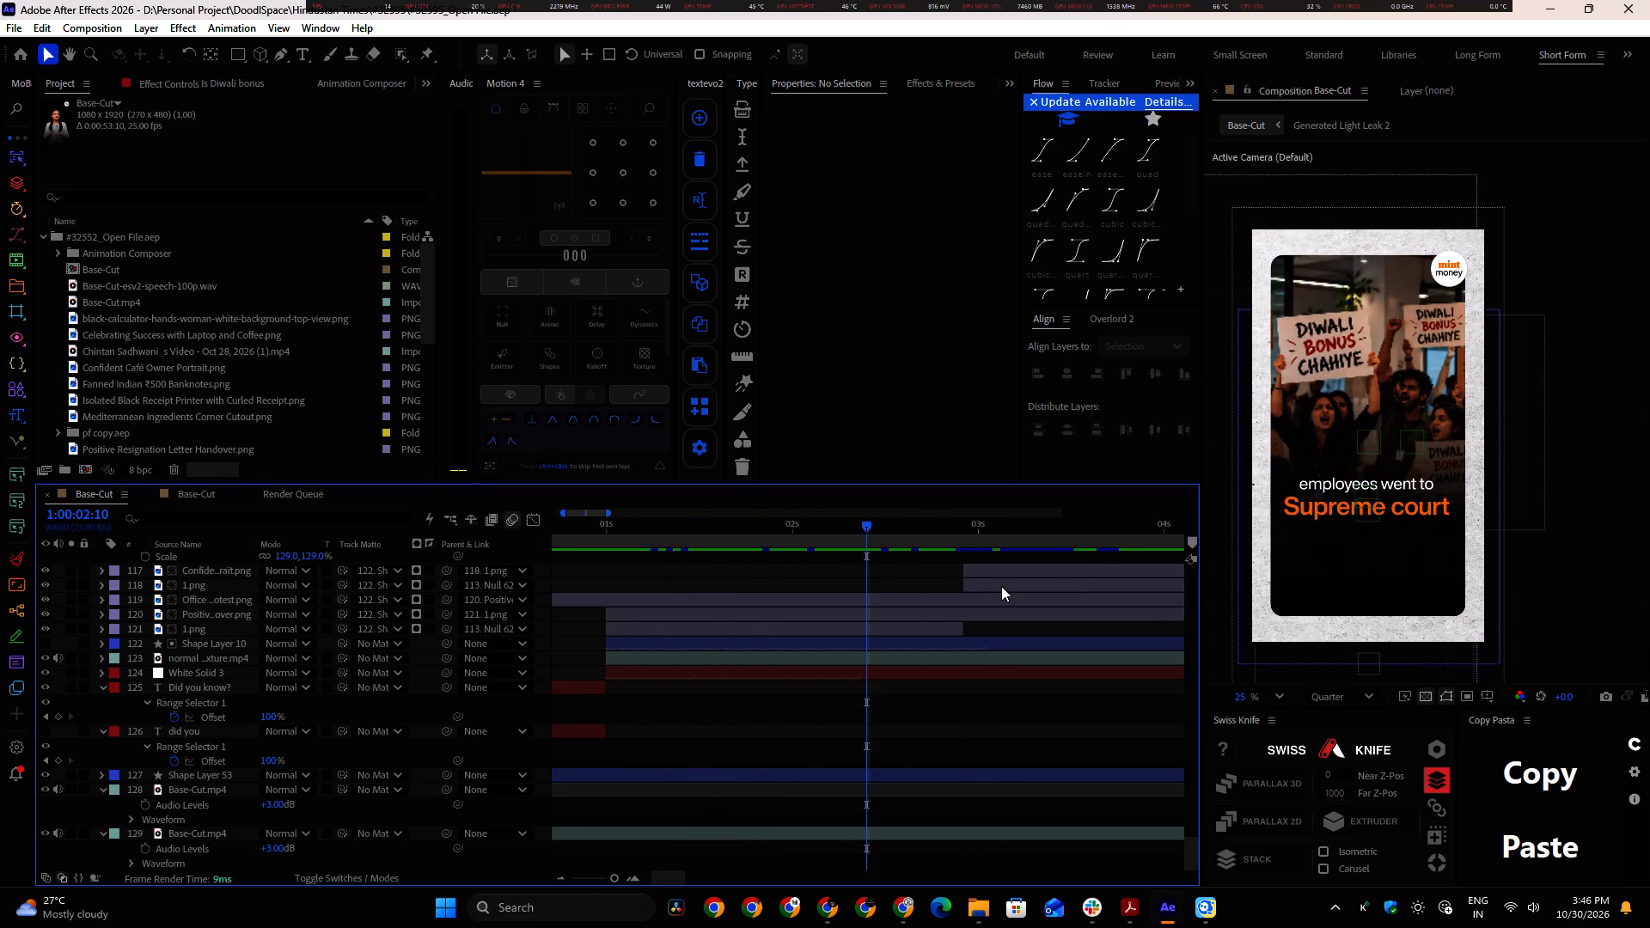
{"action": "scroll", "coordinate": [1001, 586], "scroll_direction": "down", "scroll_amount": 1, "text": "shift"}
{"action": "scroll", "coordinate": [904, 632], "scroll_direction": "up", "scroll_amount": 1}
{"action": "scroll", "coordinate": [904, 632], "scroll_direction": "down", "scroll_amount": 1, "text": "alt"}
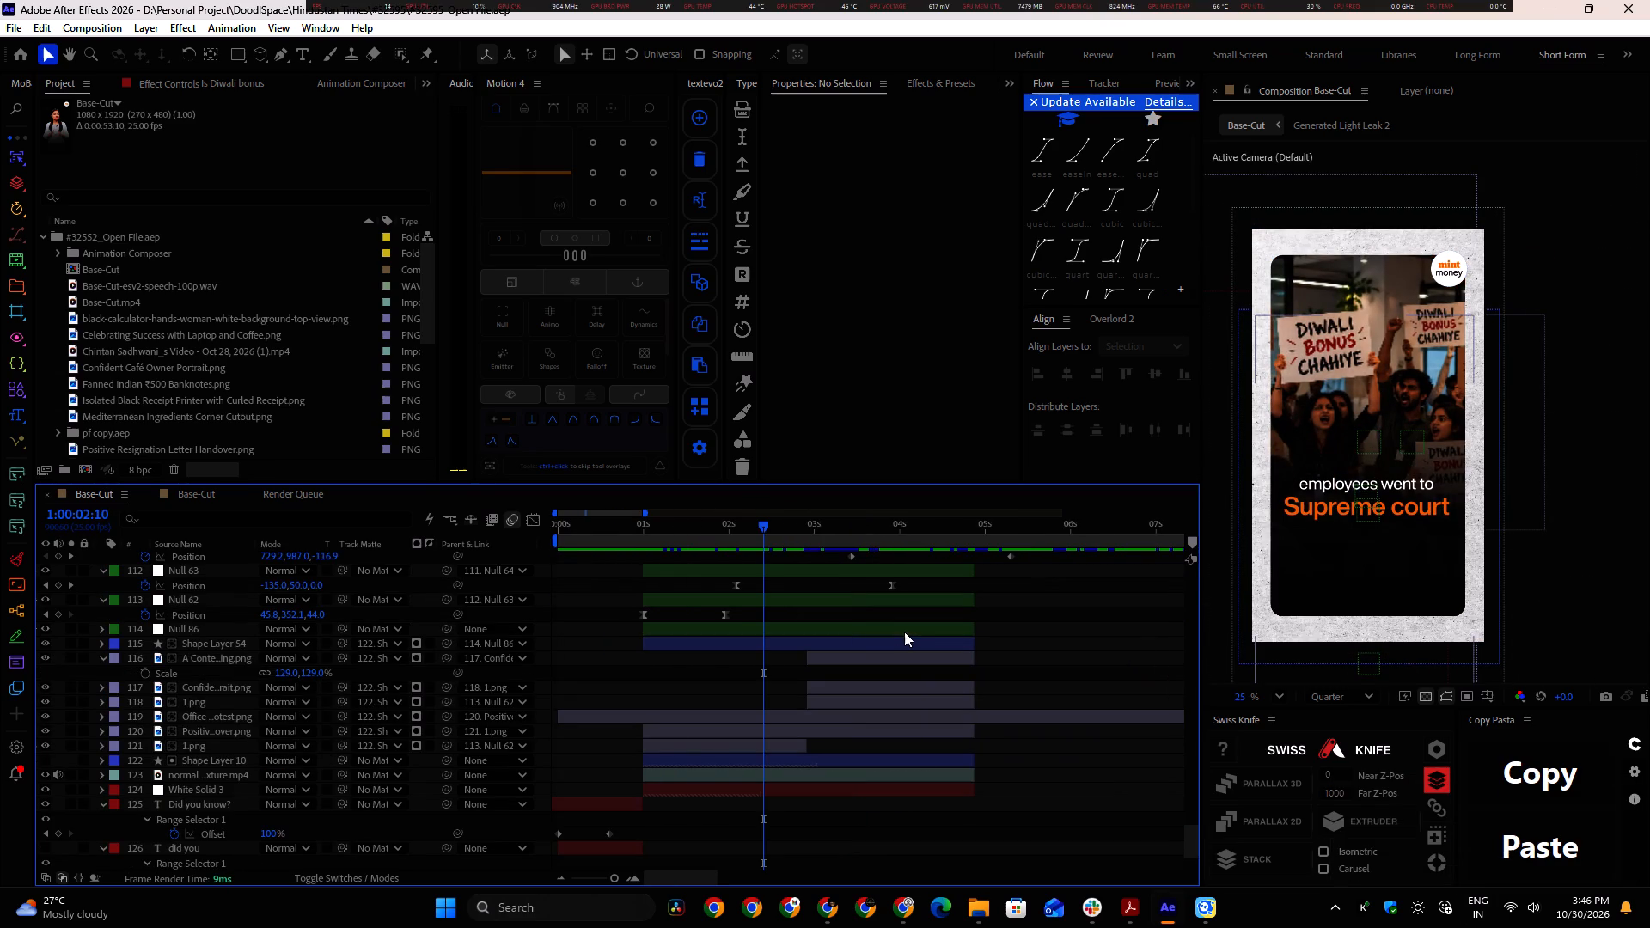
{"action": "scroll", "coordinate": [753, 633], "scroll_direction": "up", "scroll_amount": 1}
{"action": "scroll", "coordinate": [753, 633], "scroll_direction": "down", "scroll_amount": 2}
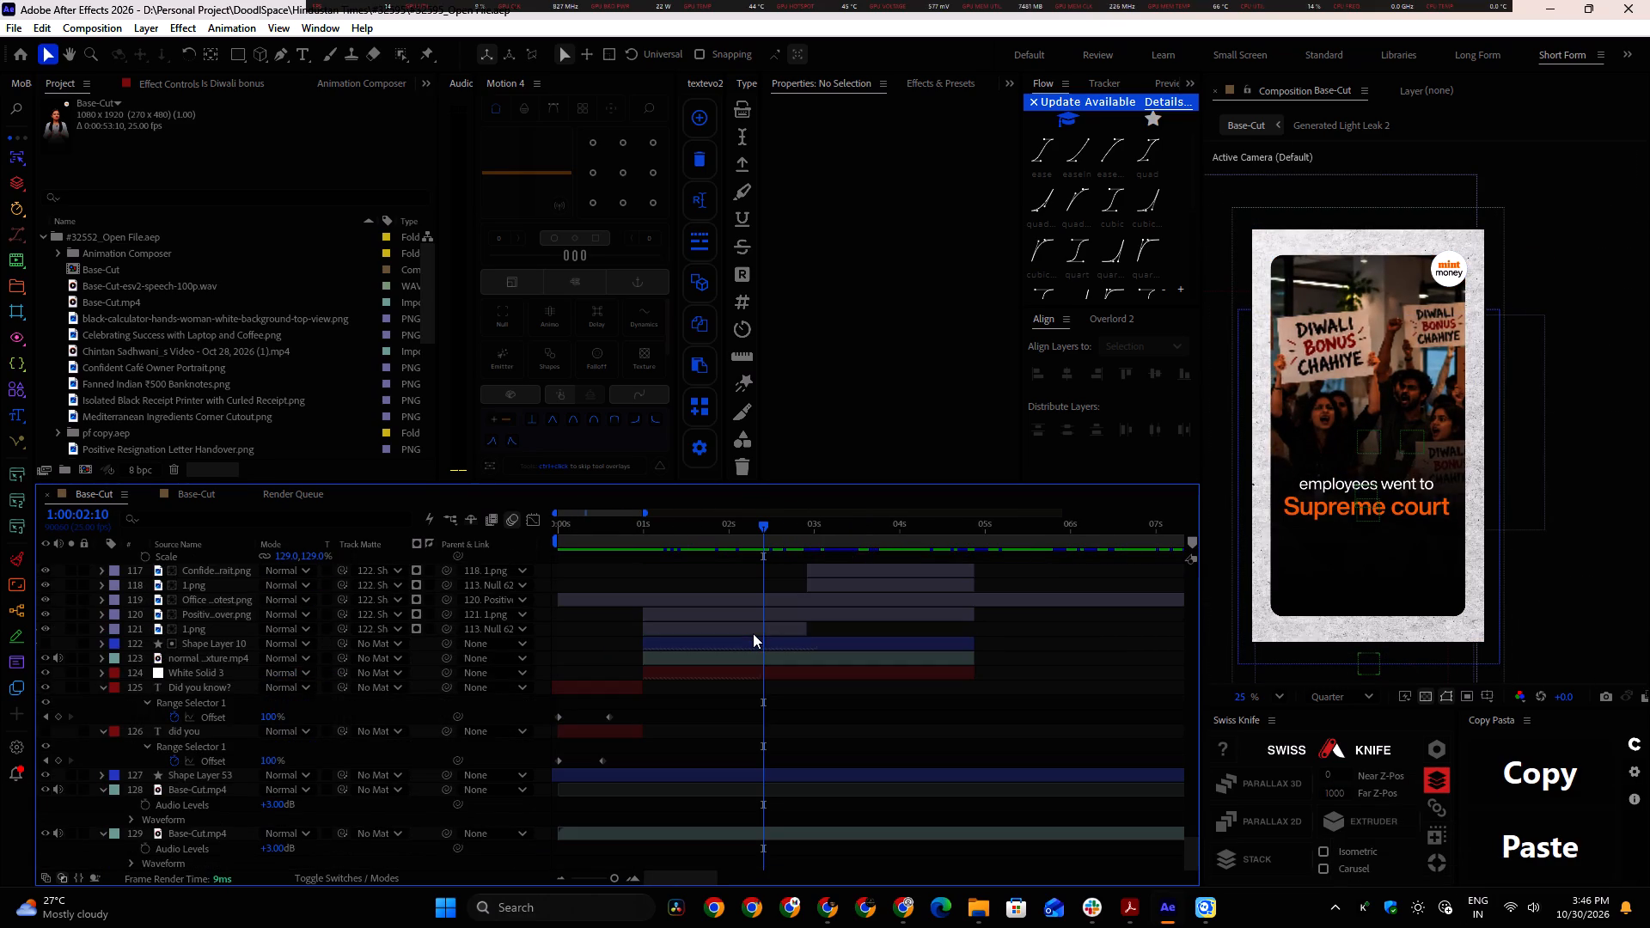
{"action": "left_click", "coordinate": [596, 687]}
Examine the caption and null layers following the opening title, previewing the first five seconds of Base-Cut.
{"action": "scroll", "coordinate": [696, 665], "scroll_direction": "up", "scroll_amount": 2}
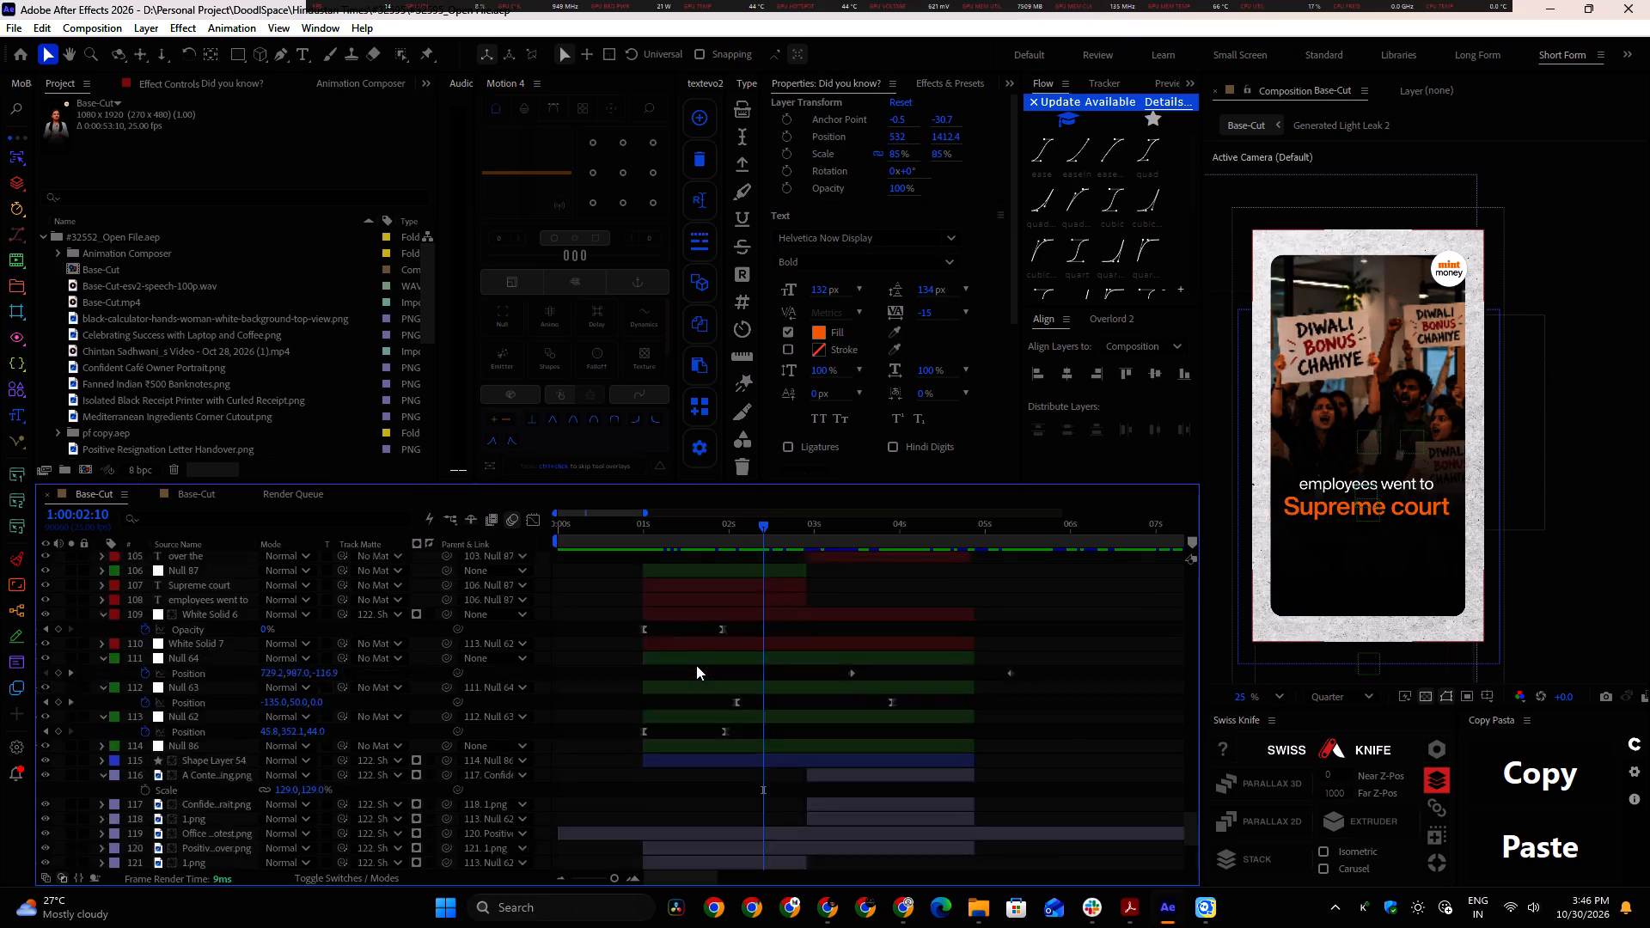
{"action": "scroll", "coordinate": [696, 665], "scroll_direction": "up", "scroll_amount": 1}
{"action": "left_click", "coordinate": [687, 685]}
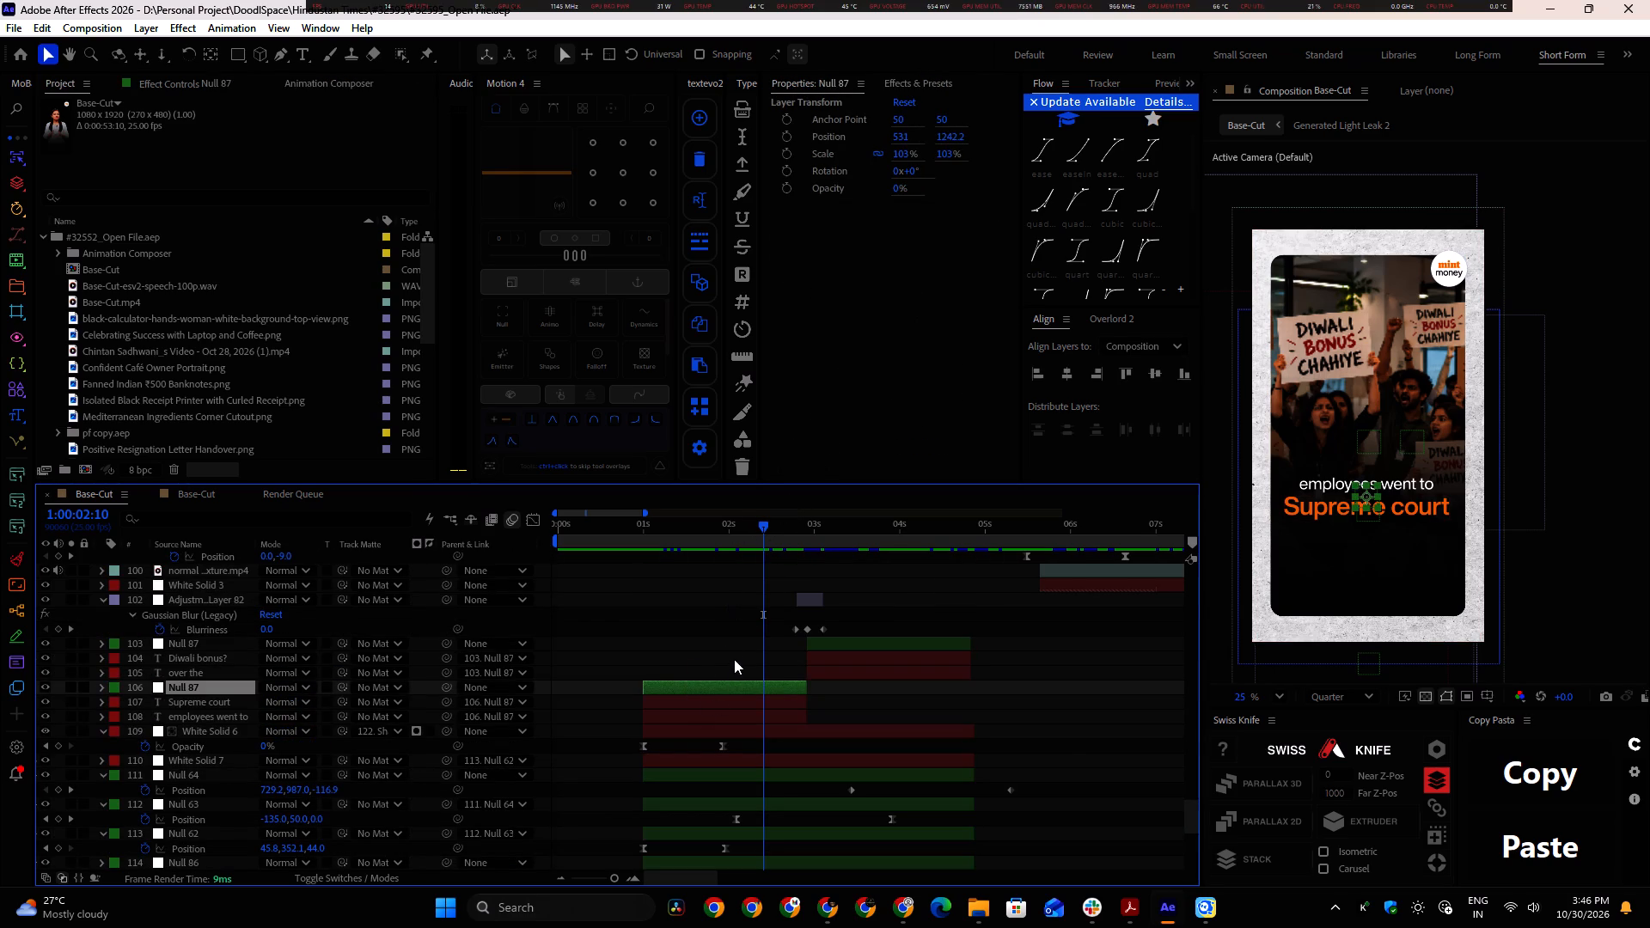
{"action": "left_click_drag", "start_coordinate": [766, 526], "coordinate": [871, 553]}
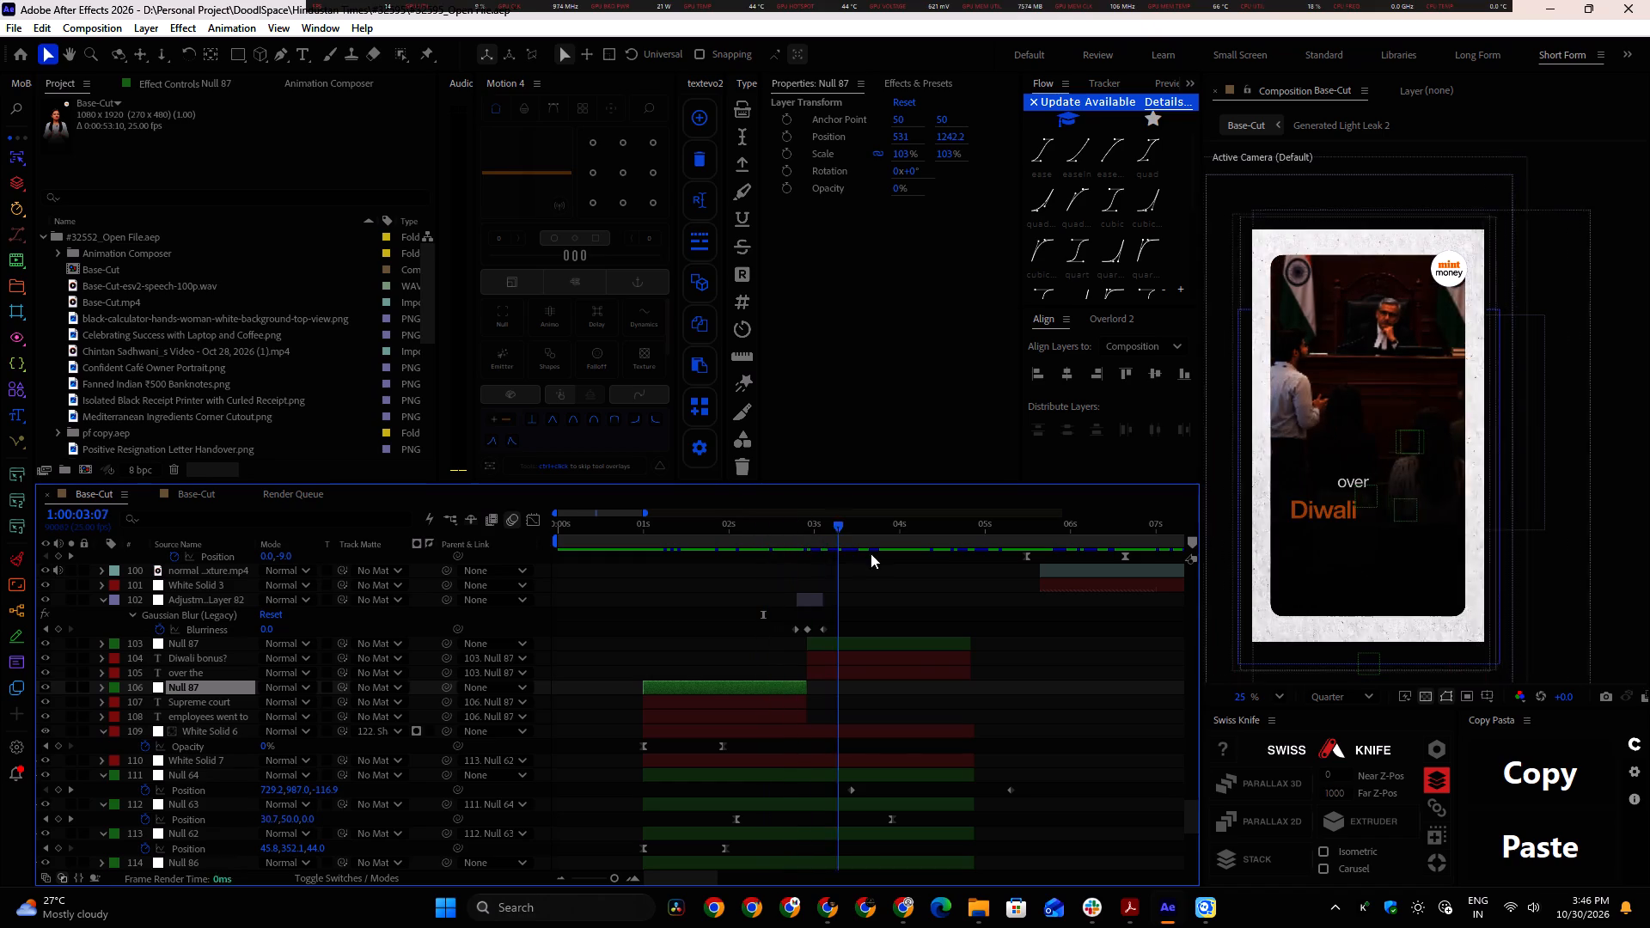
{"action": "left_click_drag", "start_coordinate": [871, 553], "coordinate": [972, 580]}
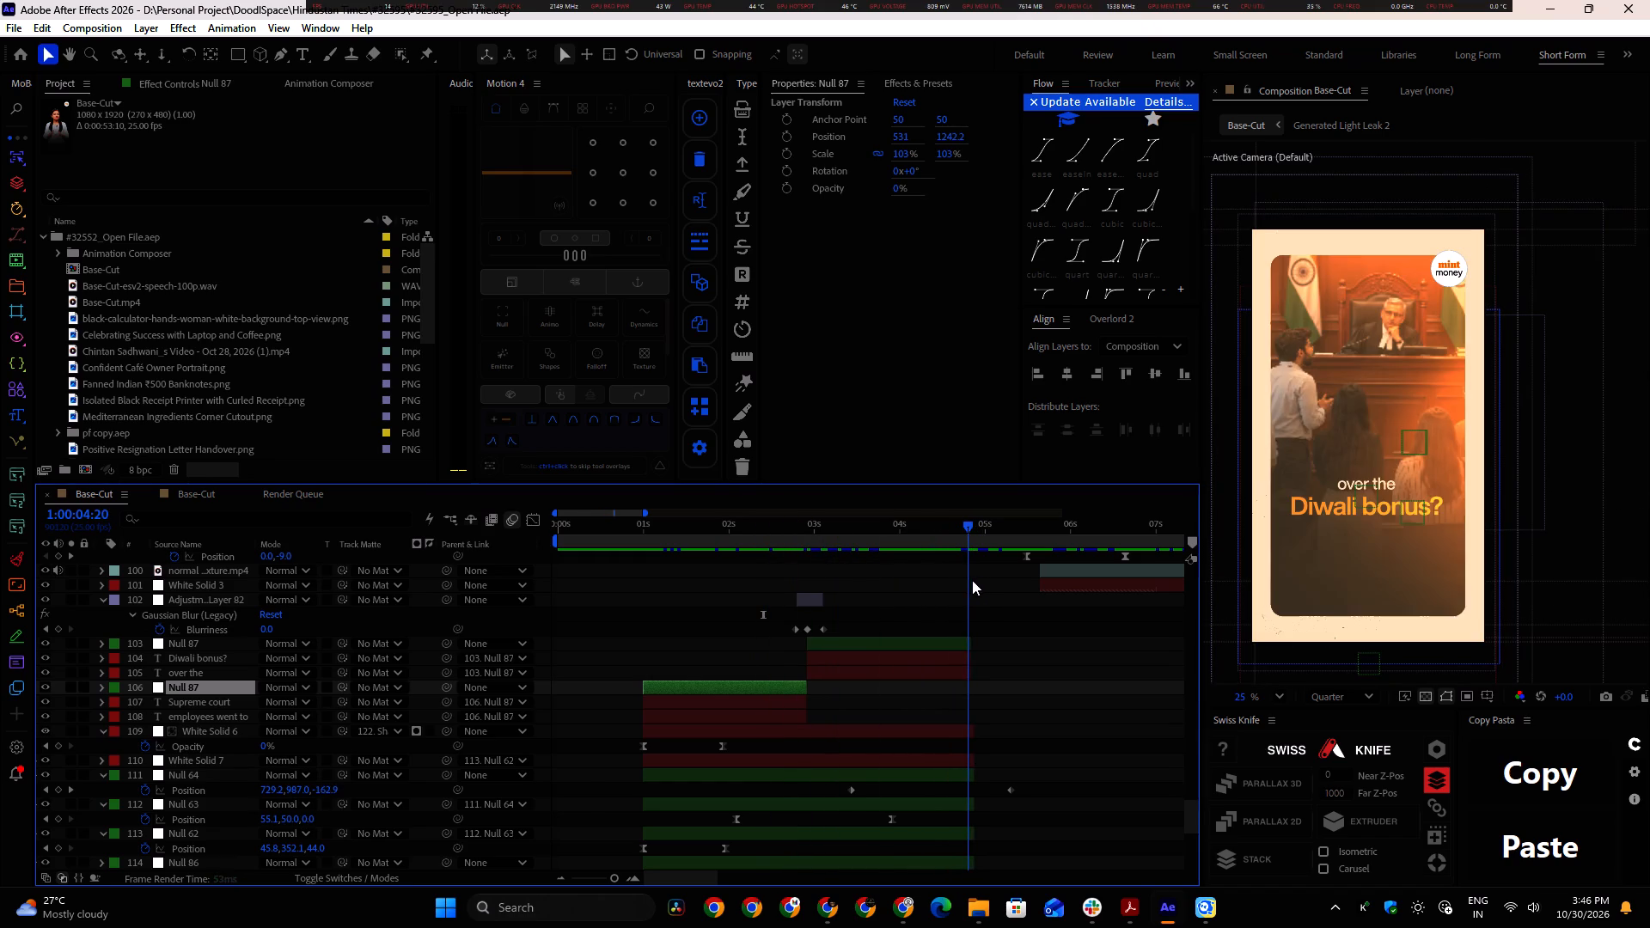
{"action": "left_click_drag", "start_coordinate": [972, 580], "coordinate": [975, 580]}
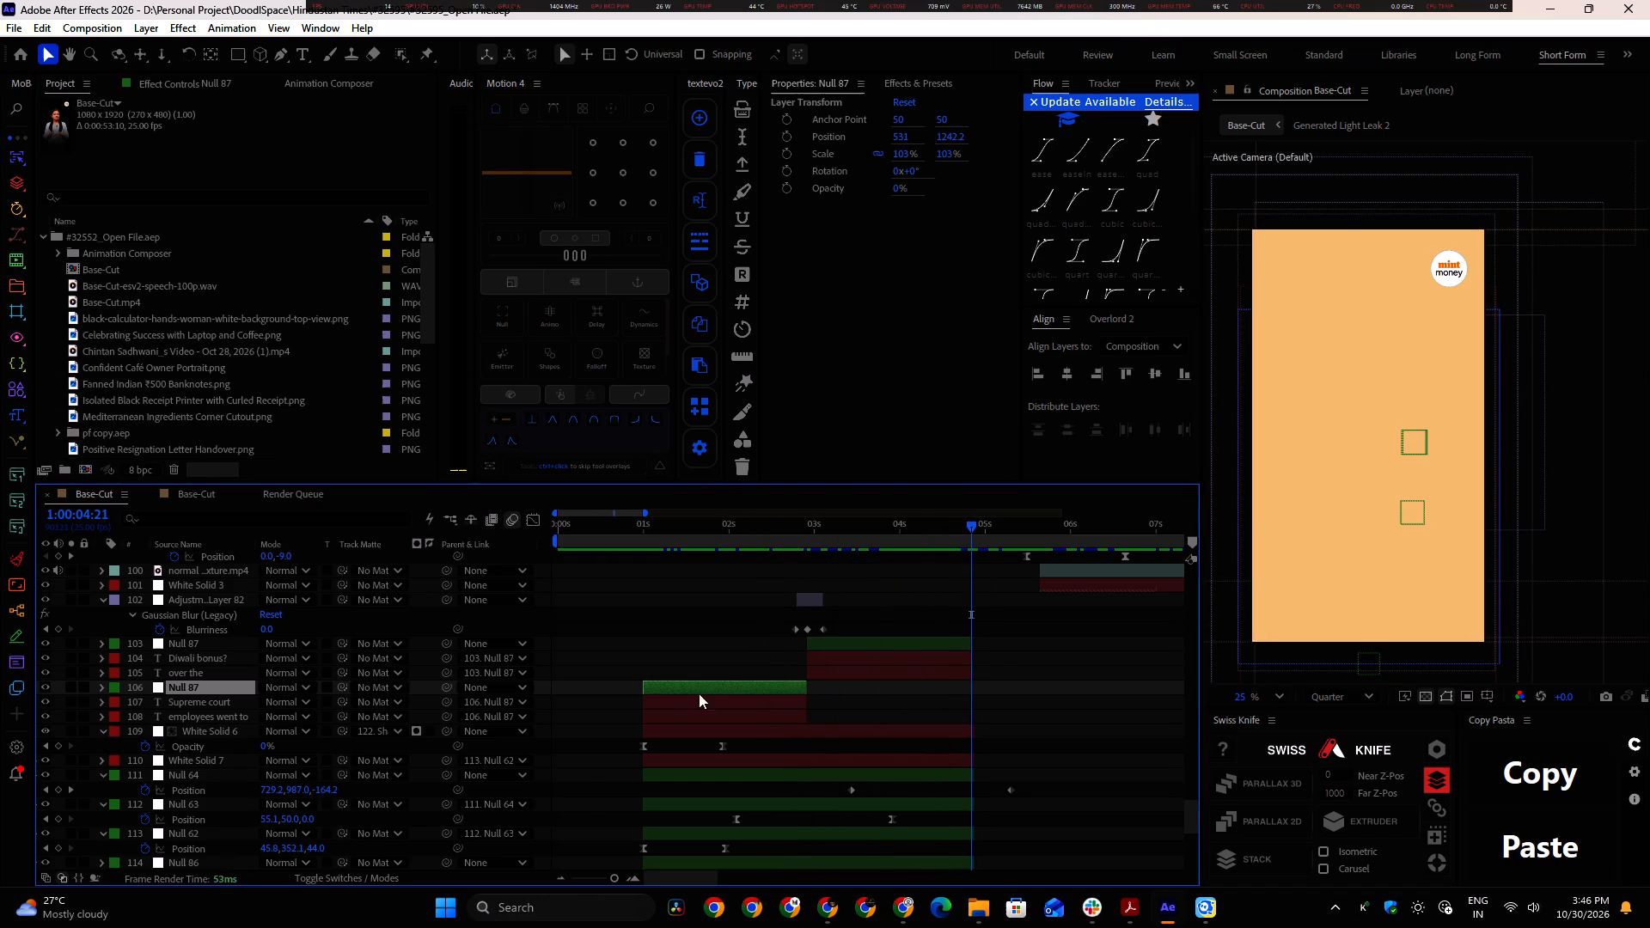
{"action": "scroll", "coordinate": [686, 696], "scroll_direction": "down", "scroll_amount": 1}
{"action": "scroll", "coordinate": [645, 696], "scroll_direction": "up", "scroll_amount": 1, "text": "alt"}
{"action": "scroll", "coordinate": [645, 696], "scroll_direction": "up", "scroll_amount": 6, "text": "shift"}
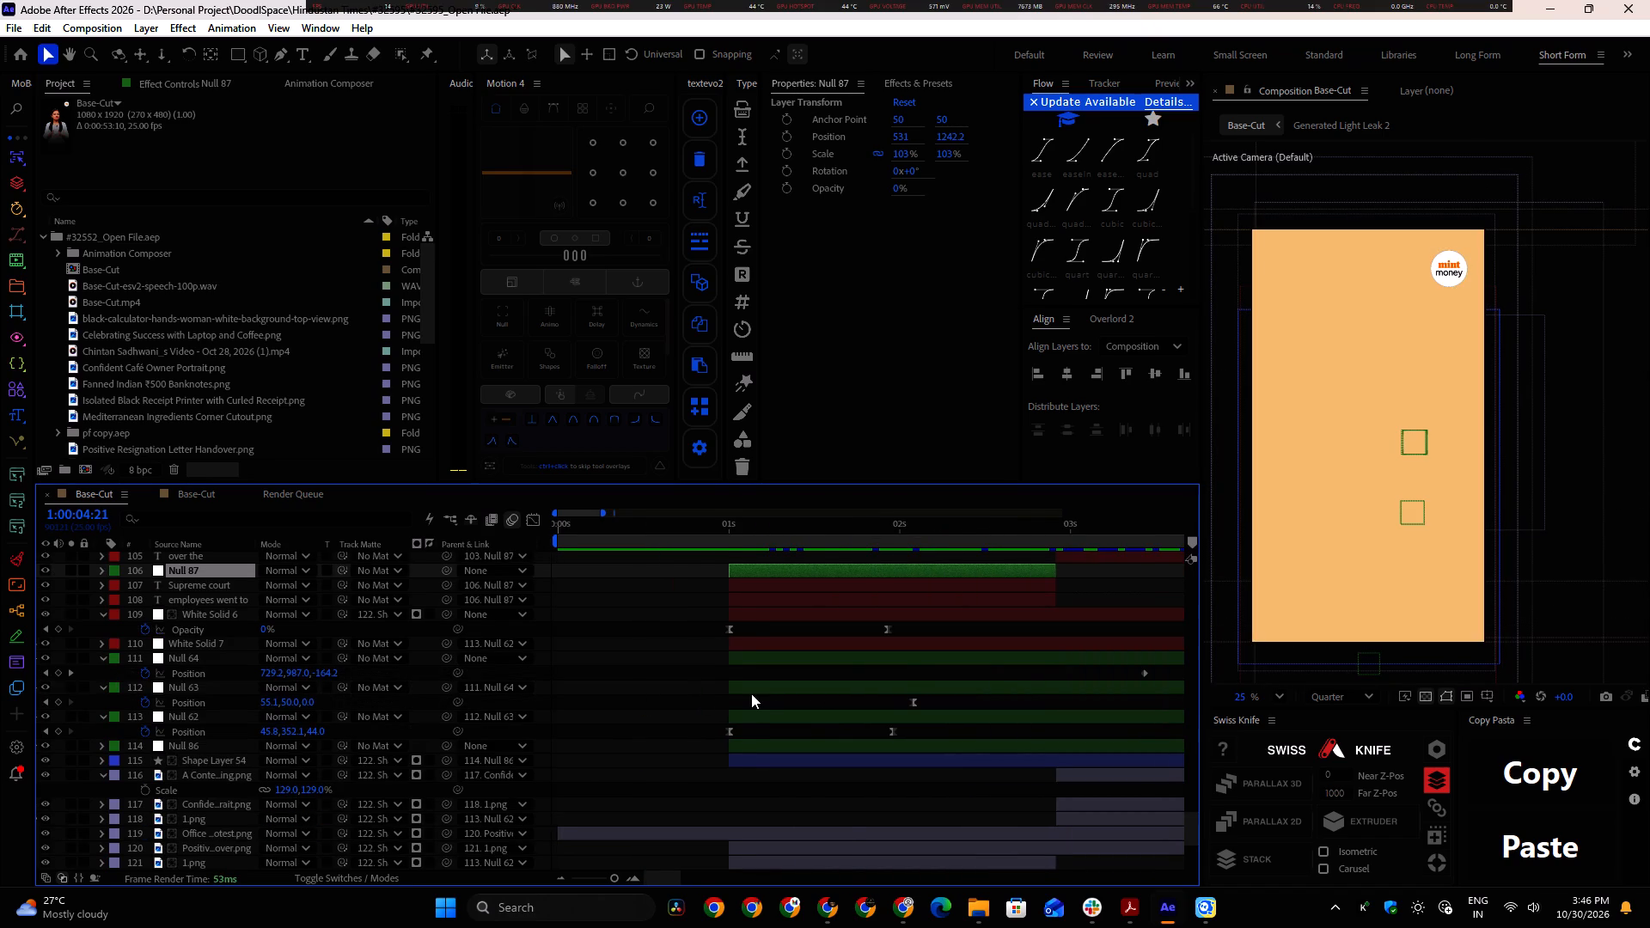
{"action": "scroll", "coordinate": [751, 693], "scroll_direction": "down", "scroll_amount": 1, "text": "alt"}
{"action": "left_click_drag", "start_coordinate": [718, 528], "coordinate": [527, 534]}
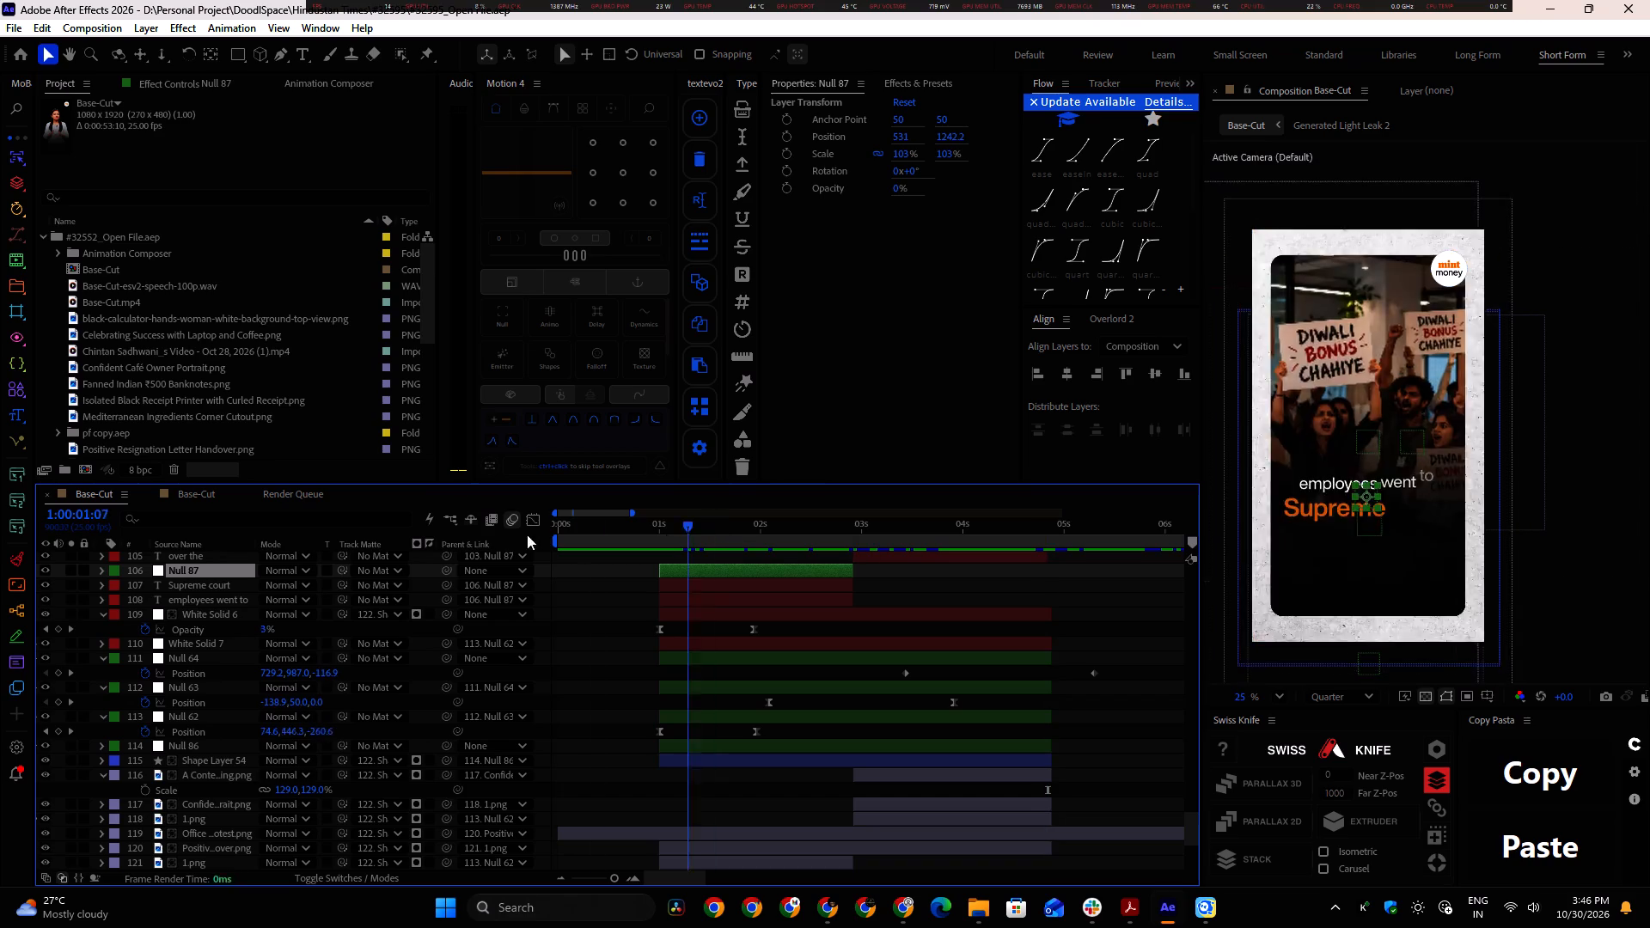
{"action": "left_click_drag", "start_coordinate": [527, 534], "coordinate": [918, 614]}
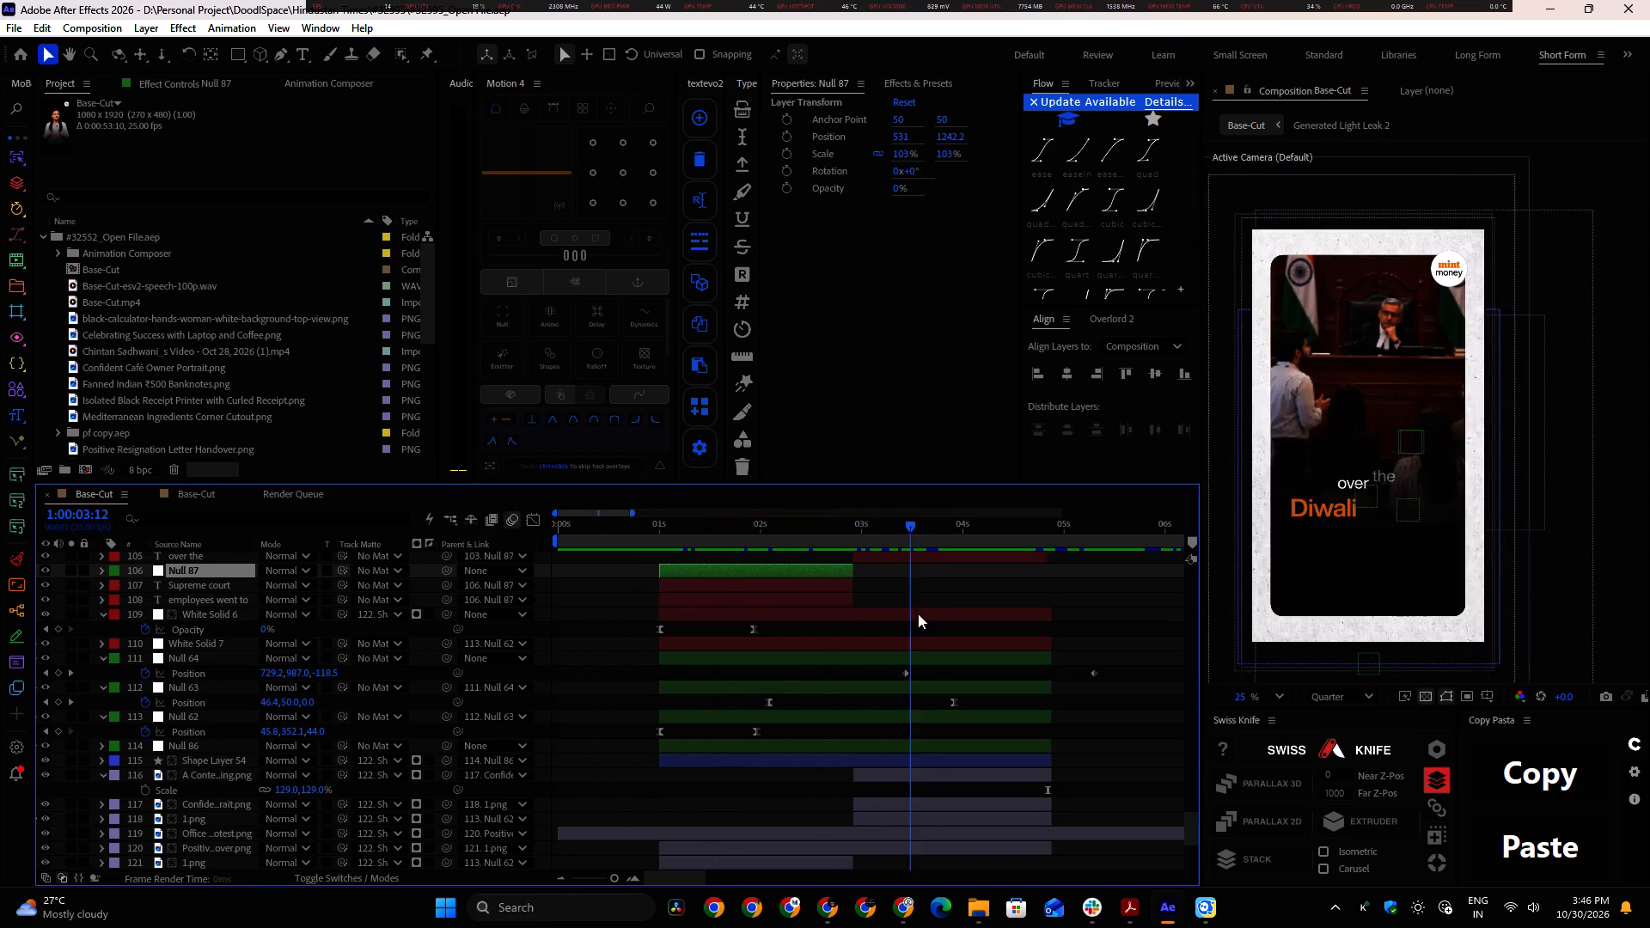
{"action": "left_click_drag", "start_coordinate": [918, 614], "coordinate": [1018, 636]}
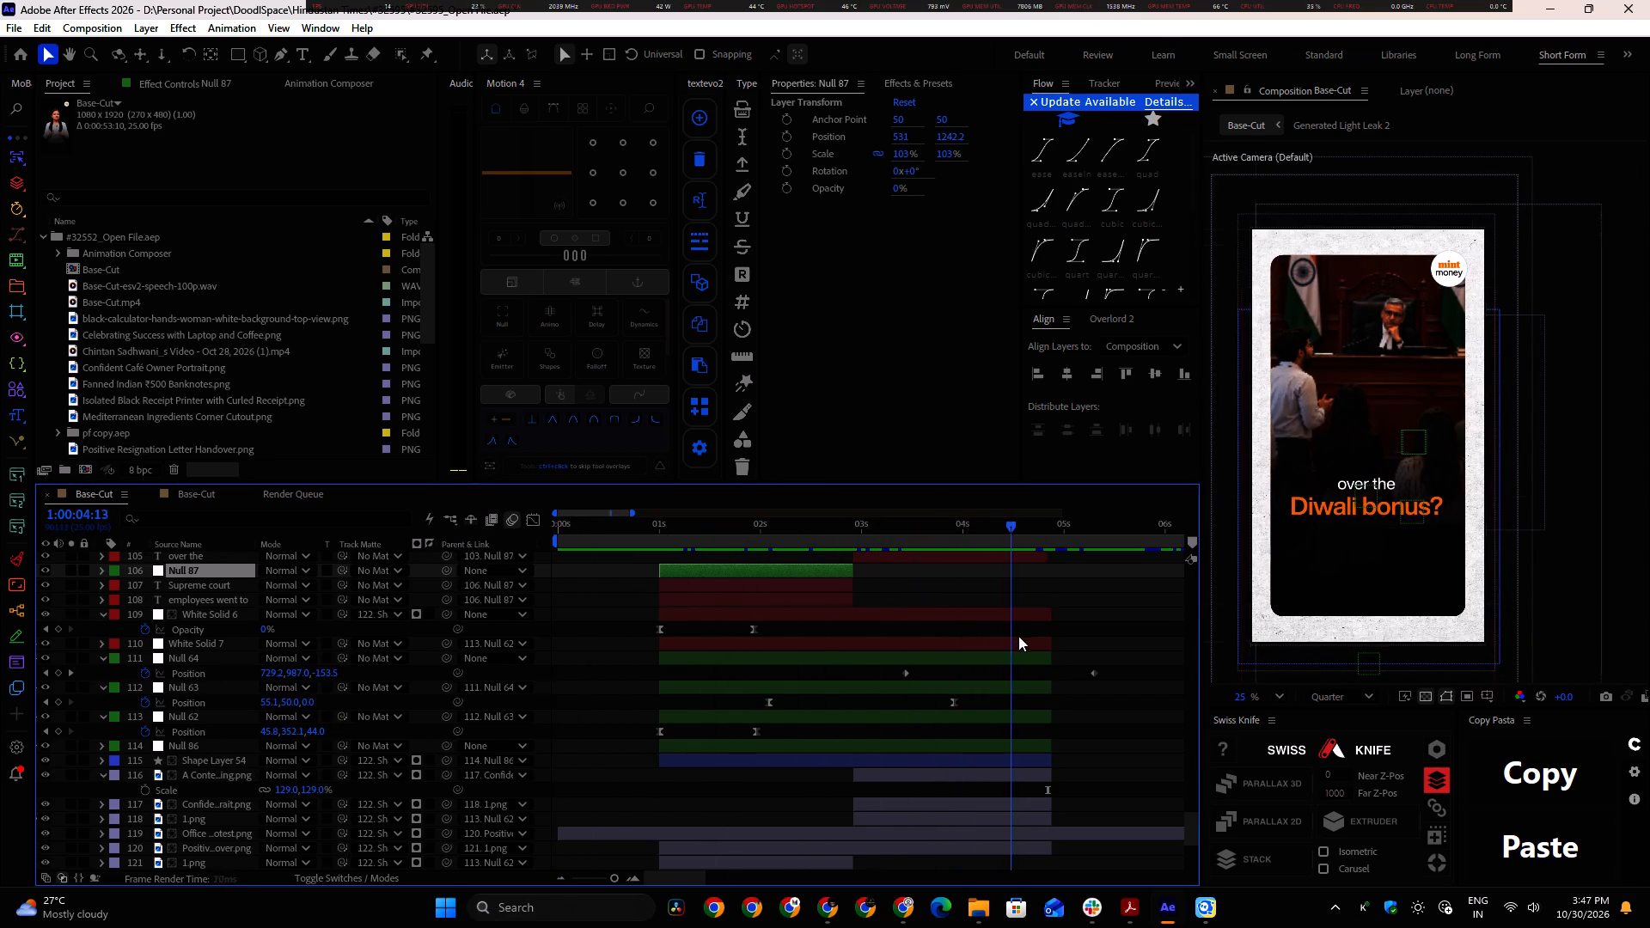
{"action": "left_click_drag", "start_coordinate": [1018, 636], "coordinate": [529, 644]}
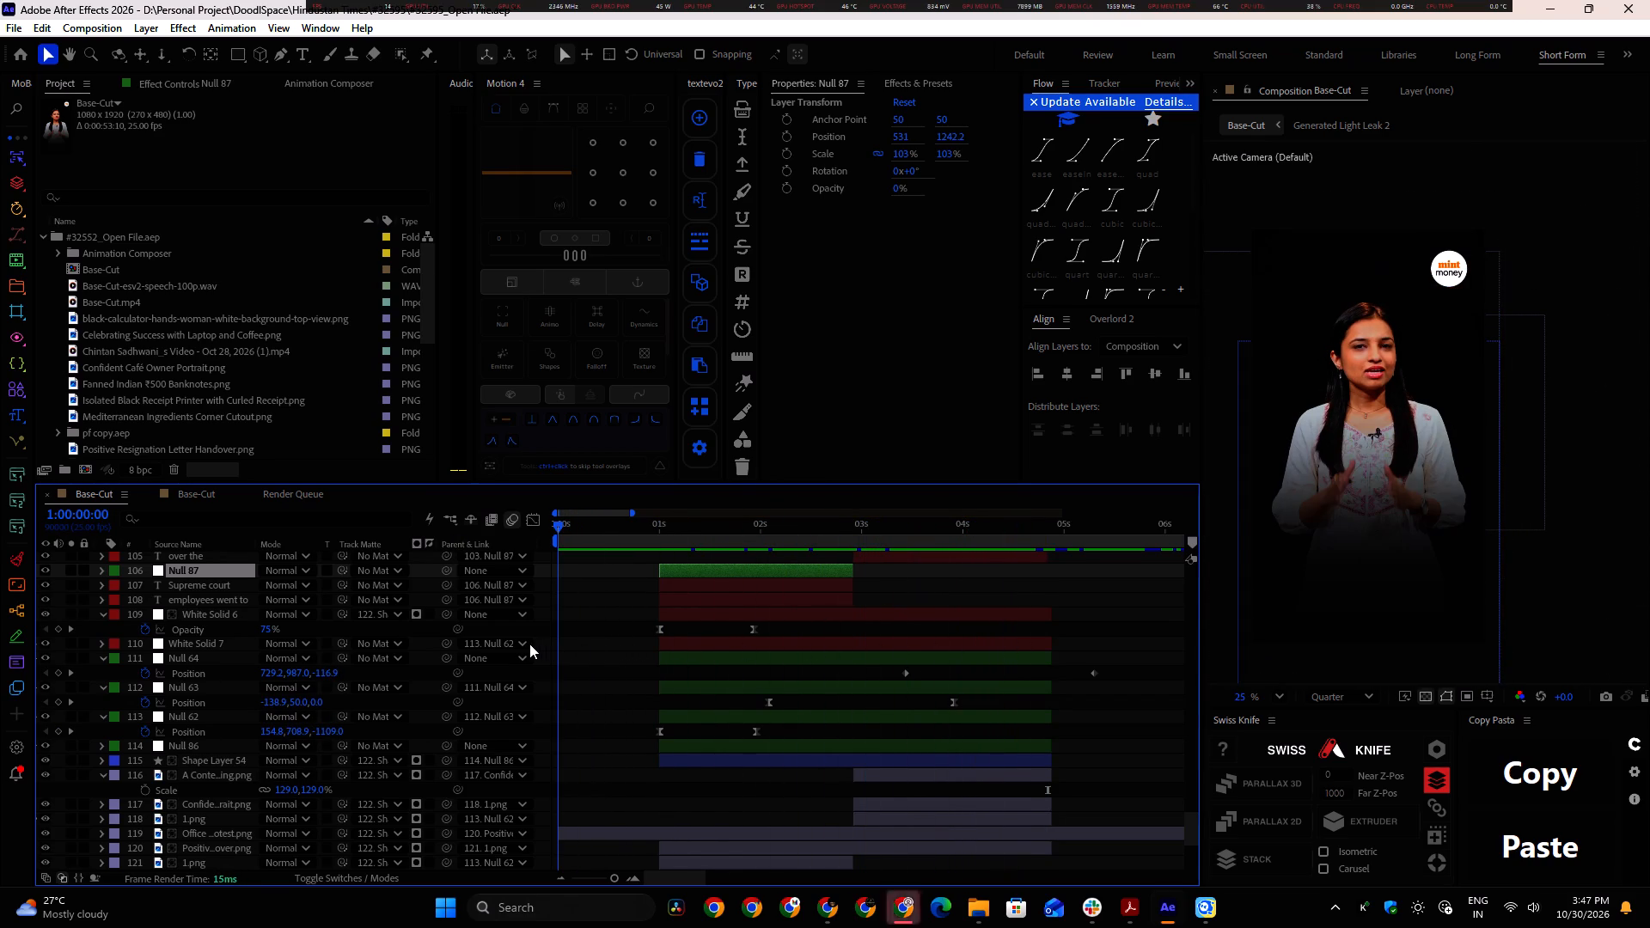
{"action": "left_click_drag", "start_coordinate": [529, 644], "coordinate": [529, 644]}
Save the project as a new version named "#32595_Open File-2.aep" in the #32595 folder.
{"action": "key", "text": "ctrl+shift+s"}
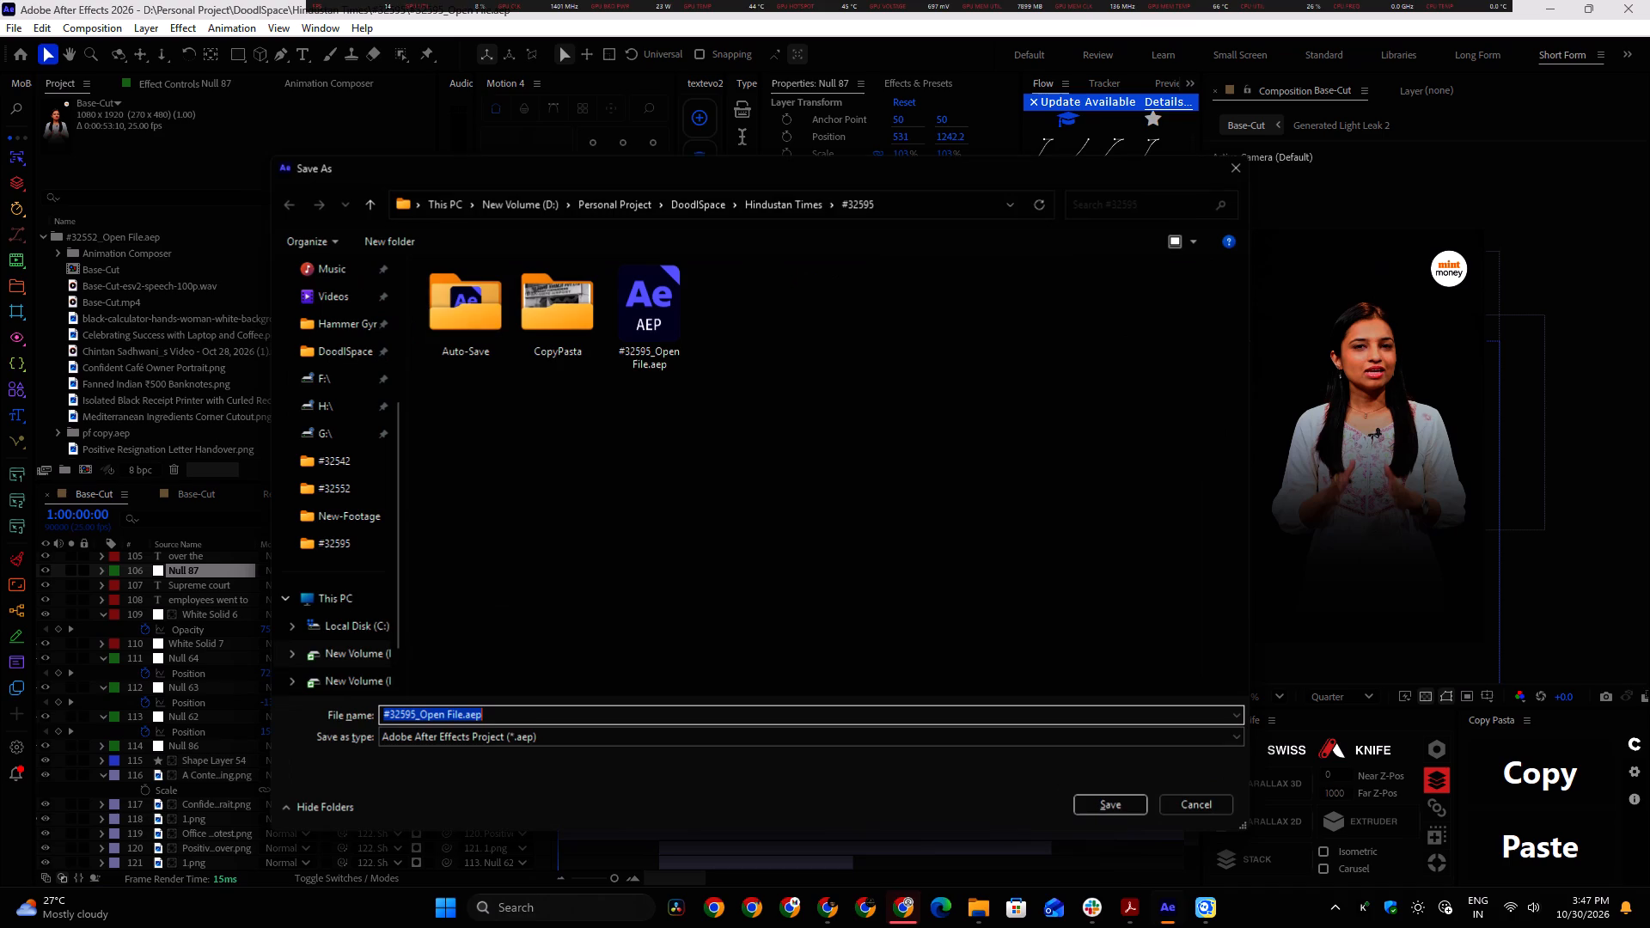
{"action": "left_click", "coordinate": [452, 719]}
{"action": "left_click", "coordinate": [461, 717]}
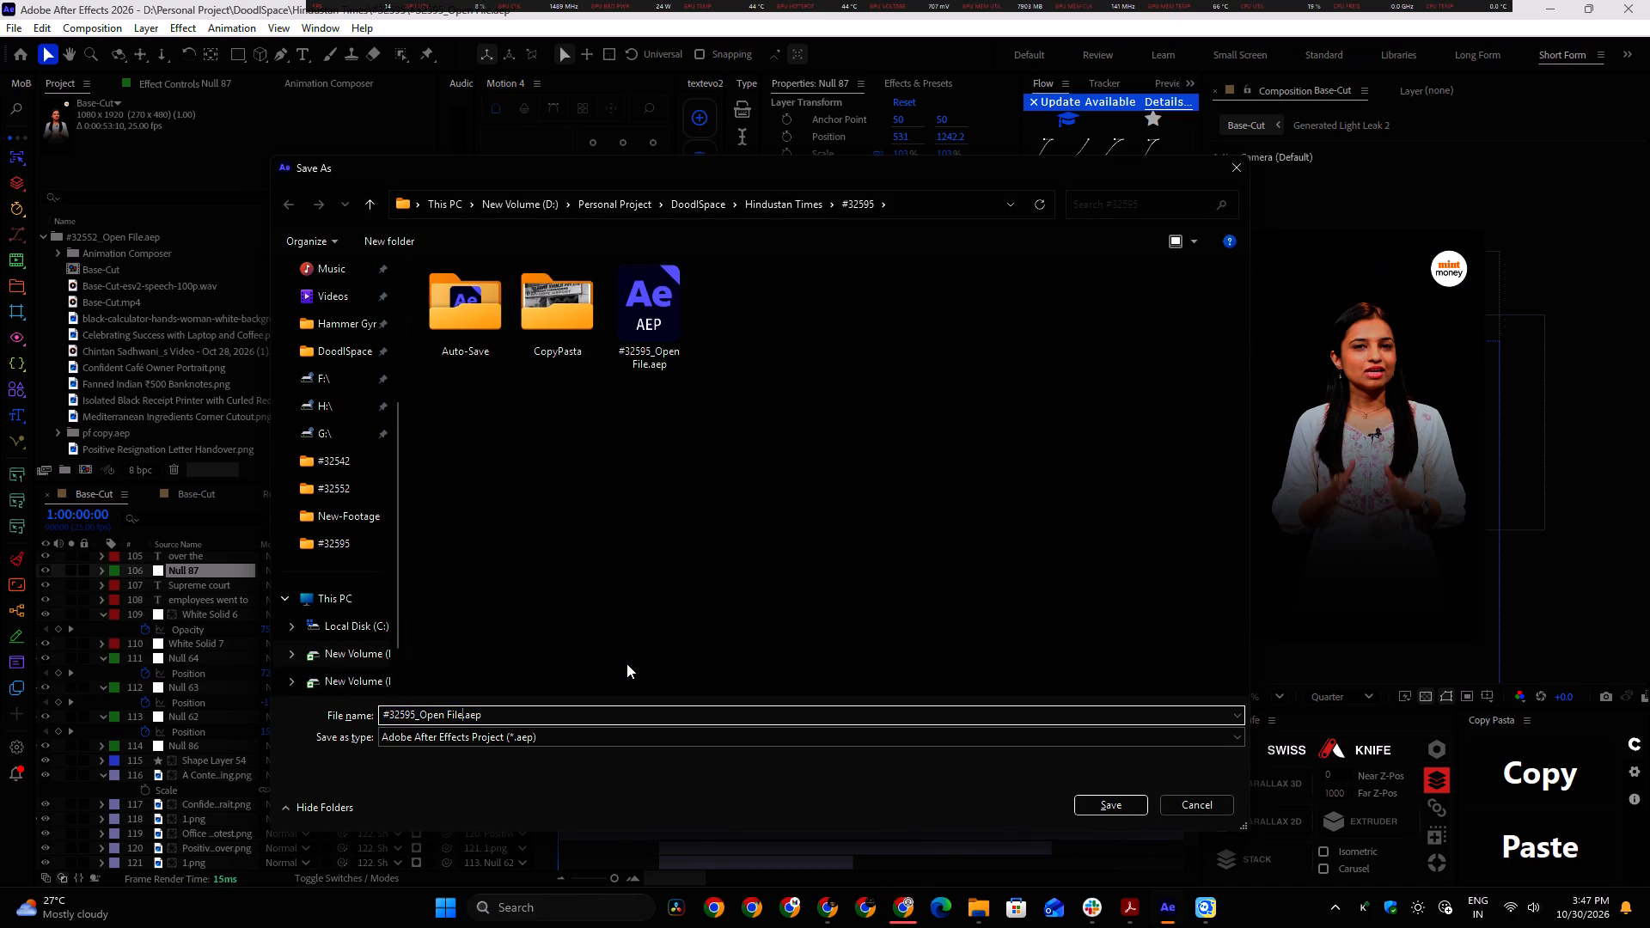
{"action": "type", "text": "-2"}
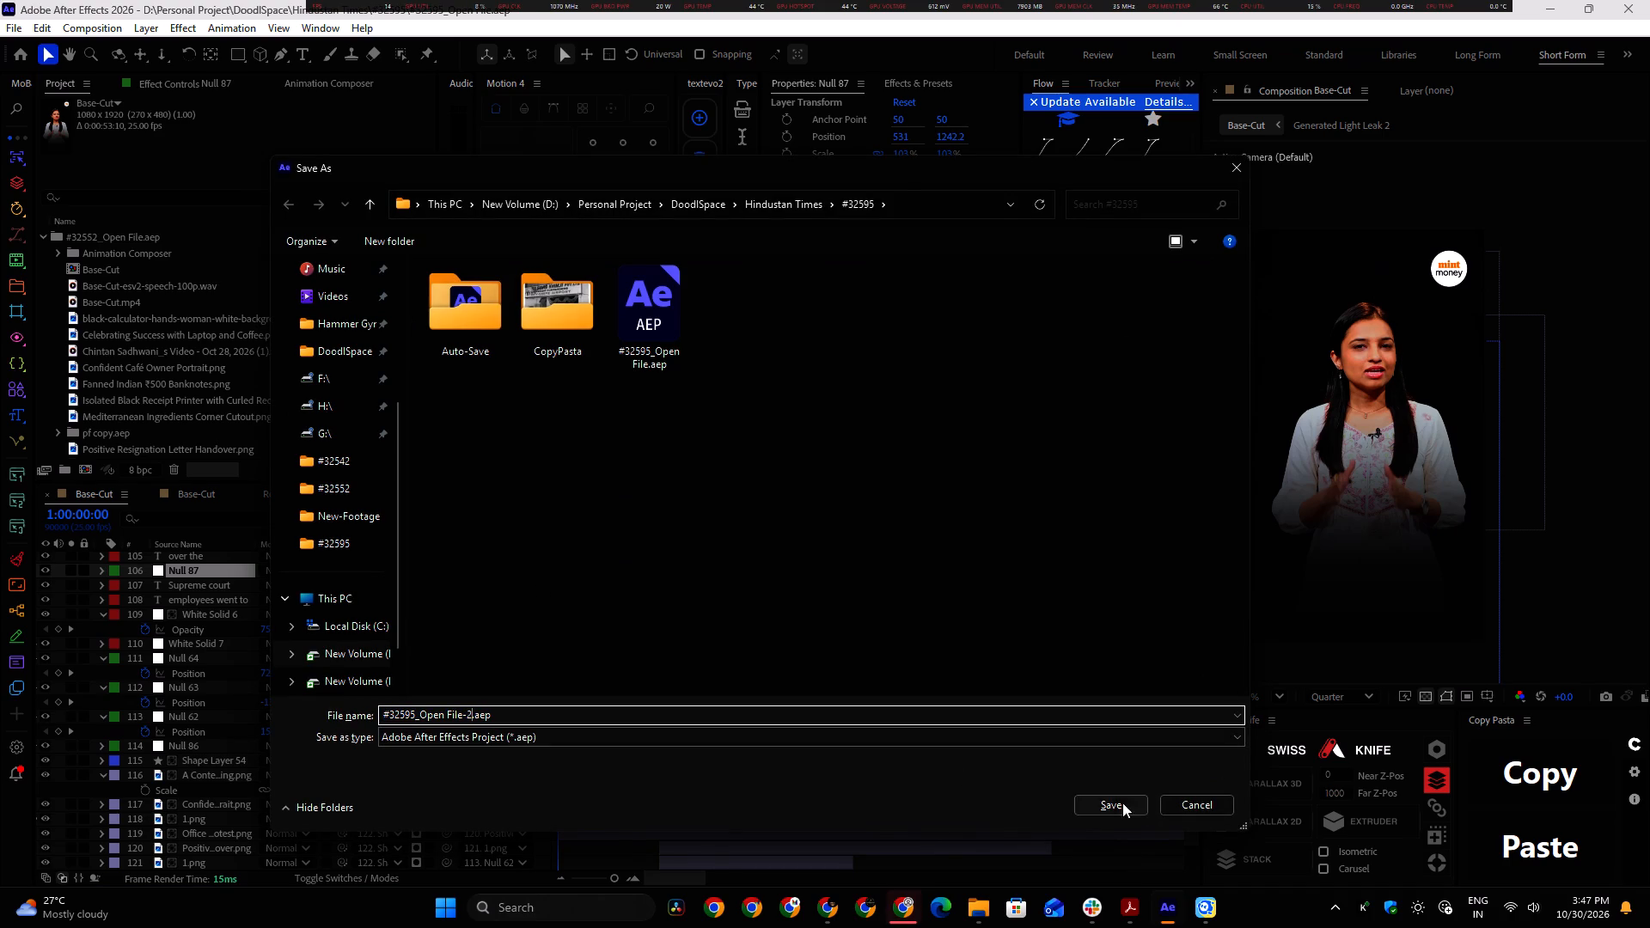
{"action": "left_click", "coordinate": [1118, 797]}
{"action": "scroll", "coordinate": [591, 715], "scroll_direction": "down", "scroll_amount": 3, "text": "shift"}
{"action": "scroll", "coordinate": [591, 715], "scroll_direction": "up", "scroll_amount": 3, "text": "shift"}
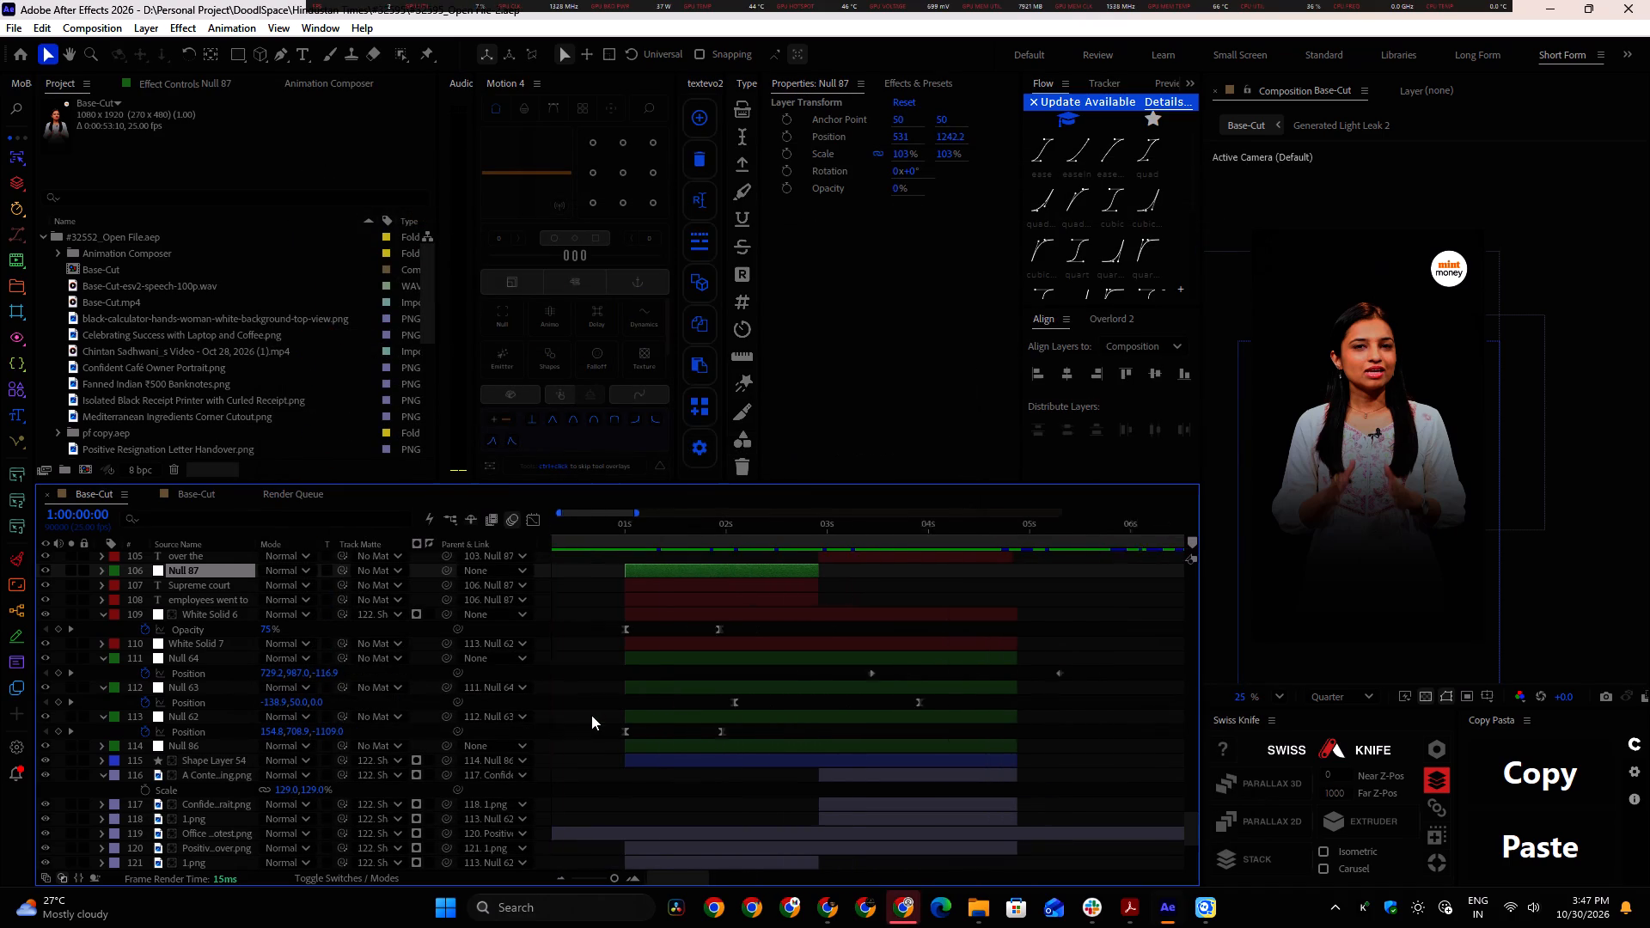
Move the block of 23 layers from Adjustment Layer 82 down to White Solid 3 earlier so its main visuals start at 1:00:00:00.
{"action": "scroll", "coordinate": [591, 715], "scroll_direction": "up", "scroll_amount": 3, "text": "shift"}
{"action": "scroll", "coordinate": [751, 768], "scroll_direction": "up", "scroll_amount": 4}
{"action": "scroll", "coordinate": [751, 768], "scroll_direction": "down", "scroll_amount": 3}
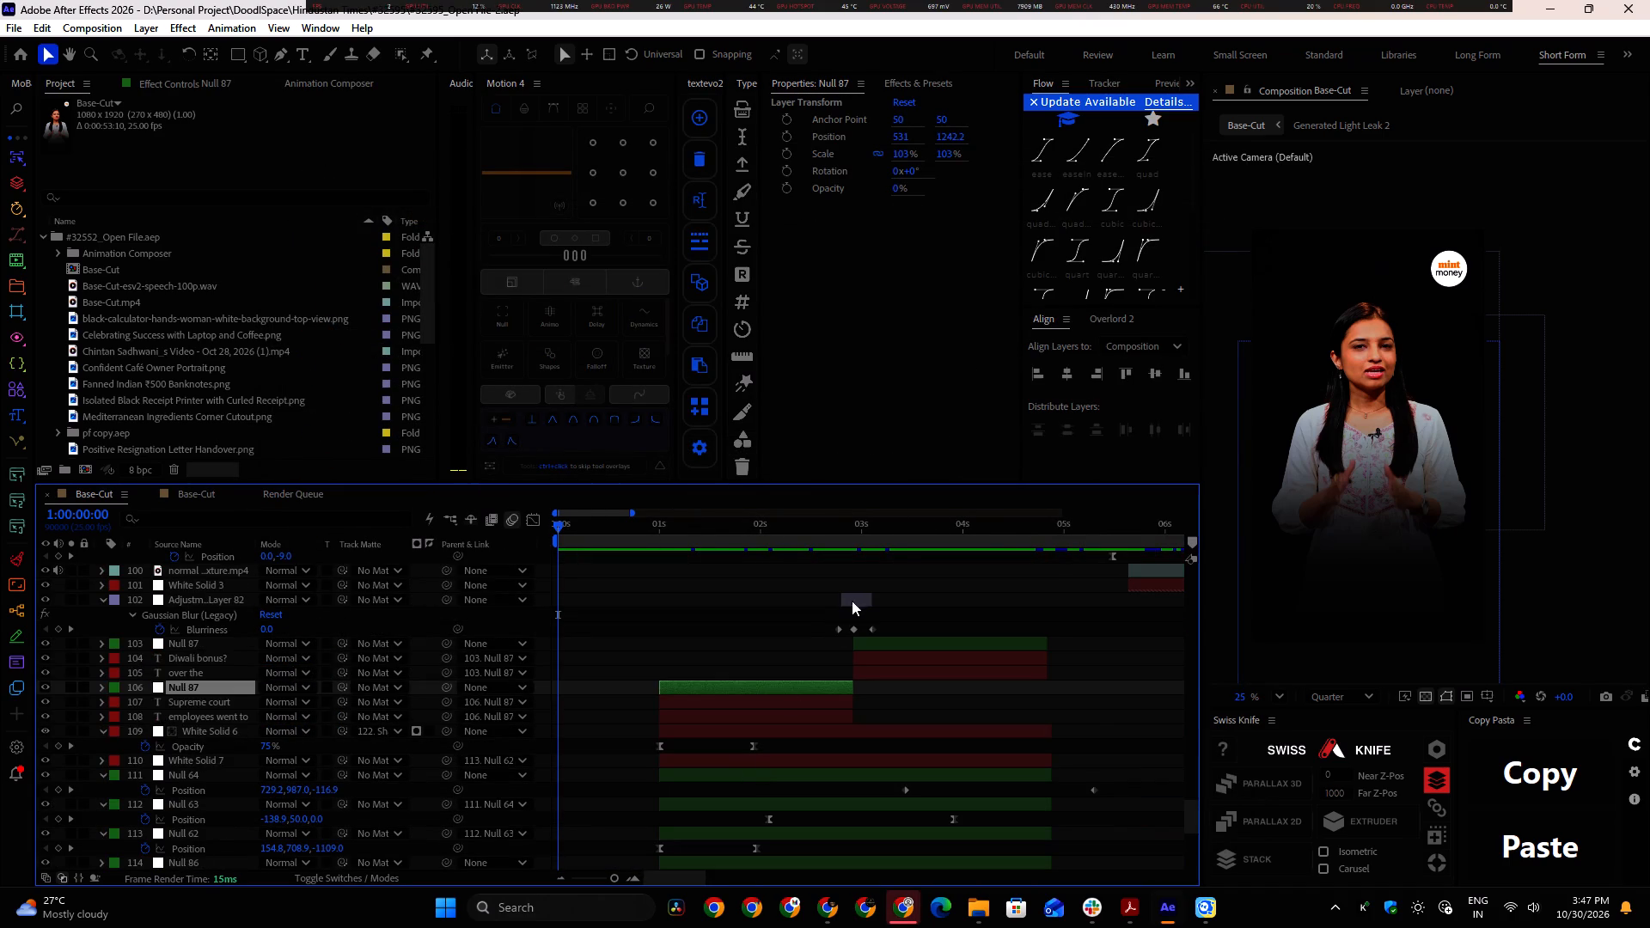
{"action": "left_click", "coordinate": [854, 597]}
{"action": "scroll", "coordinate": [787, 686], "scroll_direction": "down", "scroll_amount": 2}
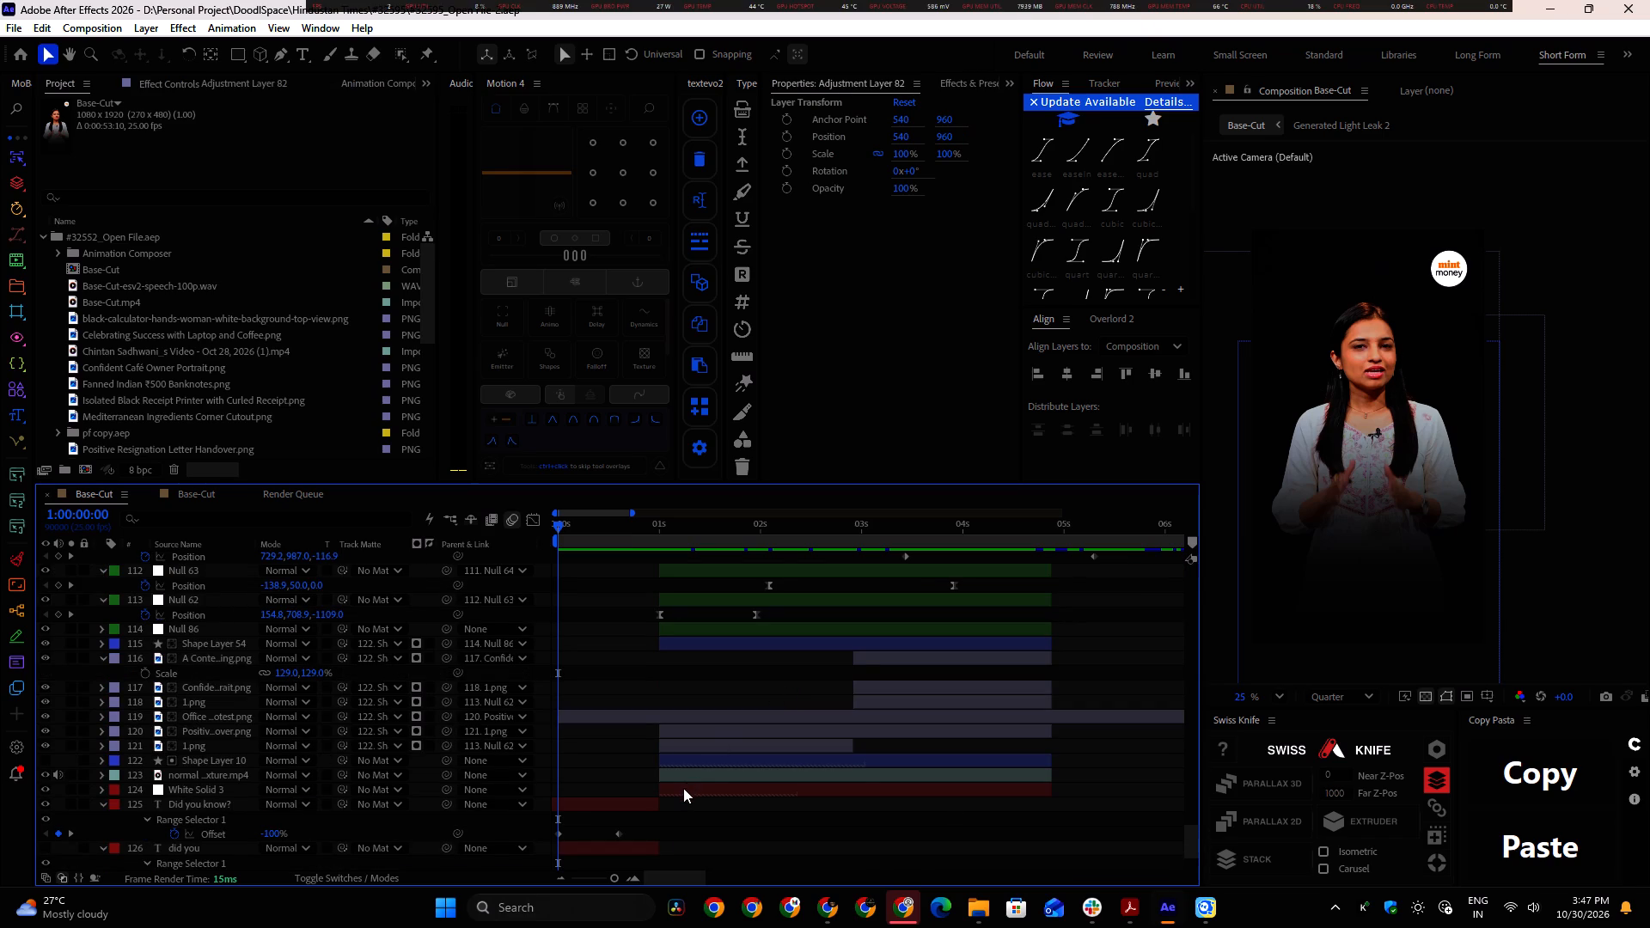
{"action": "left_click", "coordinate": [683, 788], "text": "shift"}
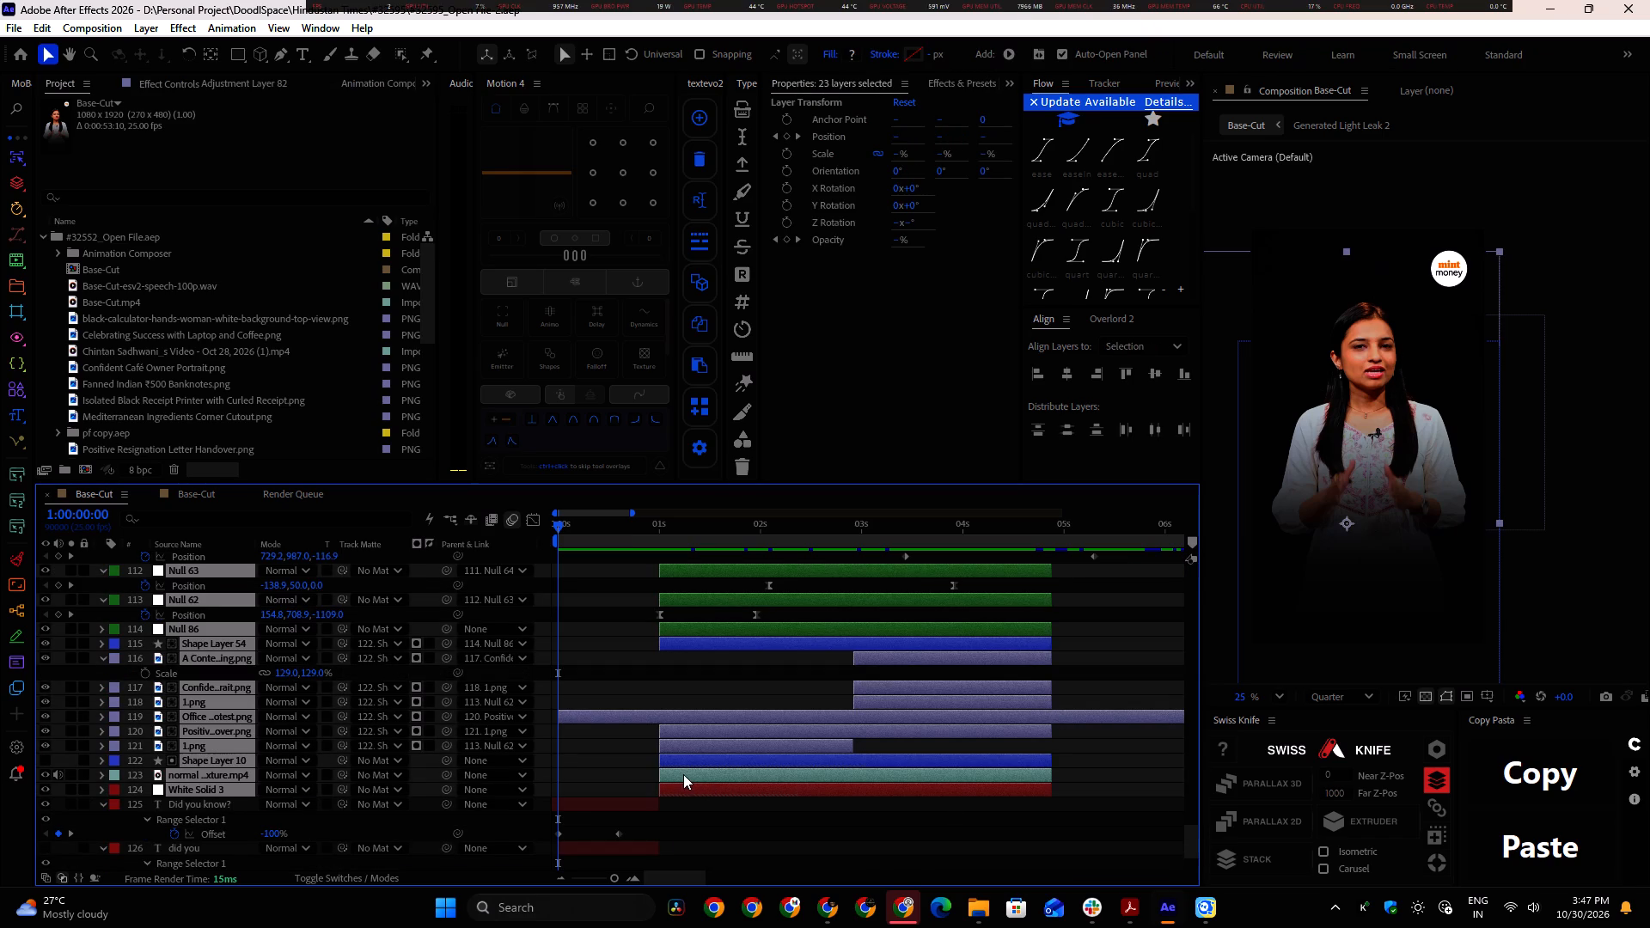
{"action": "left_click_drag", "start_coordinate": [696, 789], "coordinate": [593, 786]}
{"action": "scroll", "coordinate": [916, 653], "scroll_direction": "up", "scroll_amount": 1}
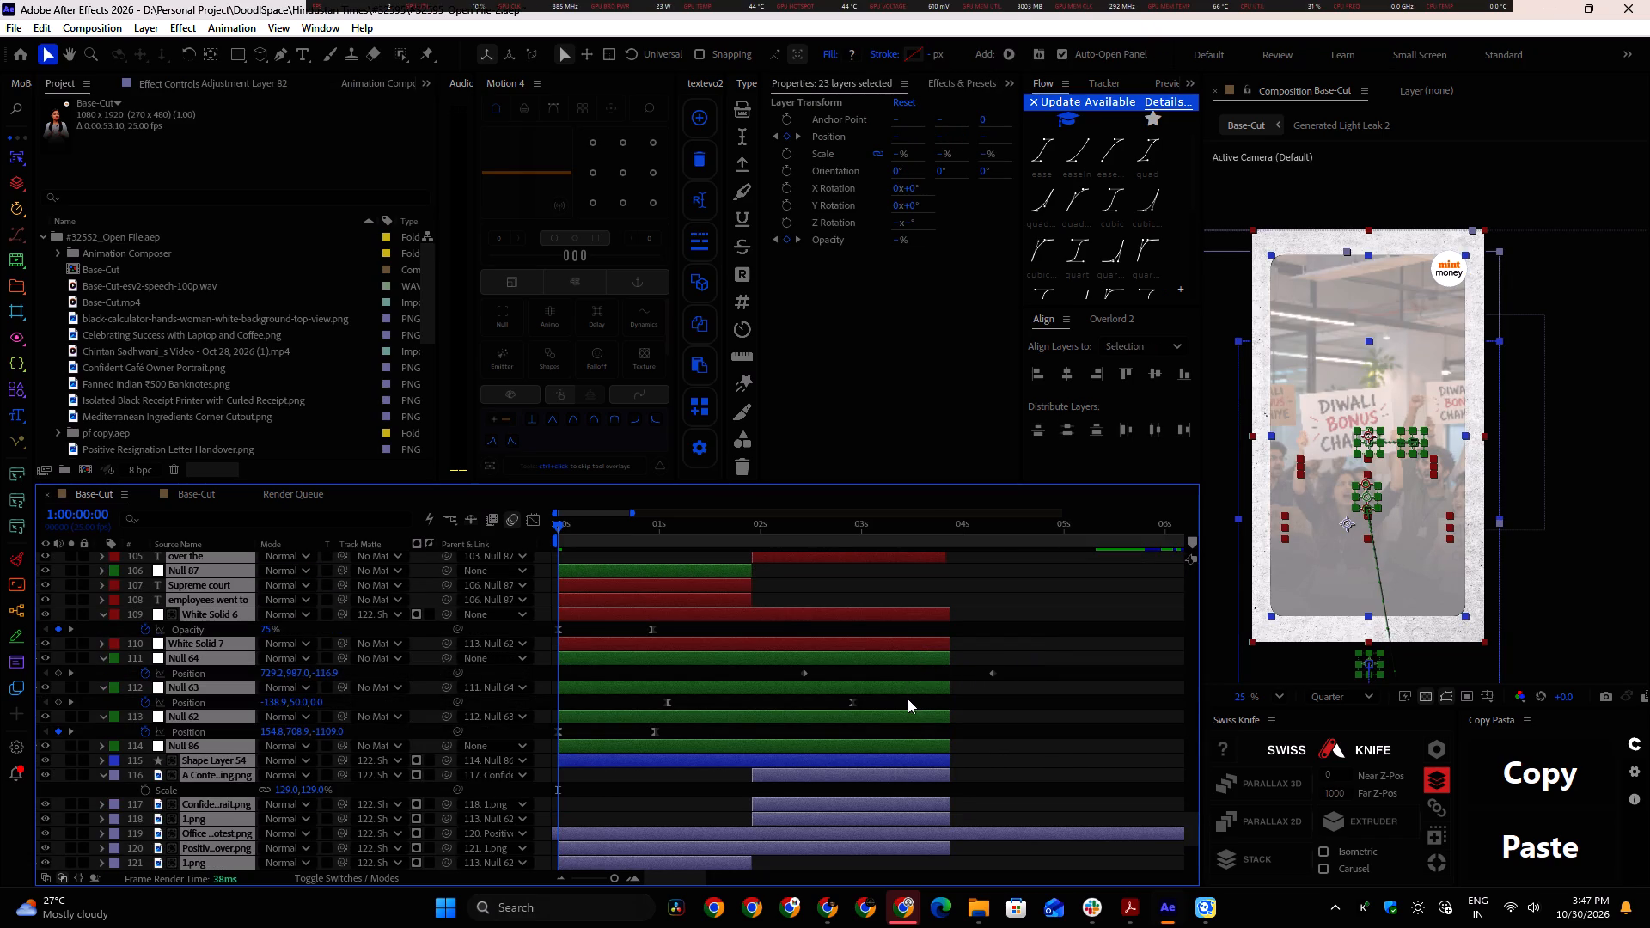
Check the shifted opening visuals and captions, and preview the stretch from 1:00:03:14 into the 1920 Bombay map scene.
{"action": "left_click_drag", "start_coordinate": [559, 522], "coordinate": [567, 523]}
{"action": "left_click_drag", "start_coordinate": [567, 523], "coordinate": [800, 579]}
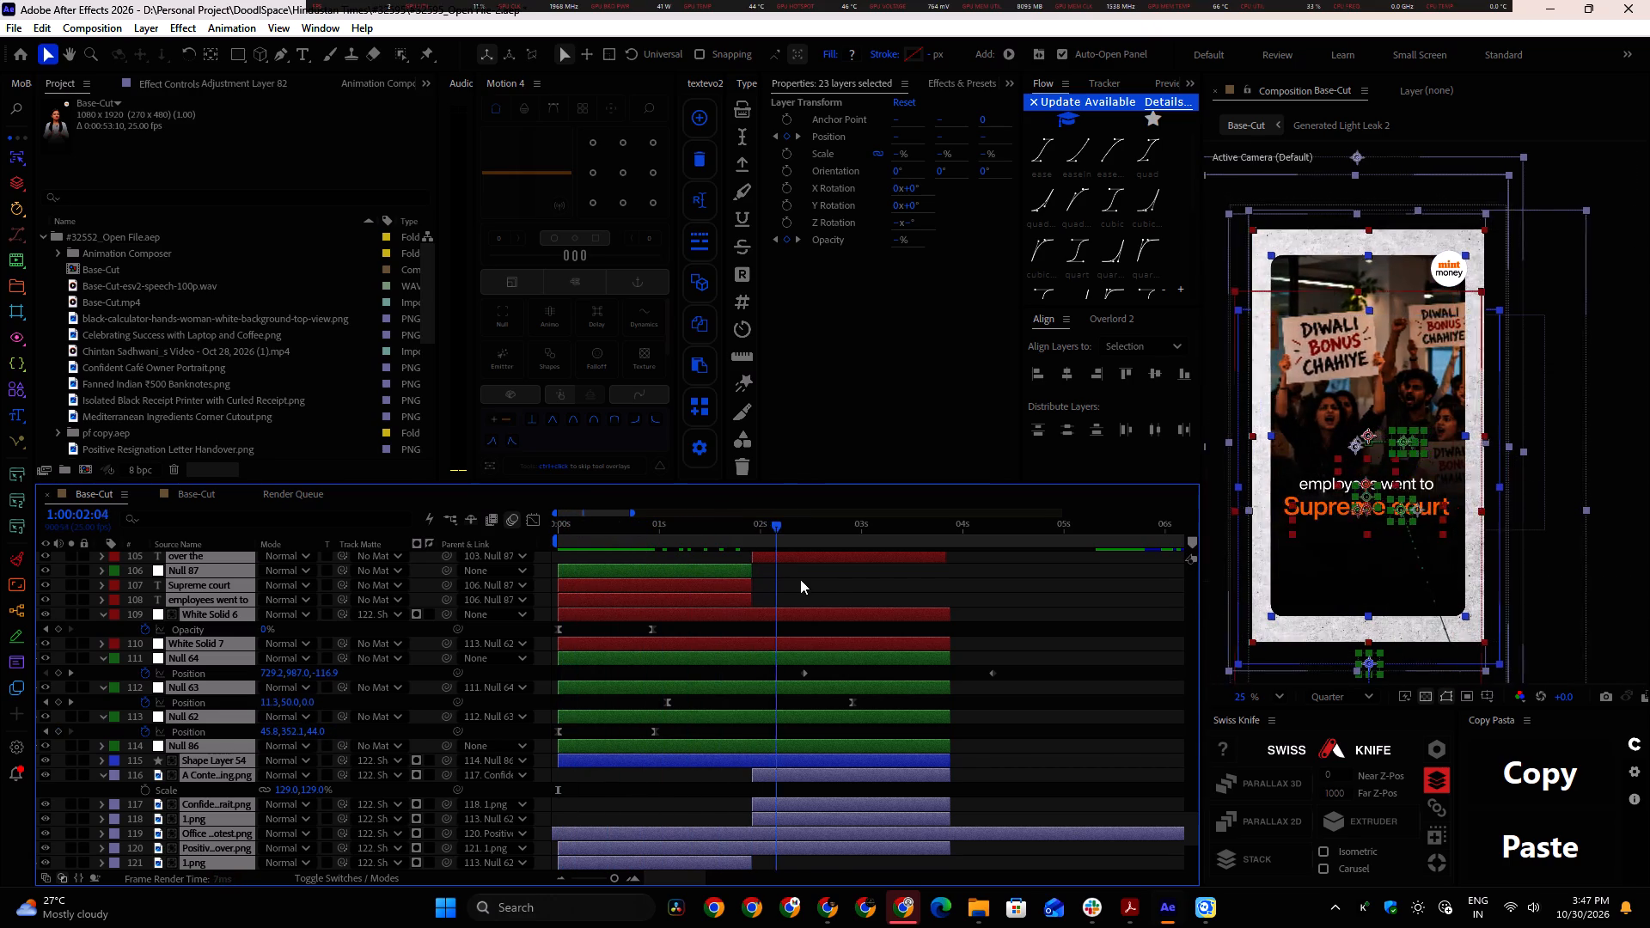
{"action": "left_click_drag", "start_coordinate": [800, 579], "coordinate": [919, 612]}
{"action": "left_click", "coordinate": [1069, 610]}
{"action": "scroll", "coordinate": [1012, 618], "scroll_direction": "up", "scroll_amount": 1}
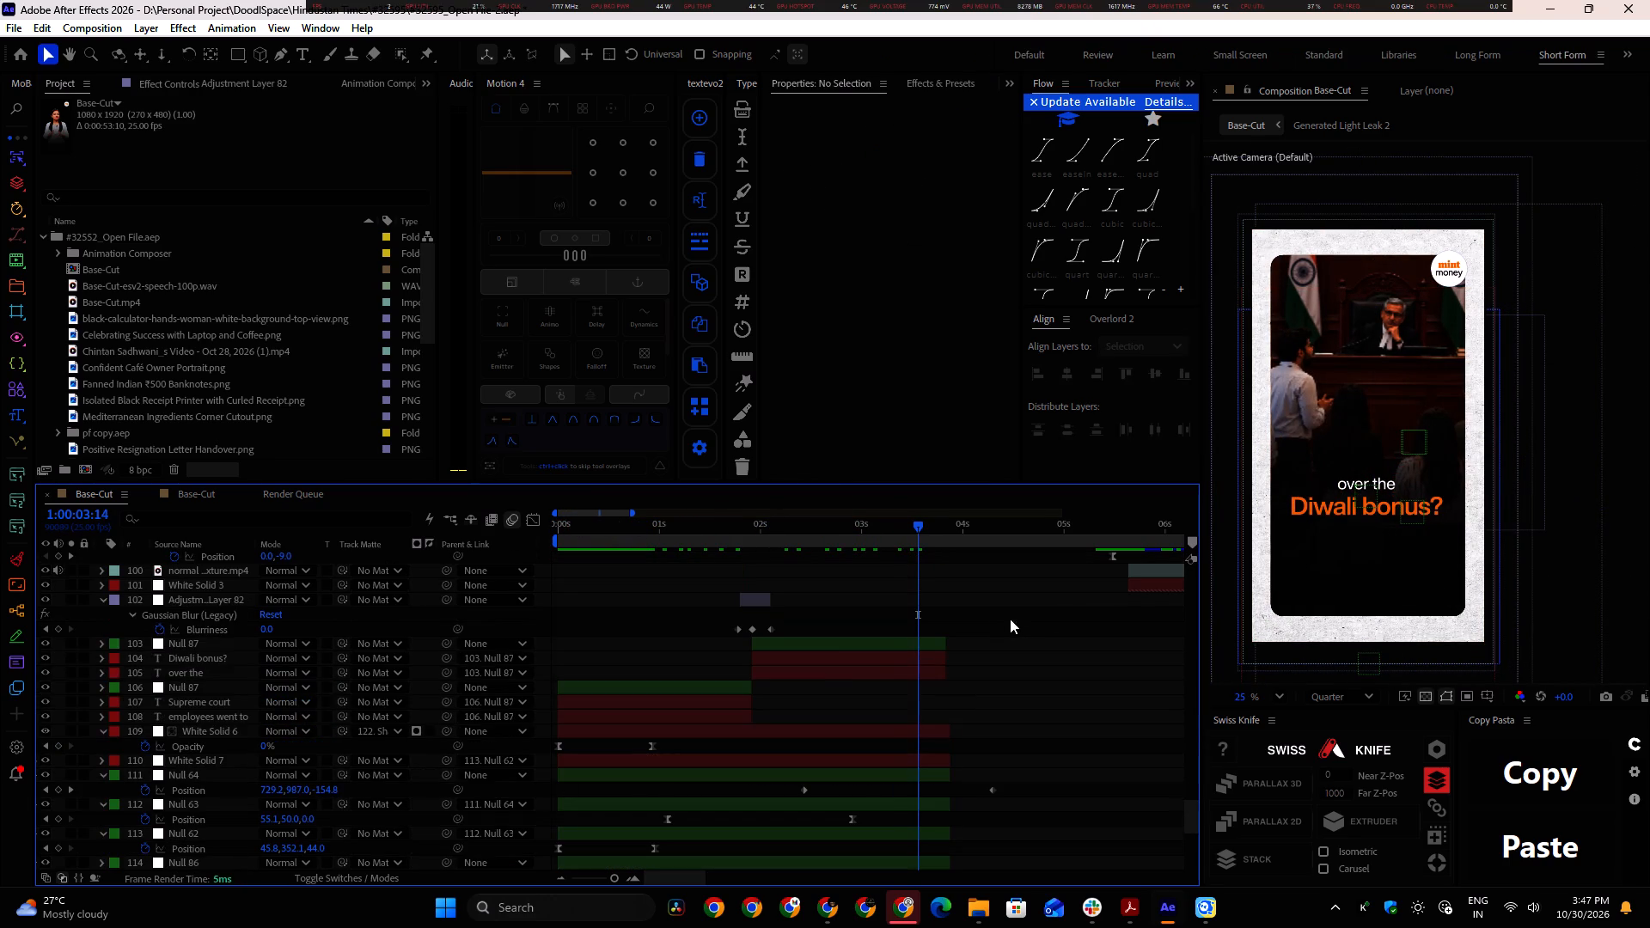
{"action": "left_click", "coordinate": [829, 653]}
{"action": "left_click", "coordinate": [833, 641]}
{"action": "left_click", "coordinate": [850, 670], "text": "shift"}
{"action": "scroll", "coordinate": [1026, 703], "scroll_direction": "down", "scroll_amount": 4, "text": "shift"}
{"action": "key", "text": "space"}
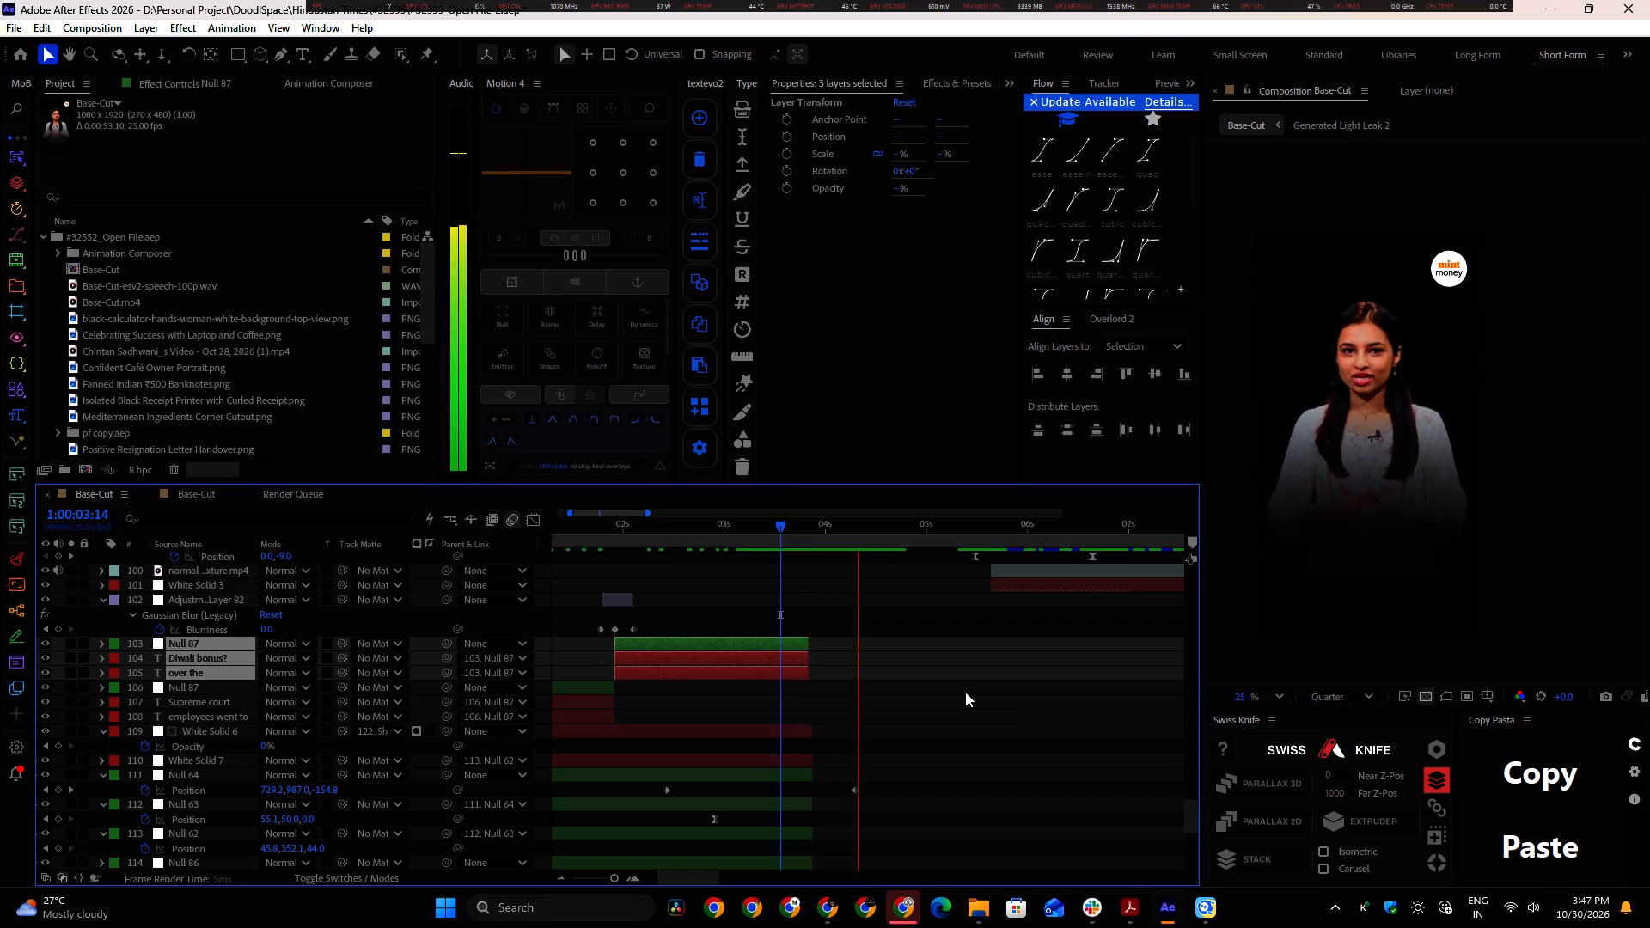
{"action": "key", "text": "space"}
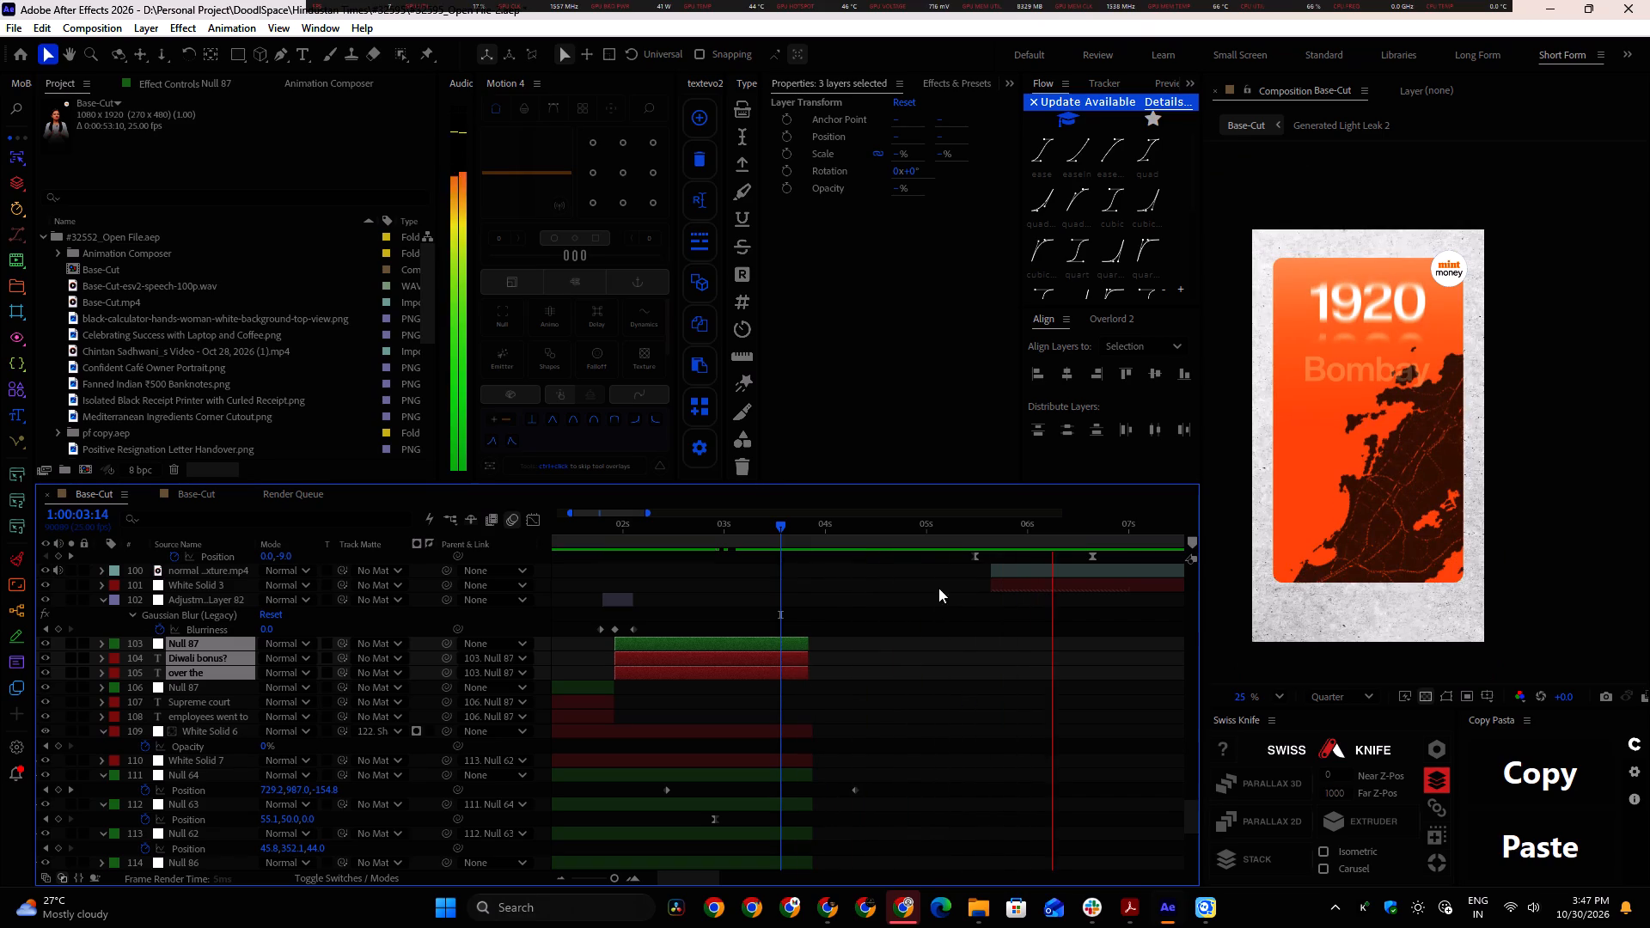
Move the second Generated Light Leak 2 transition earlier so its cut marker lands on the end of the courtroom scene around 1:00:03:21.
{"action": "scroll", "coordinate": [911, 630], "scroll_direction": "up", "scroll_amount": 4}
{"action": "scroll", "coordinate": [911, 629], "scroll_direction": "down", "scroll_amount": 4}
{"action": "scroll", "coordinate": [911, 629], "scroll_direction": "up", "scroll_amount": 4}
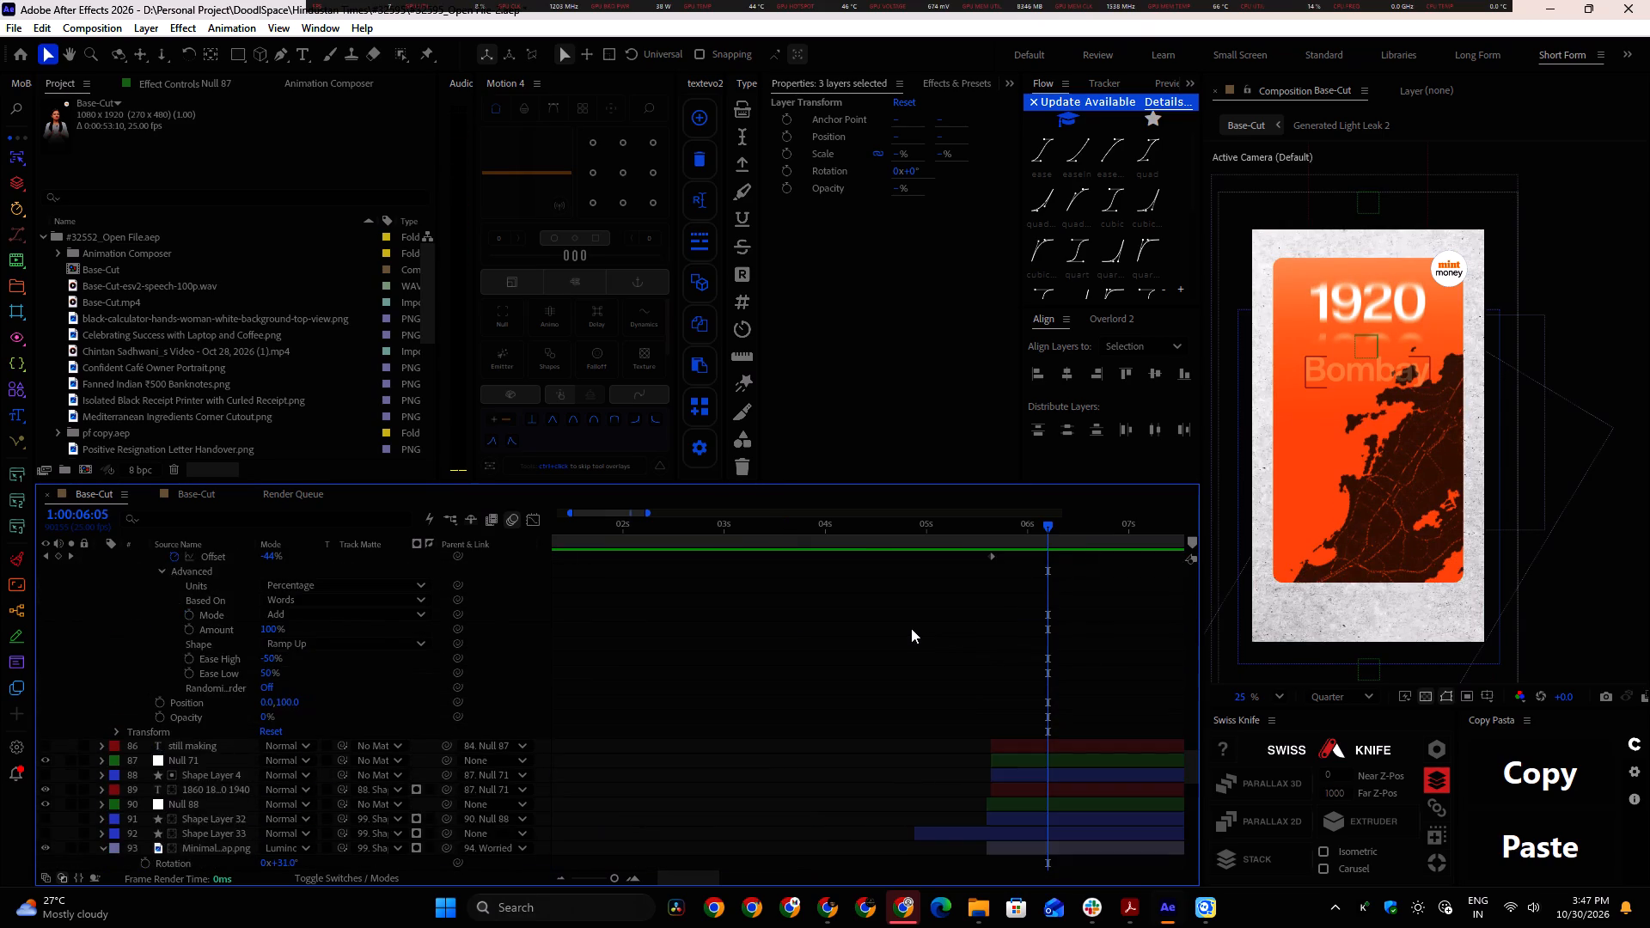
{"action": "scroll", "coordinate": [911, 628], "scroll_direction": "up", "scroll_amount": 15}
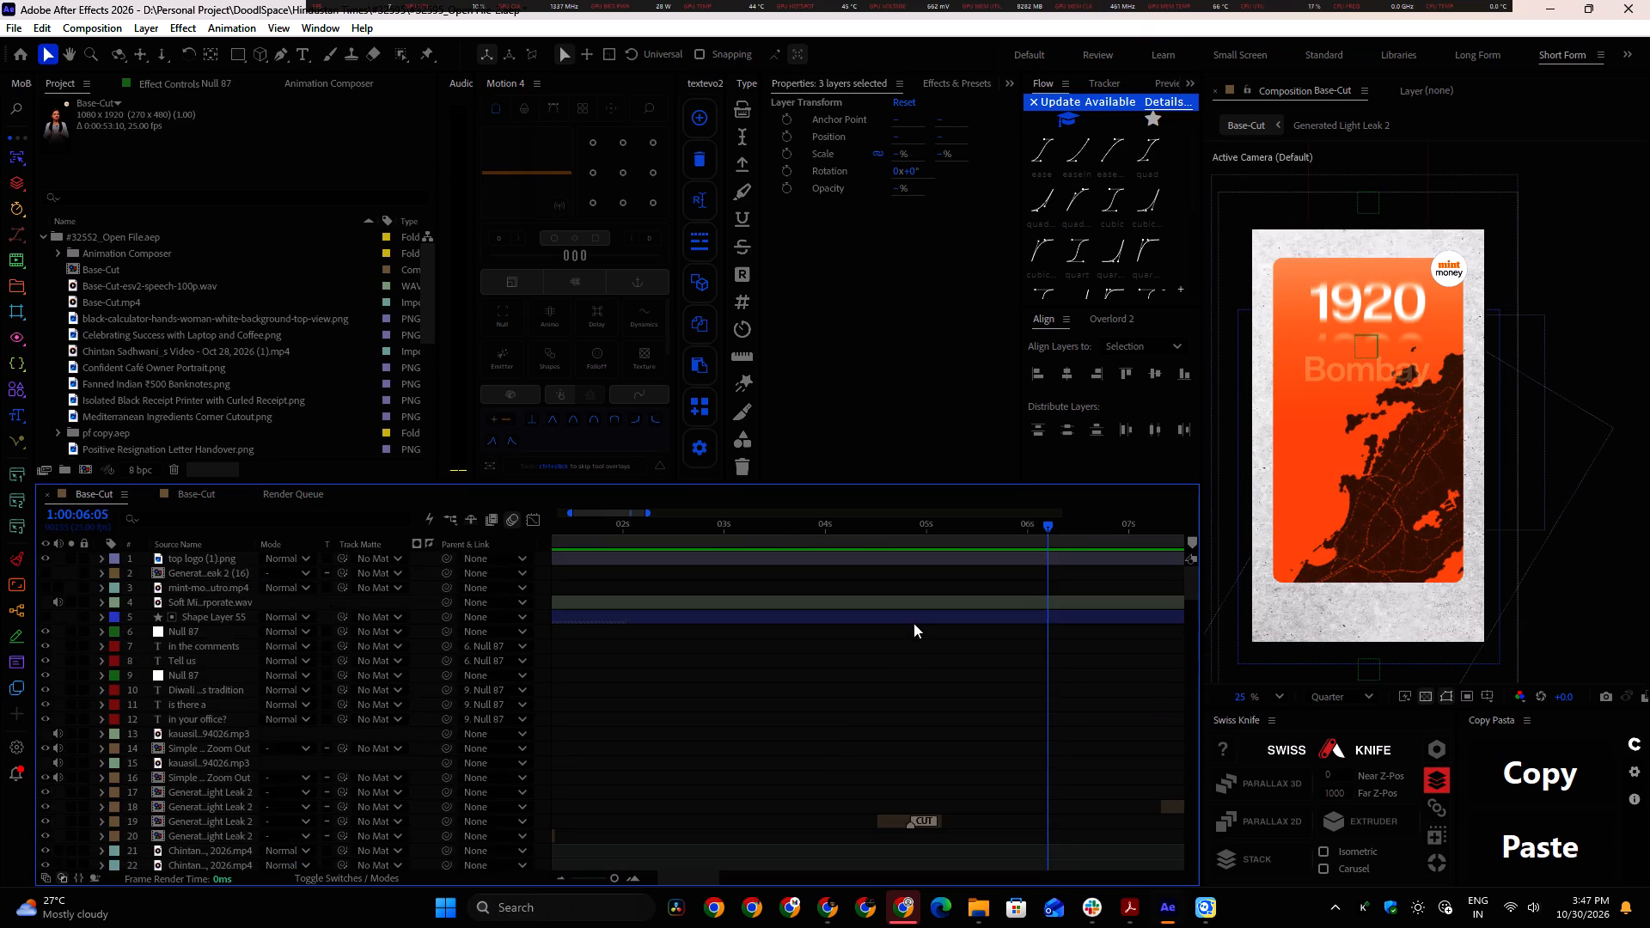
{"action": "scroll", "coordinate": [914, 623], "scroll_direction": "down", "scroll_amount": 1}
{"action": "left_click", "coordinate": [901, 699]}
{"action": "scroll", "coordinate": [780, 702], "scroll_direction": "up", "scroll_amount": 7, "text": "shift"}
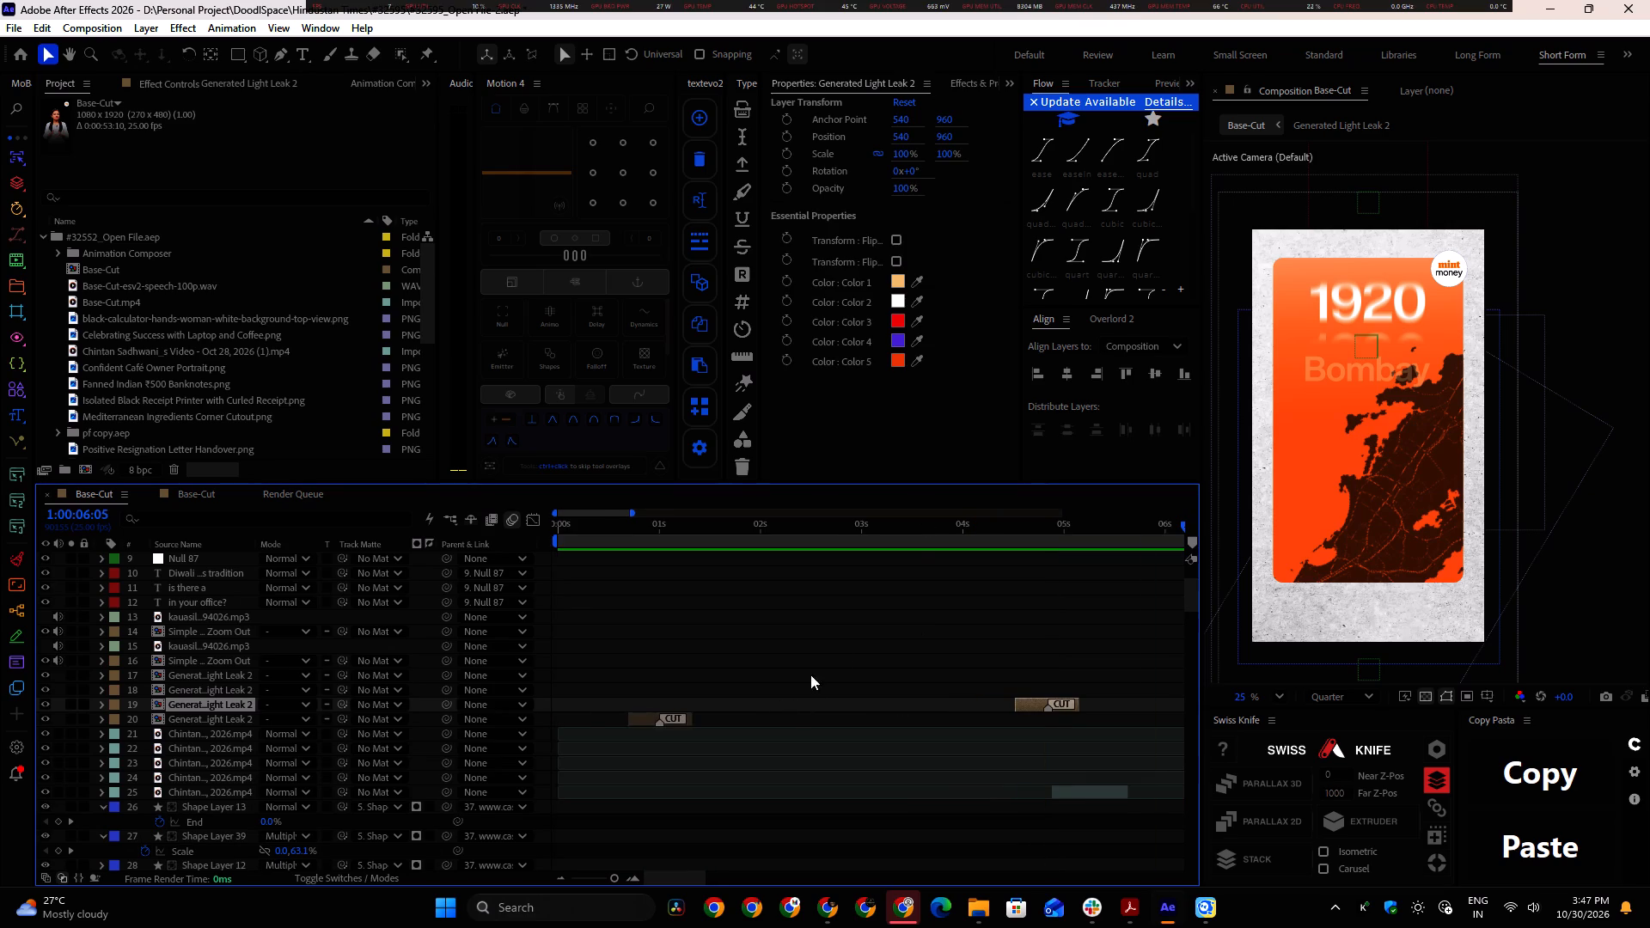
{"action": "scroll", "coordinate": [922, 563], "scroll_direction": "down", "scroll_amount": 19}
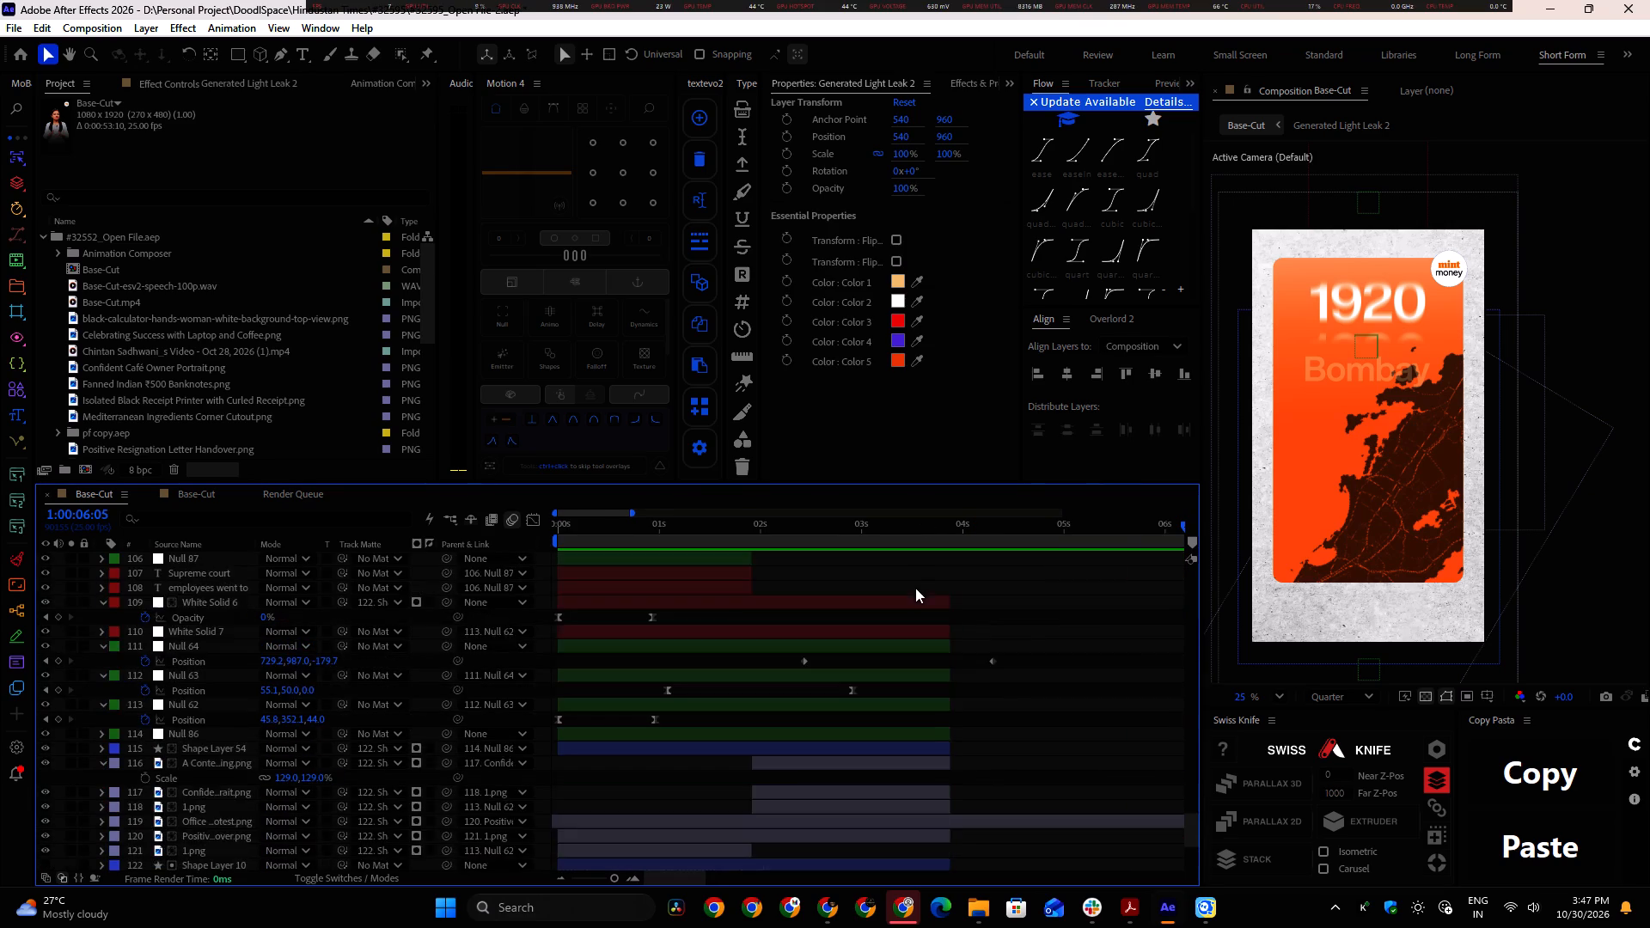
{"action": "scroll", "coordinate": [924, 580], "scroll_direction": "up", "scroll_amount": 1}
{"action": "left_click", "coordinate": [956, 532]}
{"action": "scroll", "coordinate": [1004, 620], "scroll_direction": "up", "scroll_amount": 2}
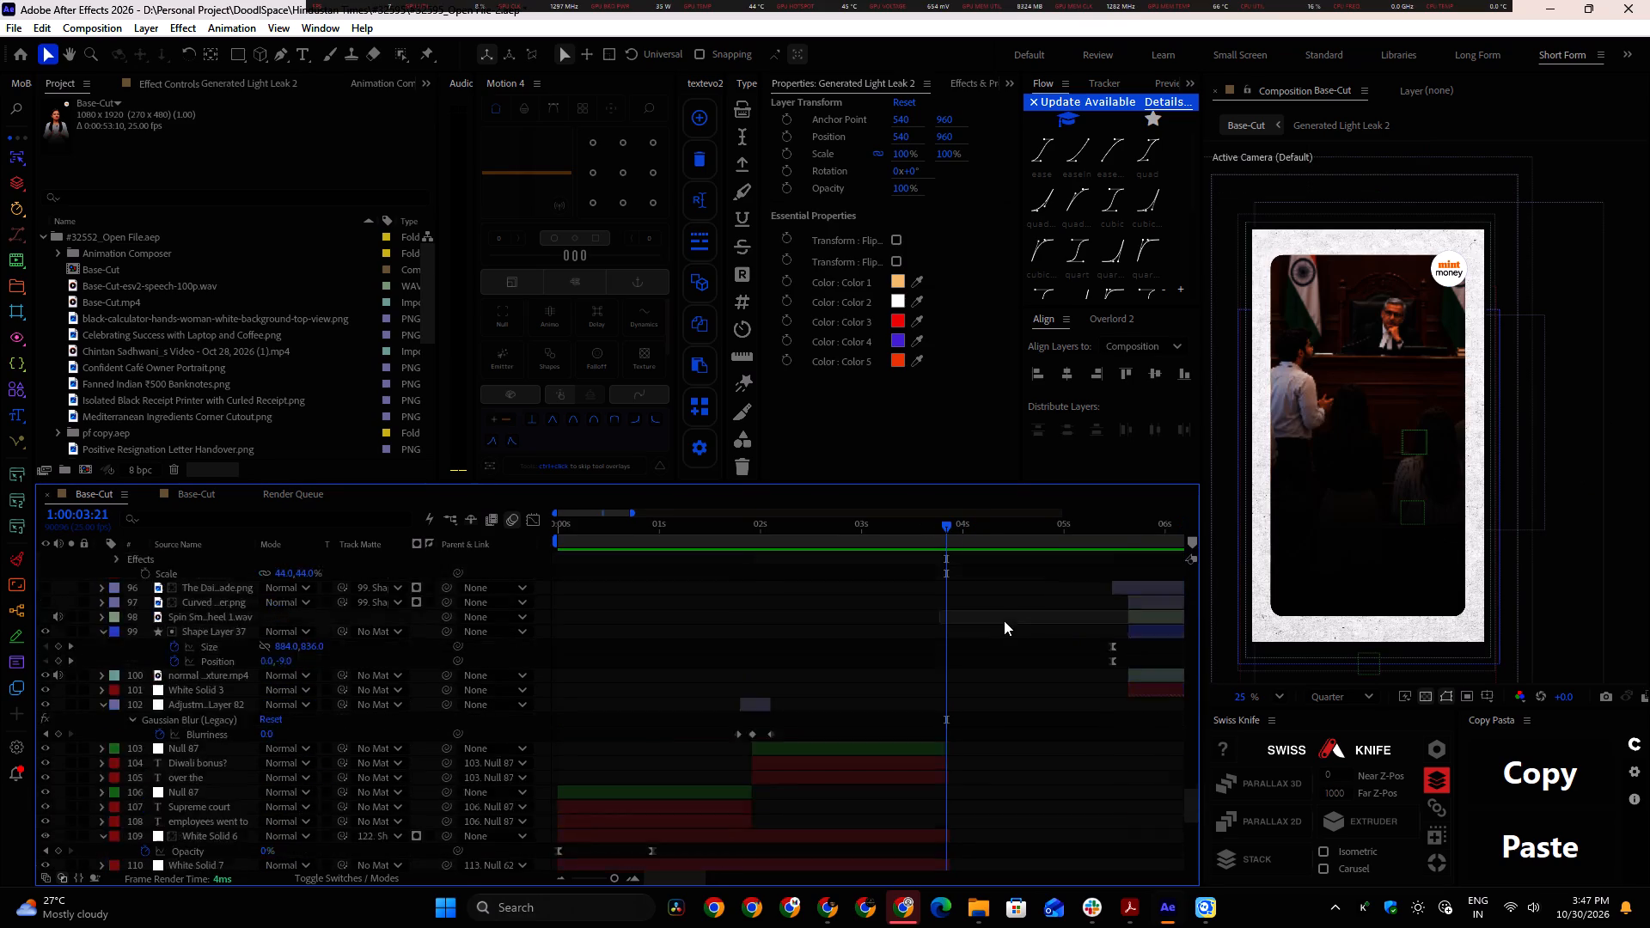
{"action": "scroll", "coordinate": [1004, 620], "scroll_direction": "up", "scroll_amount": 17}
{"action": "left_click_drag", "start_coordinate": [1029, 819], "coordinate": [1012, 817]}
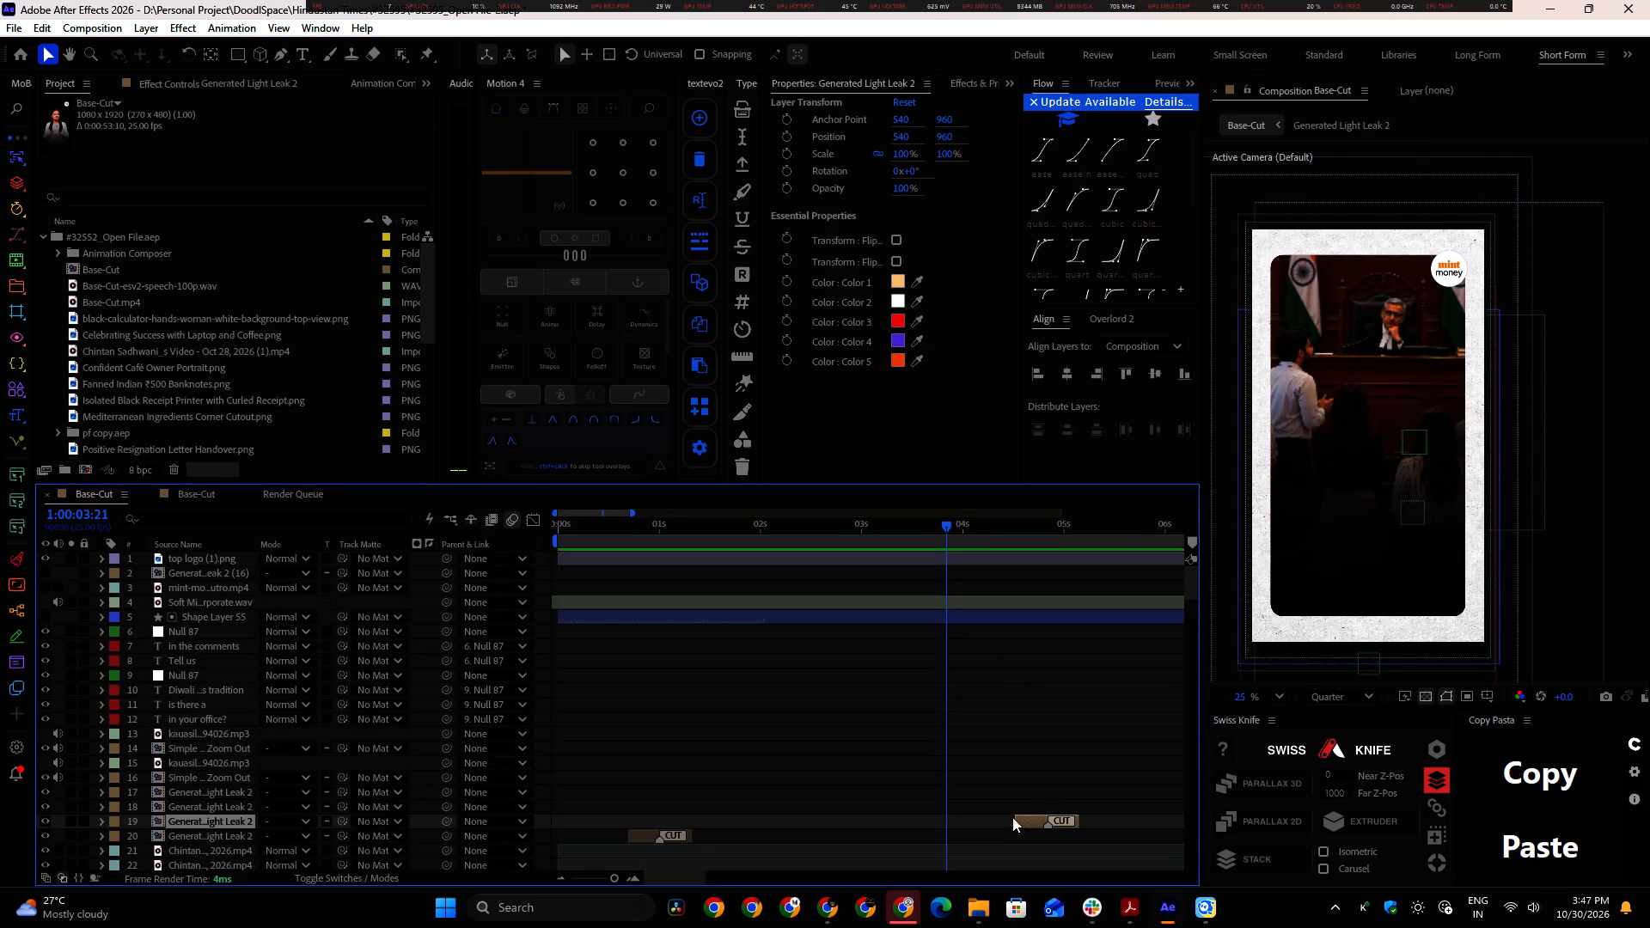
{"action": "left_click_drag", "start_coordinate": [1012, 817], "coordinate": [928, 814]}
Examine the light leak transition frame by frame around the courtroom-to-speaker cut near 1:00:03:21.
{"action": "scroll", "coordinate": [931, 836], "scroll_direction": "down", "scroll_amount": 16}
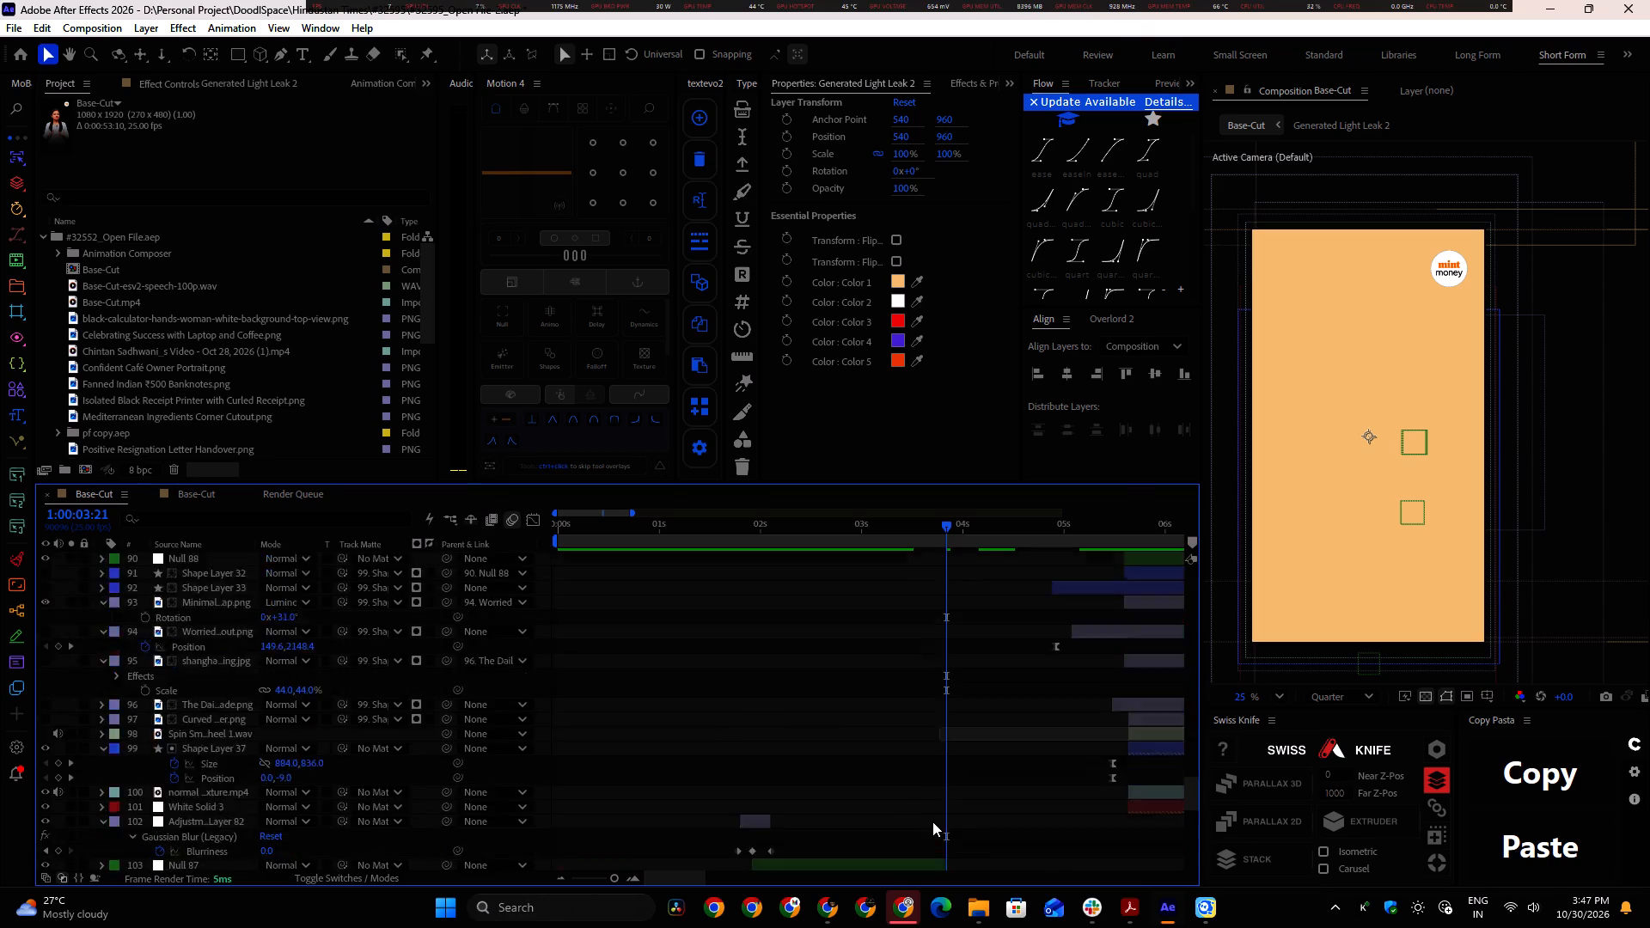
{"action": "scroll", "coordinate": [932, 821], "scroll_direction": "down", "scroll_amount": 5}
{"action": "scroll", "coordinate": [937, 747], "scroll_direction": "up", "scroll_amount": 2}
{"action": "scroll", "coordinate": [948, 644], "scroll_direction": "up", "scroll_amount": 2, "text": "alt"}
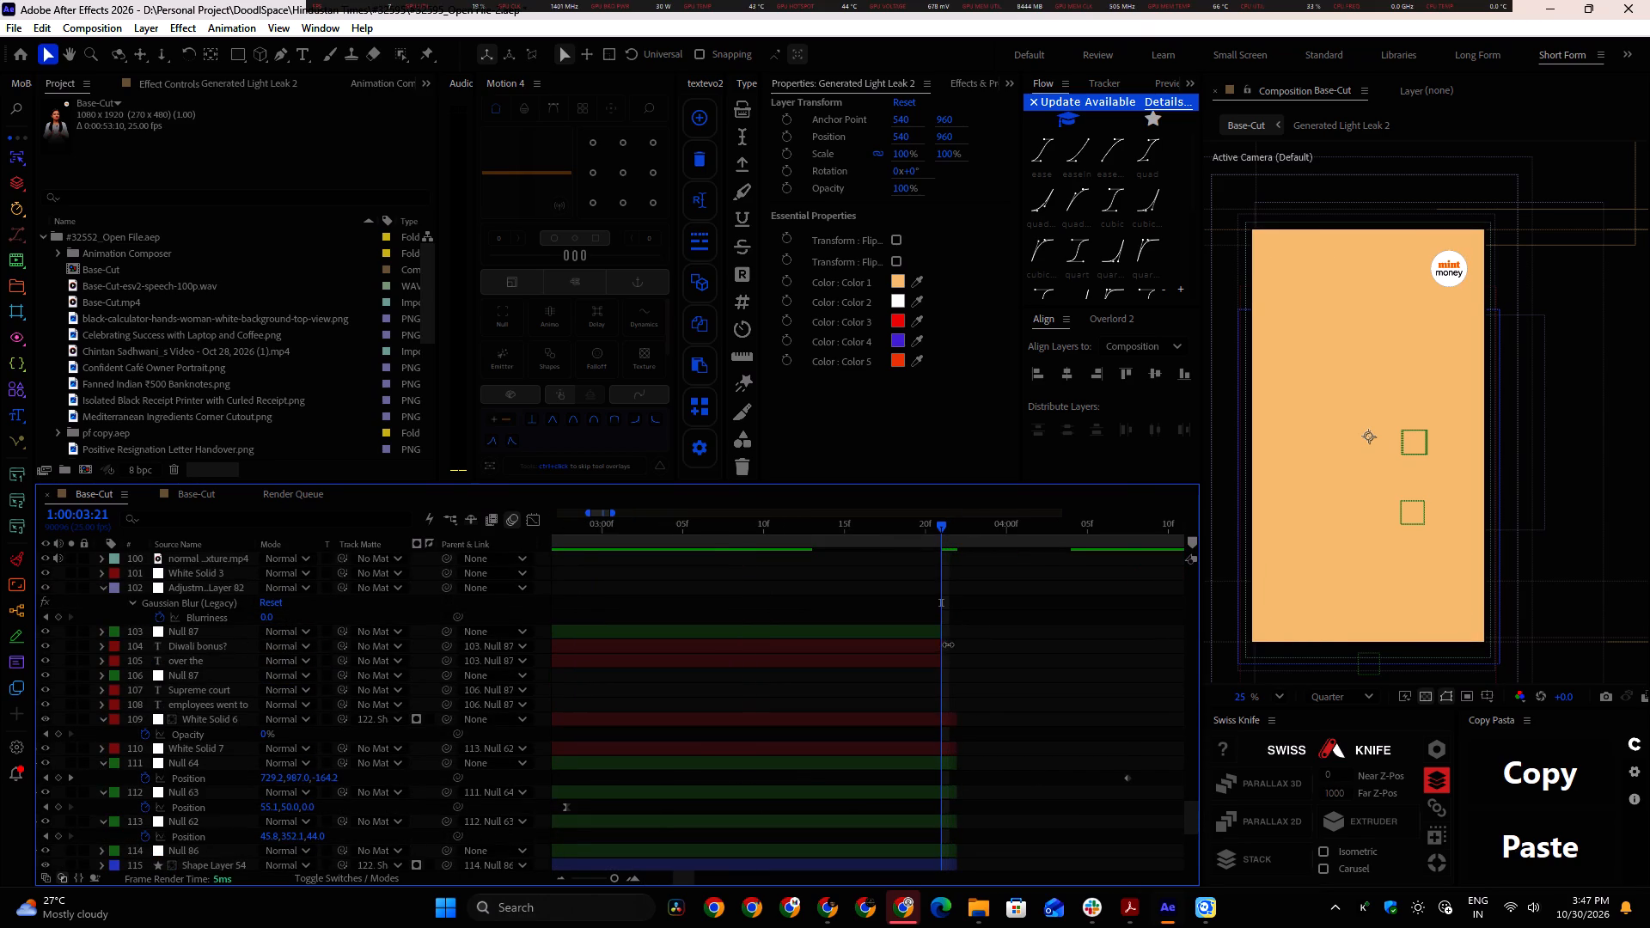
{"action": "left_click_drag", "start_coordinate": [939, 528], "coordinate": [947, 532]}
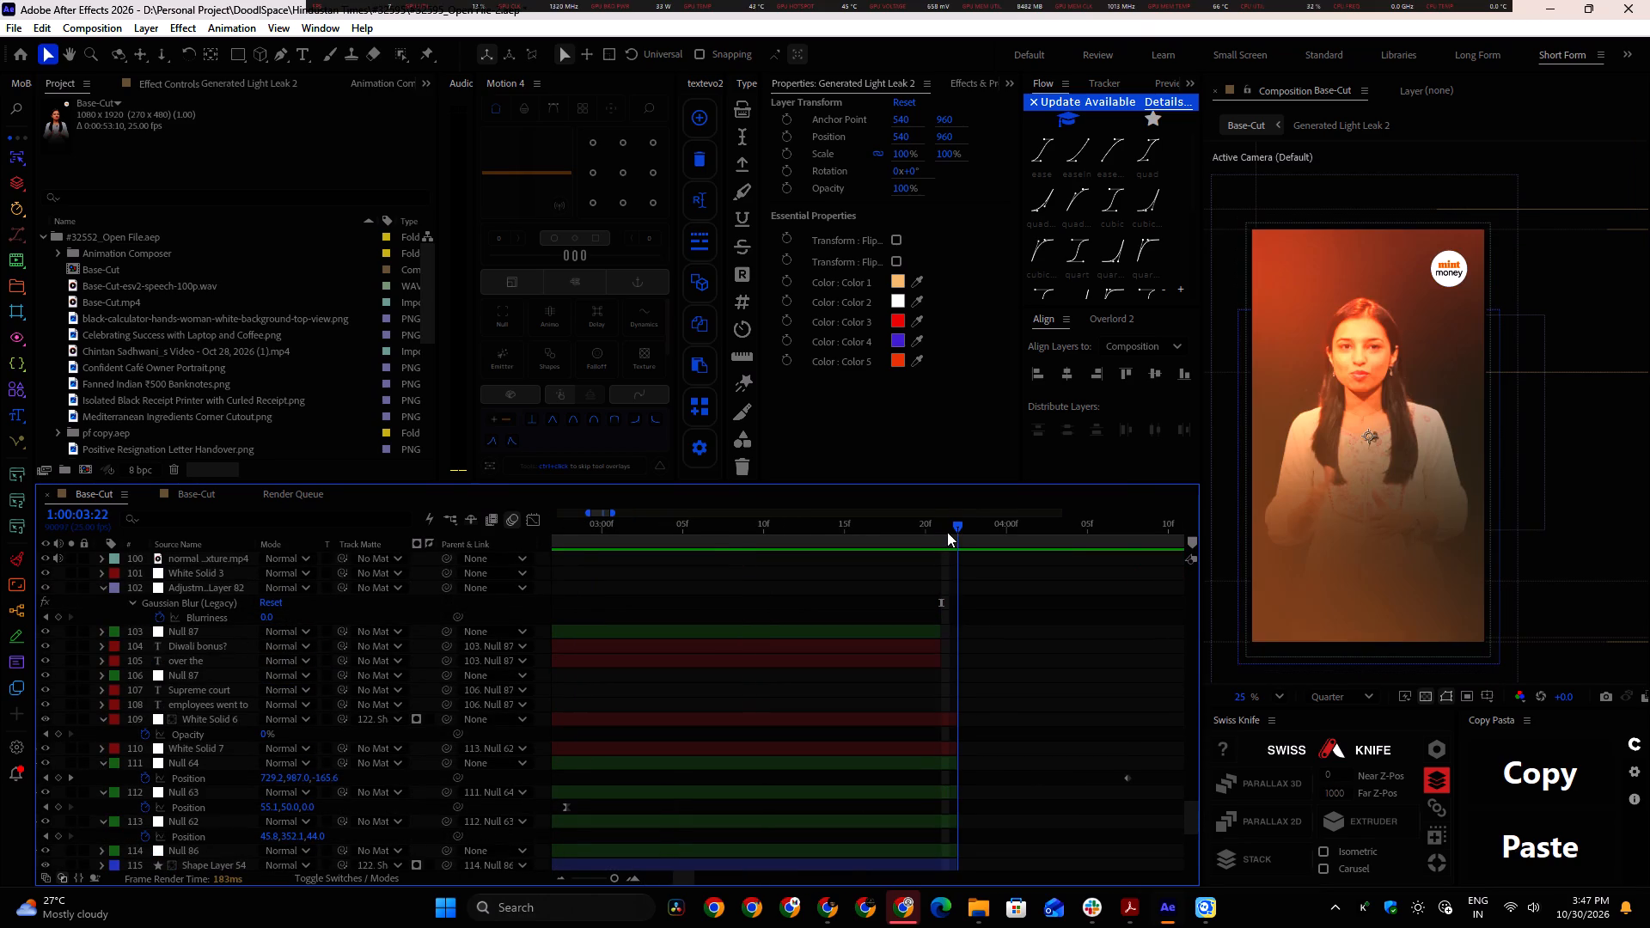
{"action": "left_click_drag", "start_coordinate": [947, 532], "coordinate": [762, 559]}
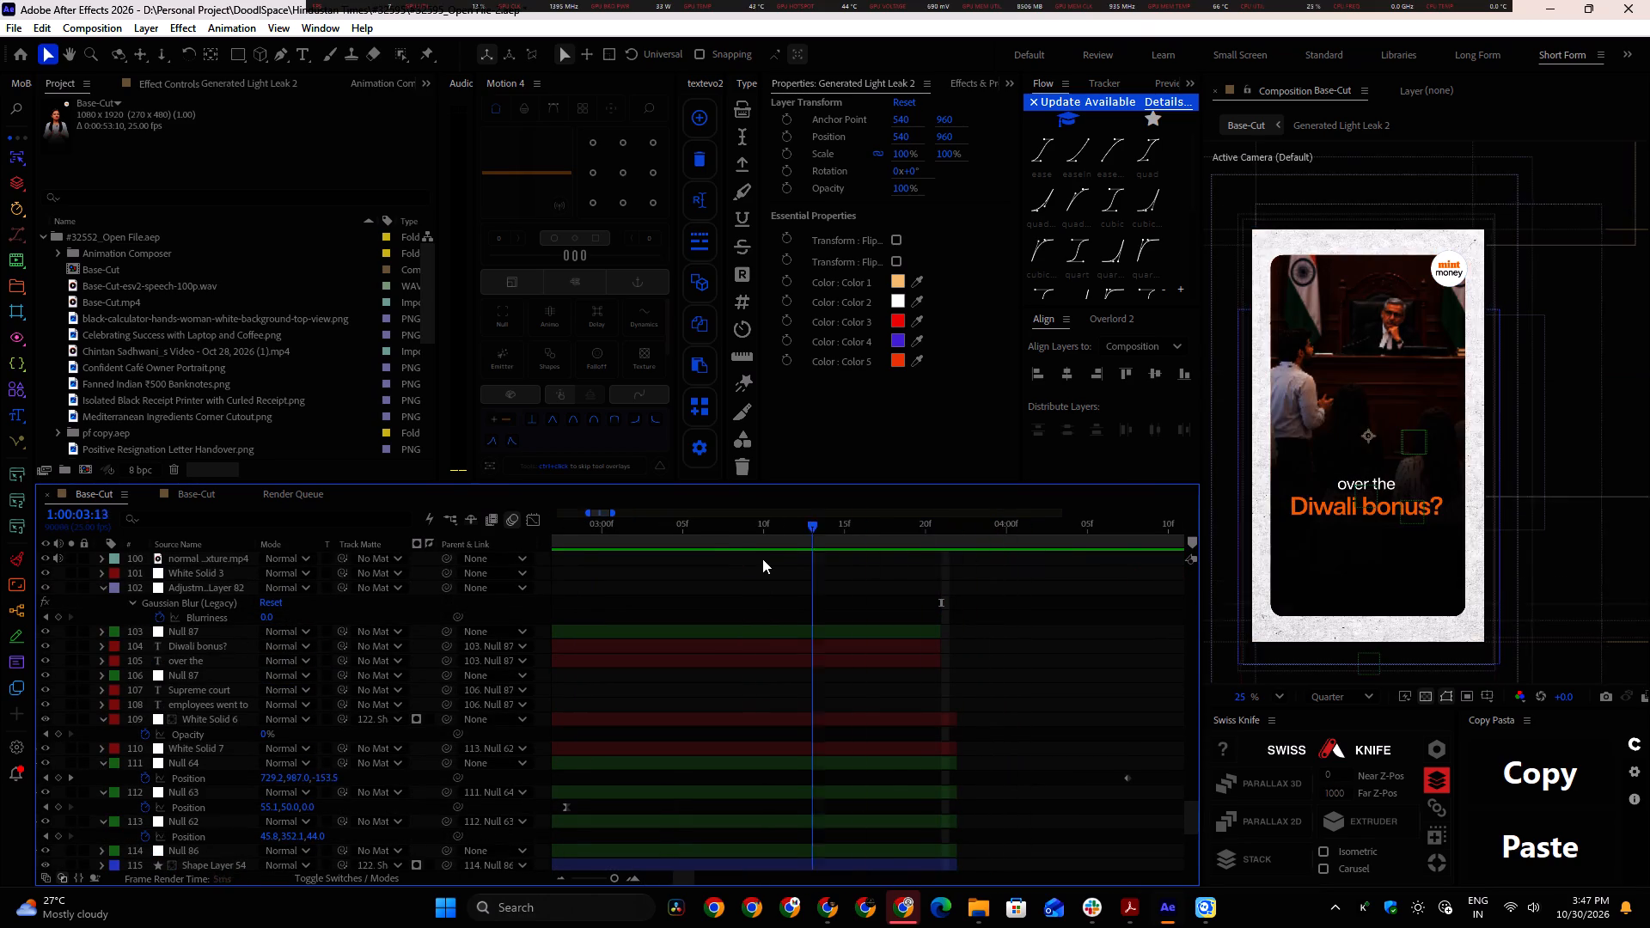
{"action": "left_click_drag", "start_coordinate": [762, 559], "coordinate": [783, 595]}
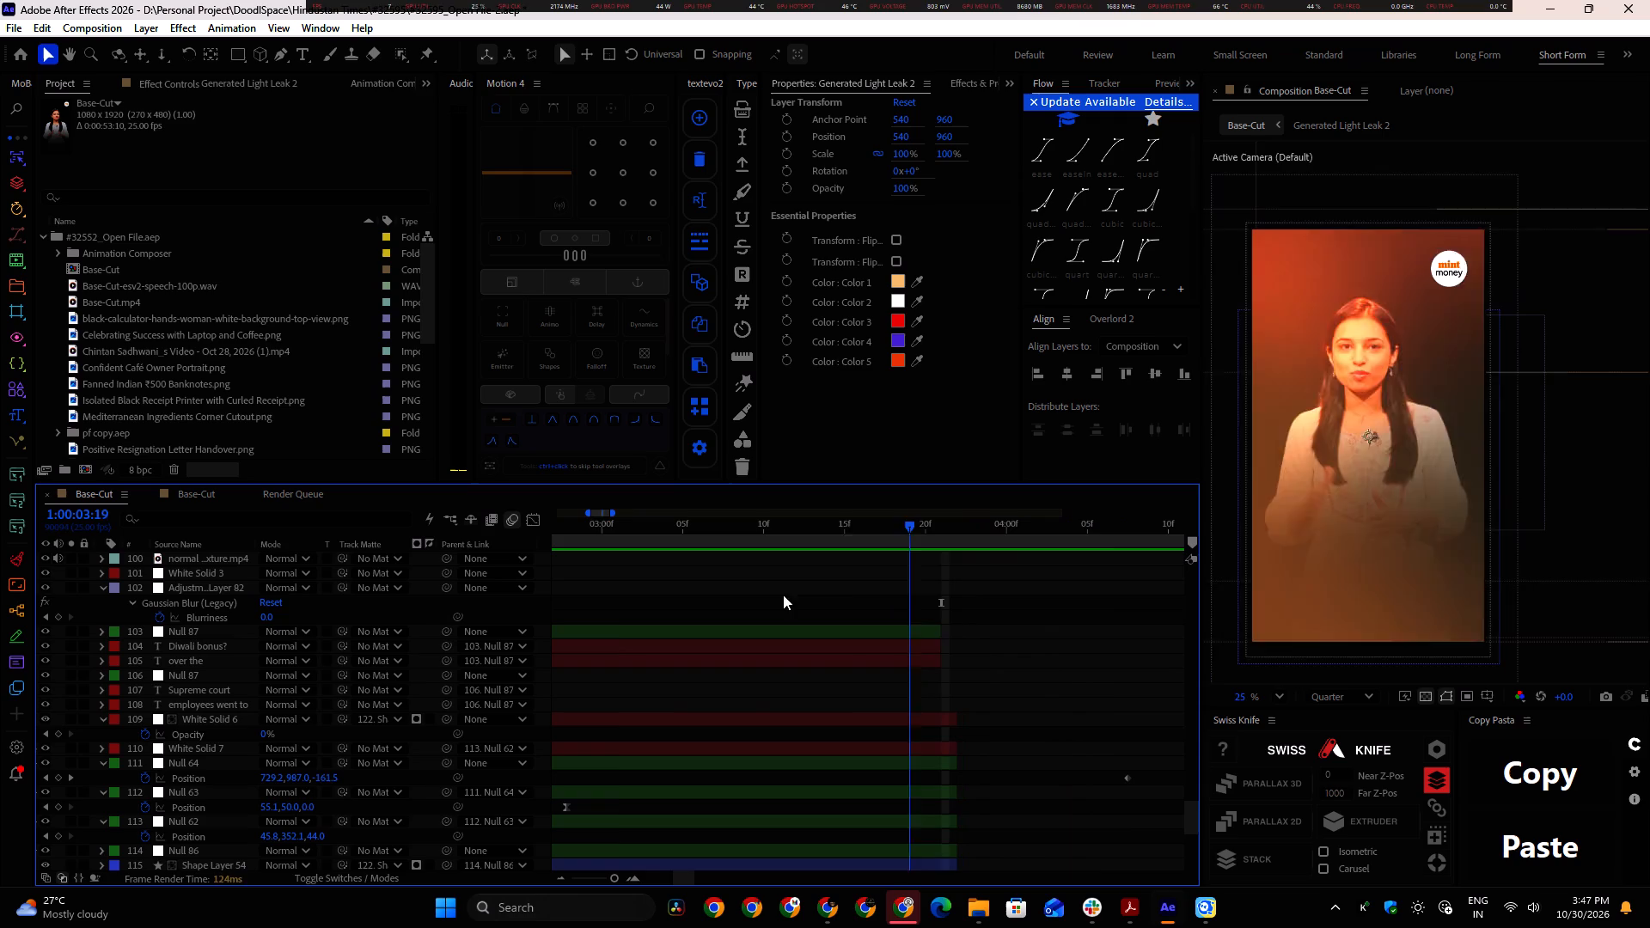
{"action": "left_click_drag", "start_coordinate": [783, 595], "coordinate": [621, 589]}
{"action": "scroll", "coordinate": [842, 669], "scroll_direction": "down", "scroll_amount": 4, "text": "alt"}
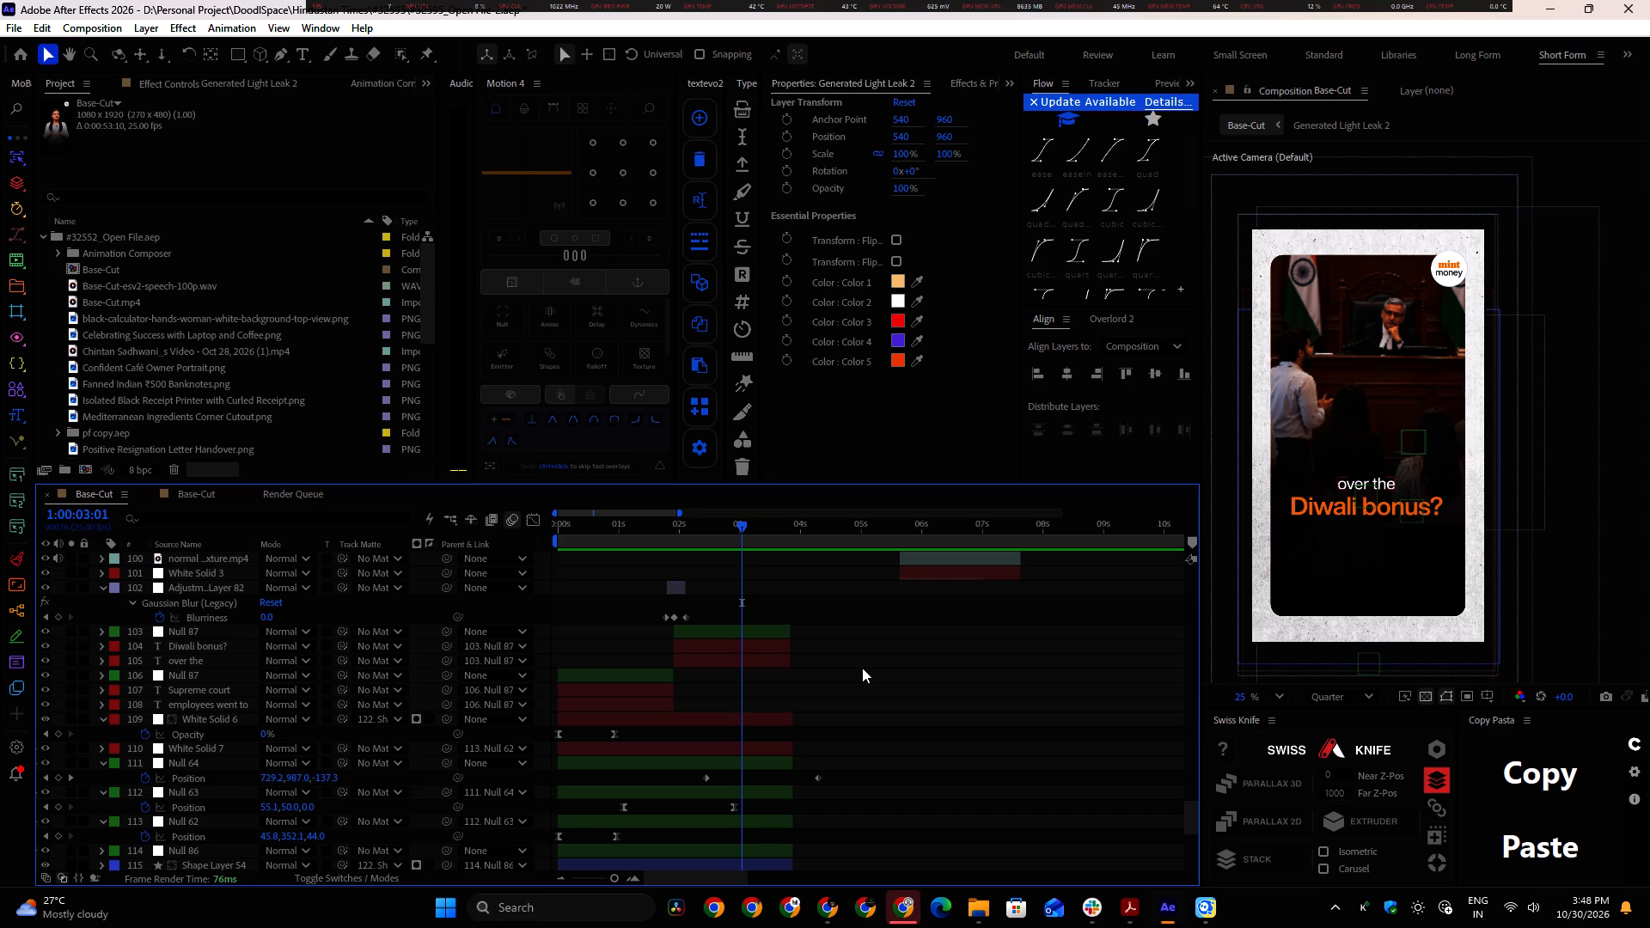
Move the first Generated Light Leak 2 transition earlier so its cut marker sits at 1:00:00:00.
{"action": "scroll", "coordinate": [674, 699], "scroll_direction": "up", "scroll_amount": 2, "text": "alt"}
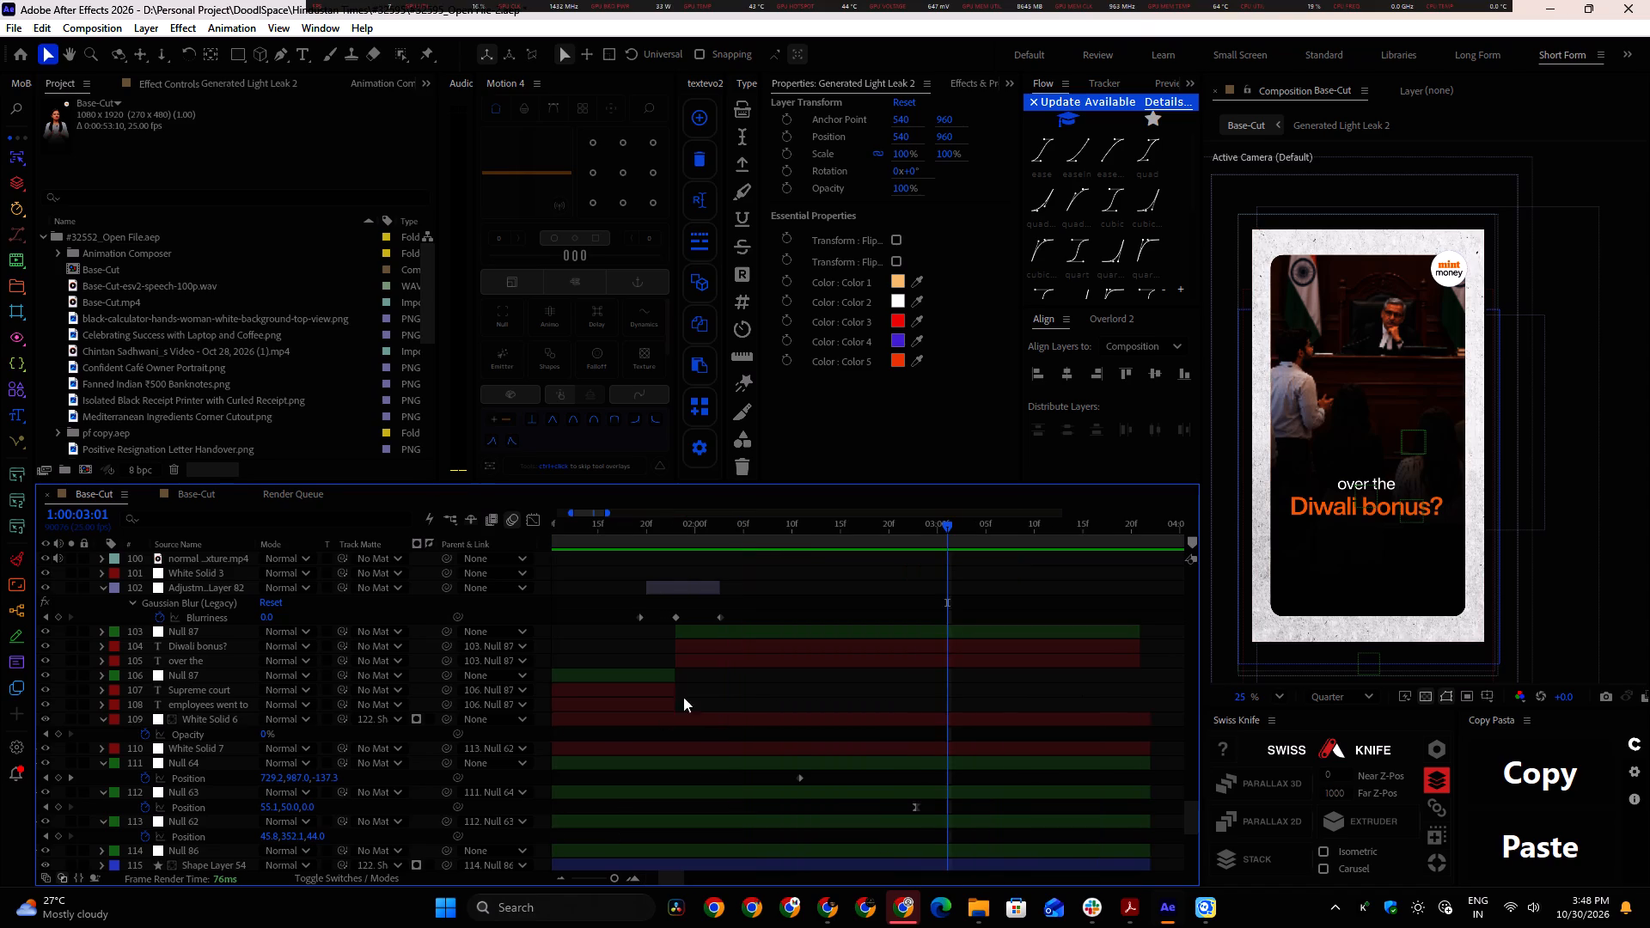
{"action": "scroll", "coordinate": [748, 689], "scroll_direction": "up", "scroll_amount": 11}
{"action": "scroll", "coordinate": [759, 687], "scroll_direction": "down", "scroll_amount": 3, "text": "alt"}
{"action": "scroll", "coordinate": [667, 696], "scroll_direction": "up", "scroll_amount": 2}
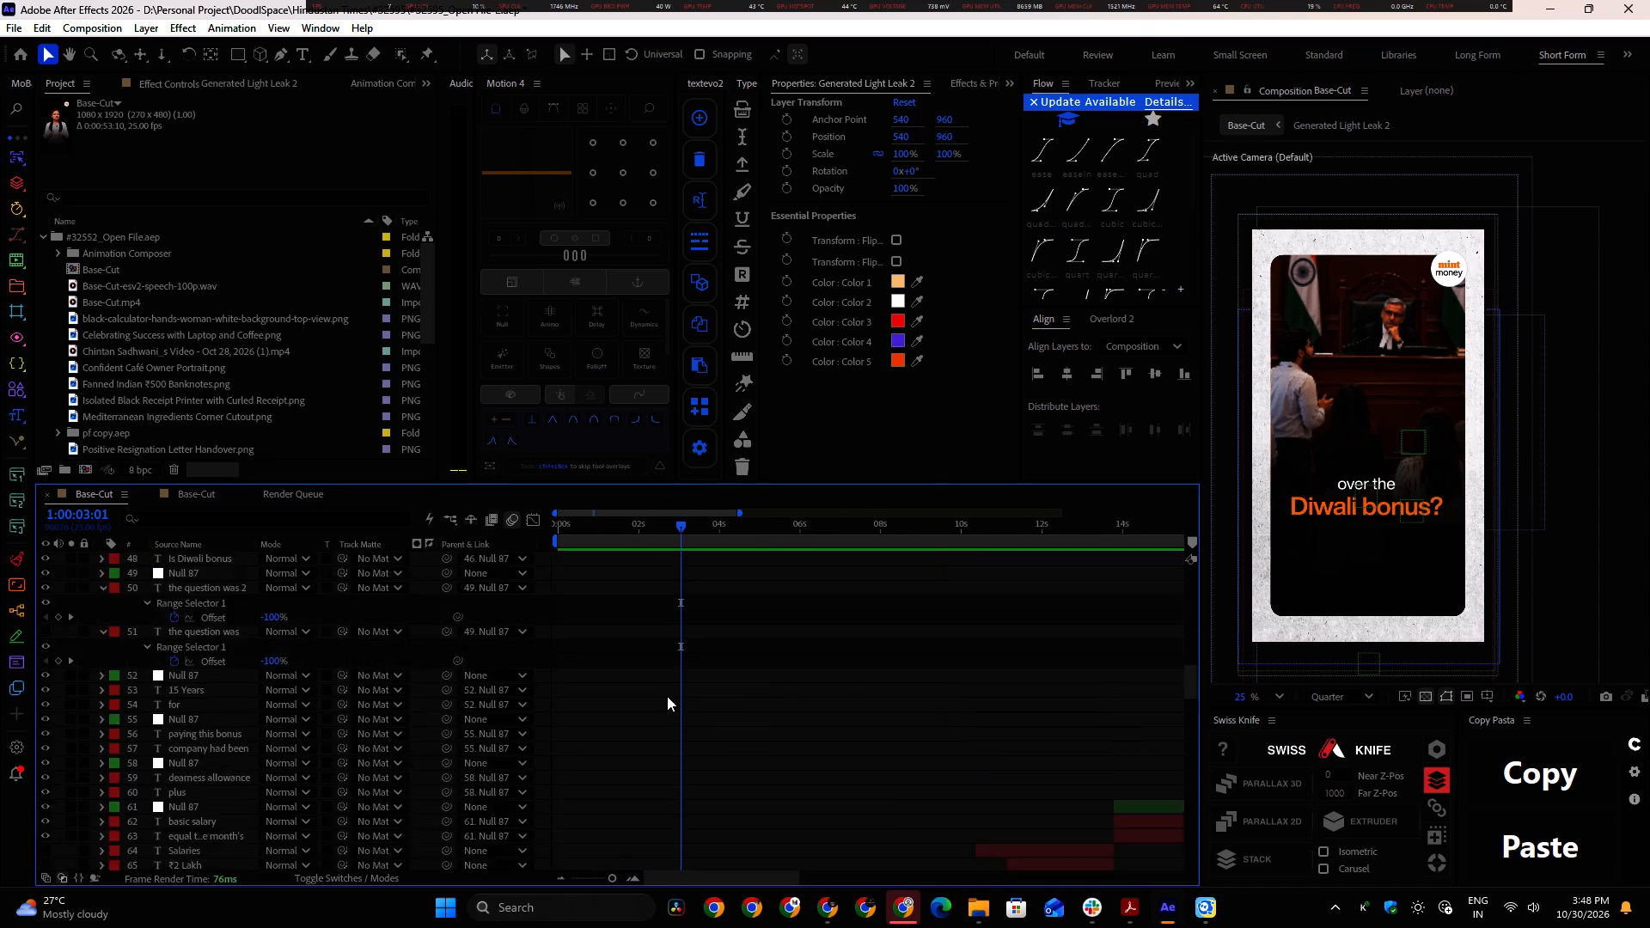
{"action": "scroll", "coordinate": [667, 696], "scroll_direction": "up", "scroll_amount": 6}
{"action": "scroll", "coordinate": [671, 689], "scroll_direction": "down", "scroll_amount": 2}
{"action": "scroll", "coordinate": [637, 678], "scroll_direction": "up", "scroll_amount": 6, "text": "shift"}
{"action": "left_click_drag", "start_coordinate": [606, 533], "coordinate": [584, 534]}
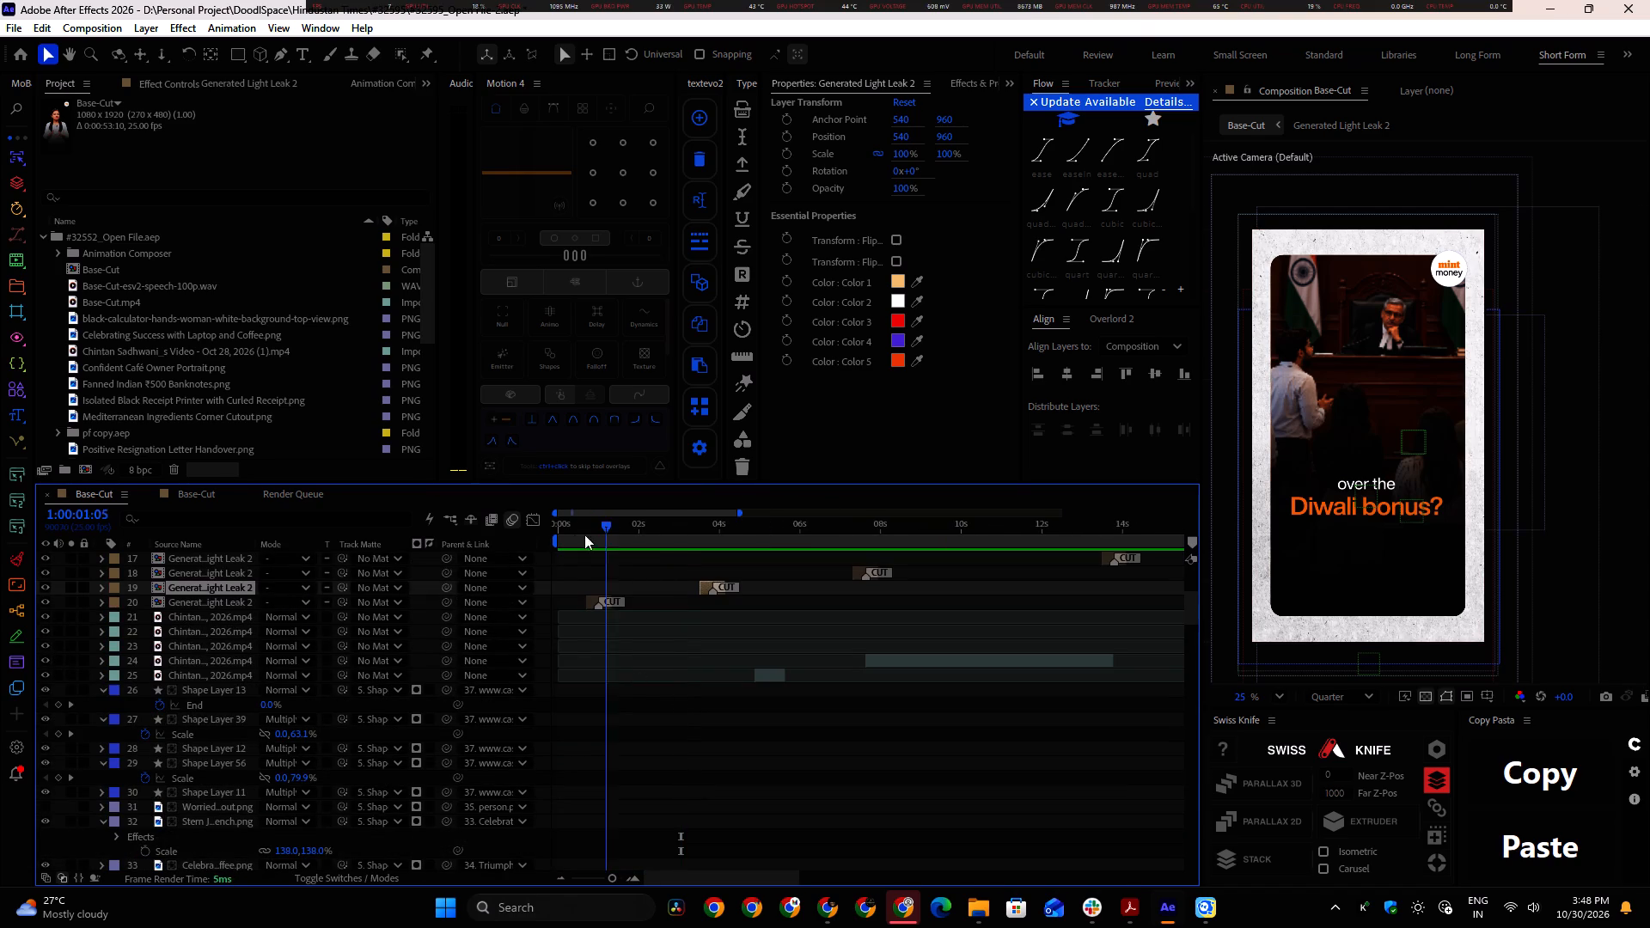
{"action": "left_click_drag", "start_coordinate": [584, 534], "coordinate": [526, 537]}
{"action": "scroll", "coordinate": [567, 591], "scroll_direction": "up", "scroll_amount": 2, "text": "alt"}
{"action": "scroll", "coordinate": [656, 602], "scroll_direction": "down", "scroll_amount": 1, "text": "alt"}
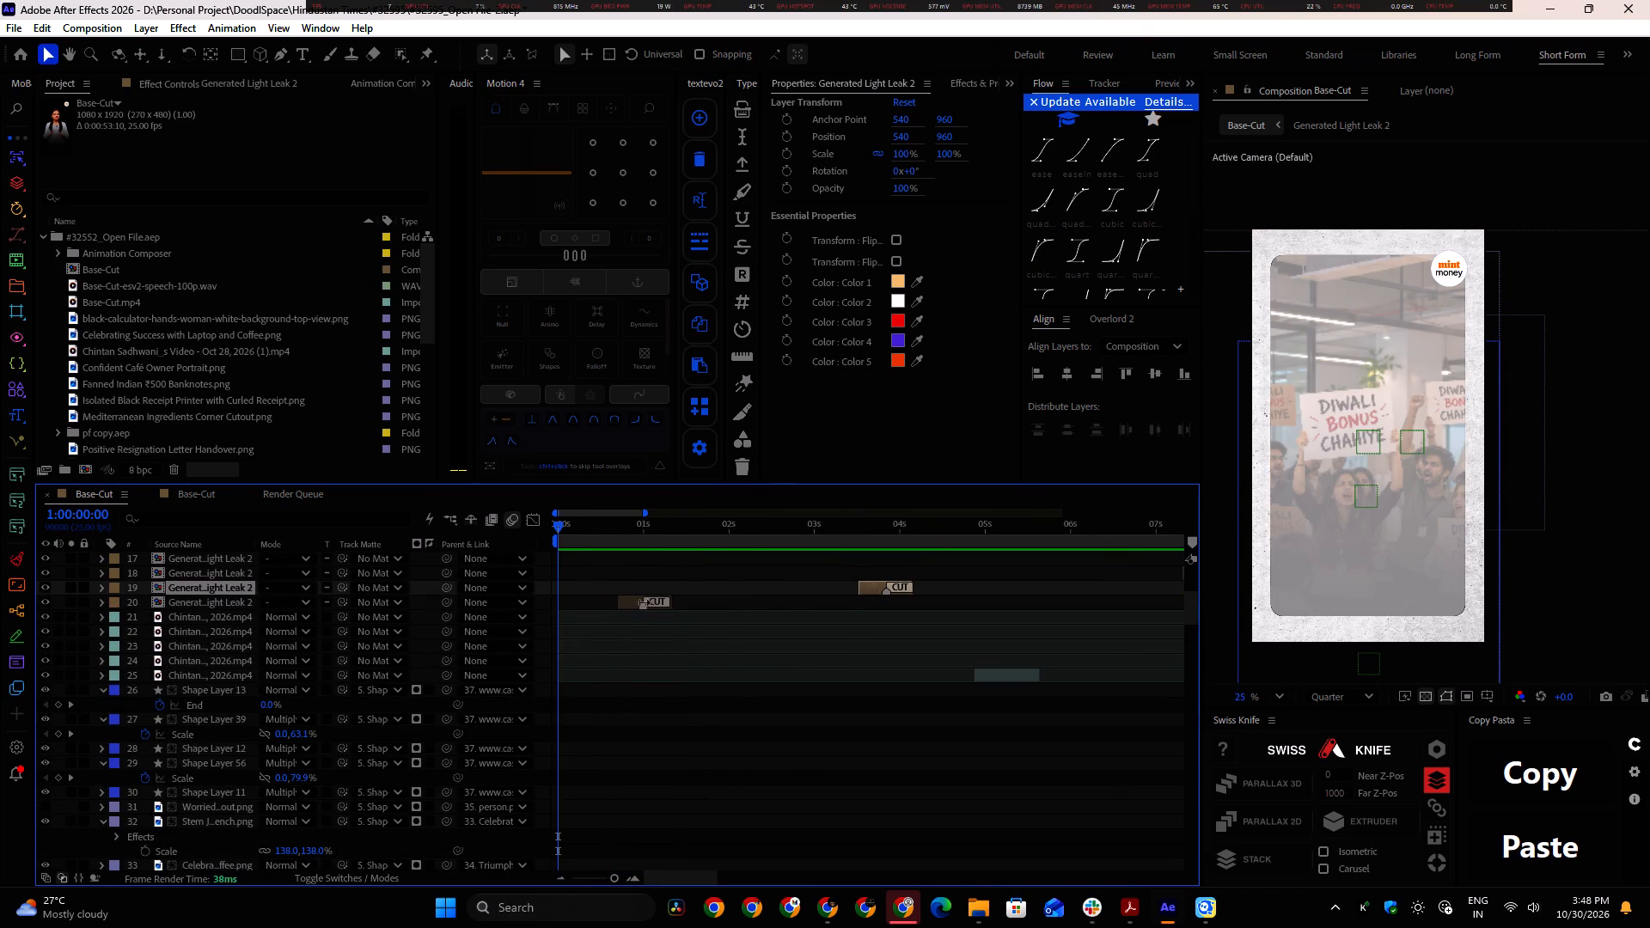
{"action": "left_click_drag", "start_coordinate": [632, 601], "coordinate": [547, 601]}
Review the retimed opening from its start, and preview the speaker shot from 1:00:03:21 until "The story is from 1940" caption.
{"action": "left_click_drag", "start_coordinate": [553, 528], "coordinate": [643, 530]}
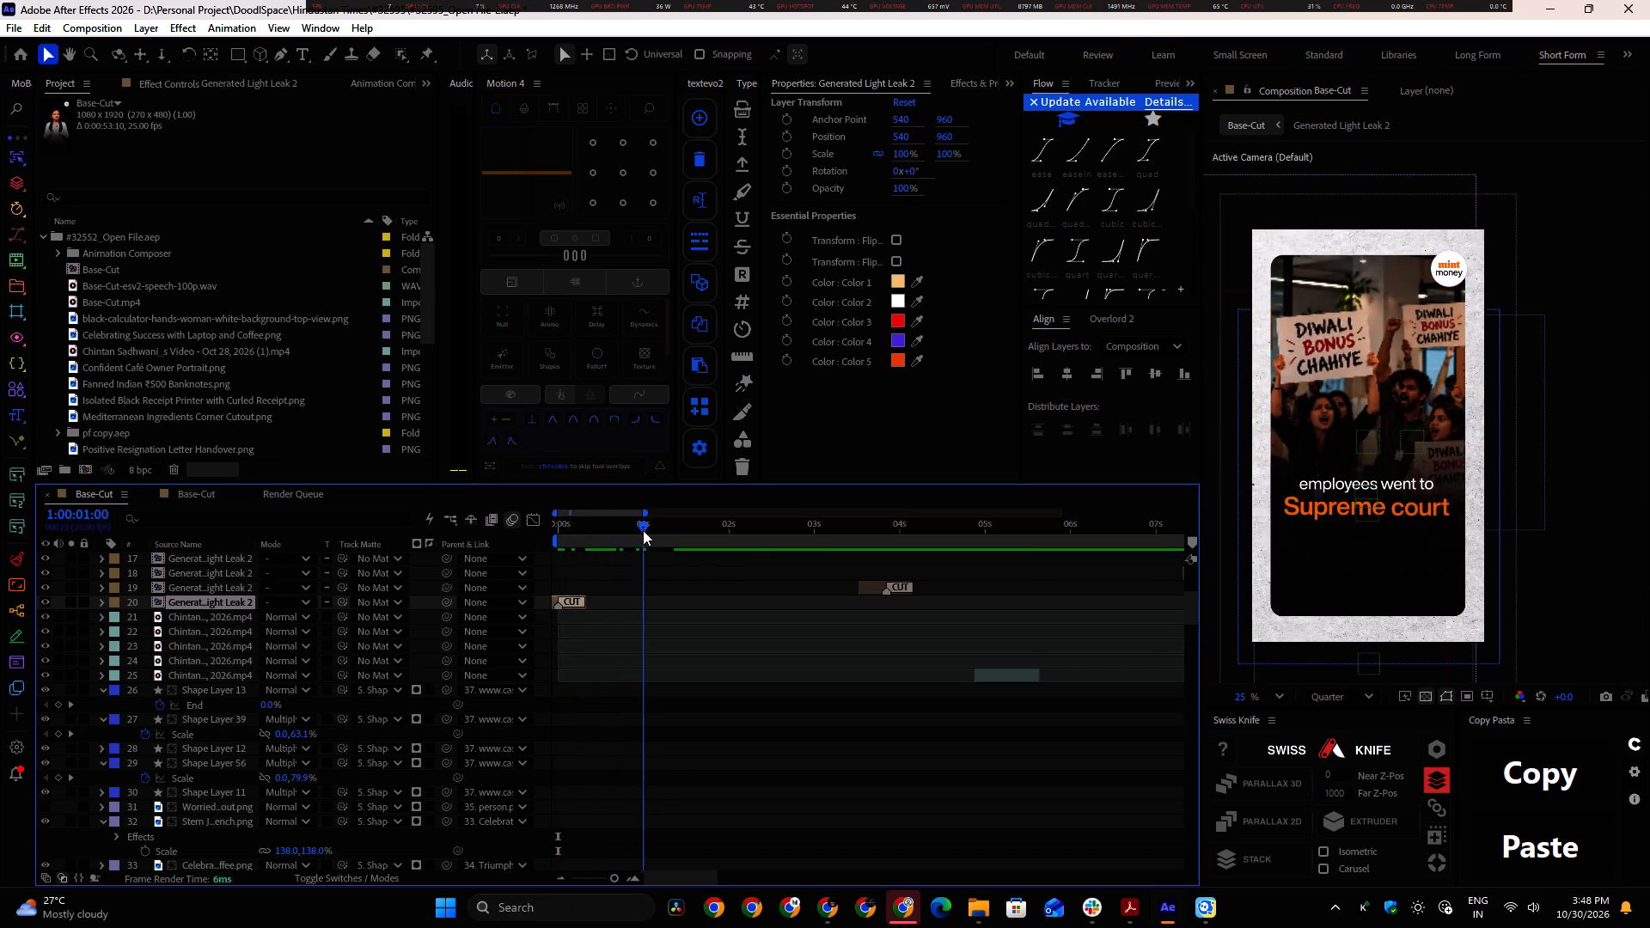
{"action": "left_click_drag", "start_coordinate": [643, 530], "coordinate": [907, 575]}
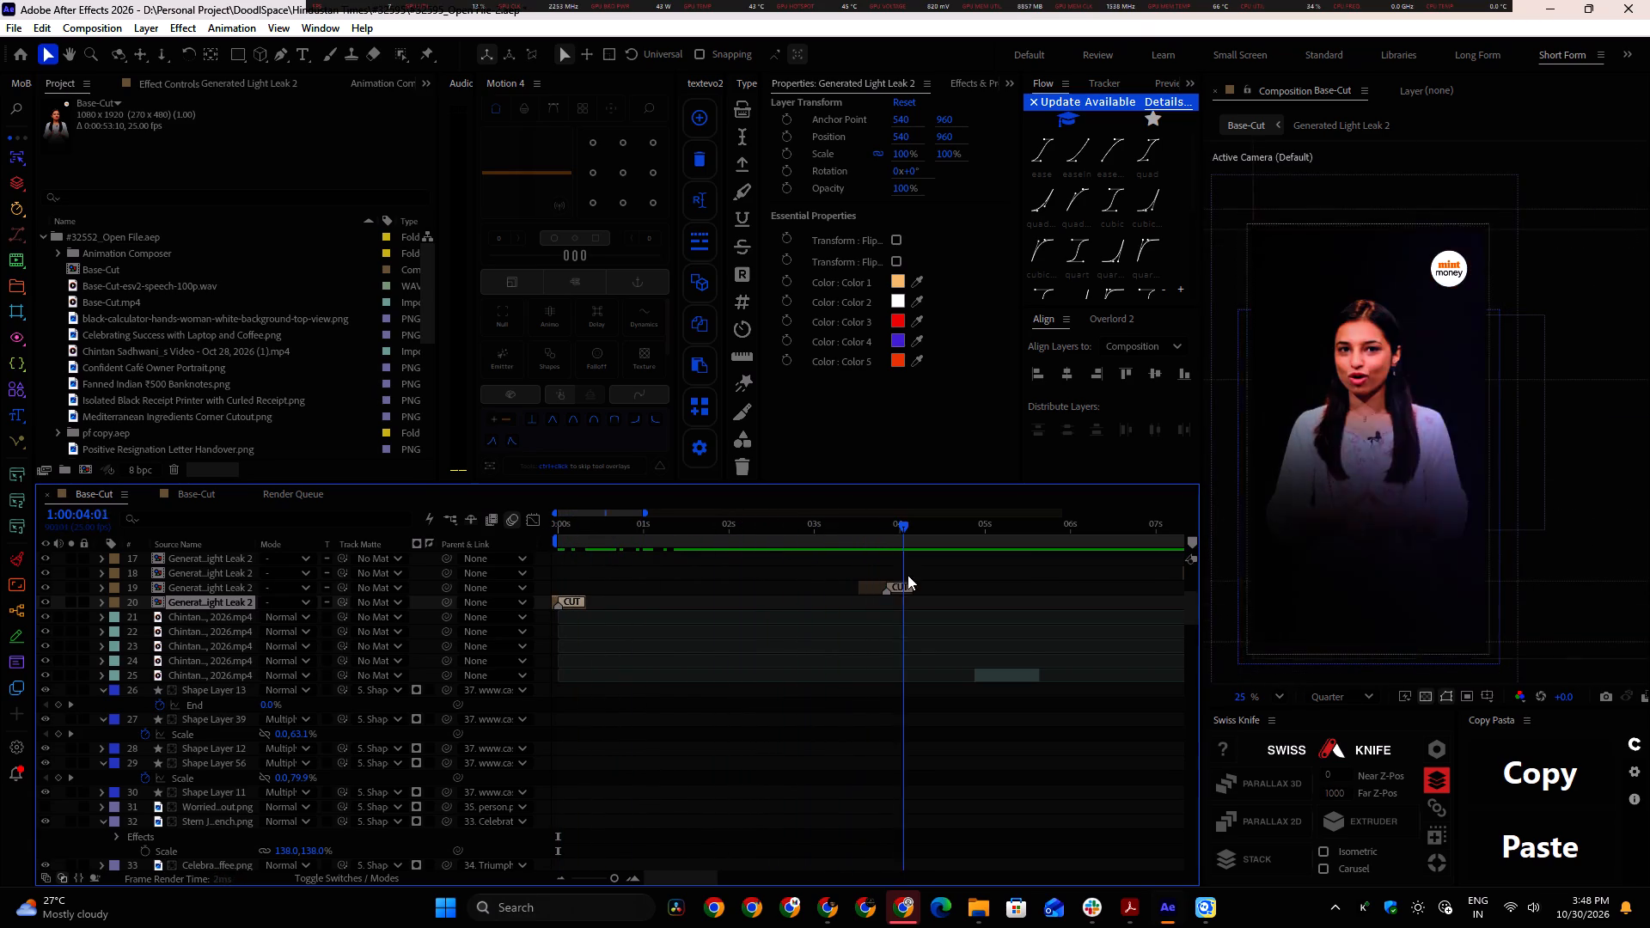
{"action": "left_click_drag", "start_coordinate": [907, 575], "coordinate": [834, 568]}
{"action": "scroll", "coordinate": [836, 711], "scroll_direction": "down", "scroll_amount": 13}
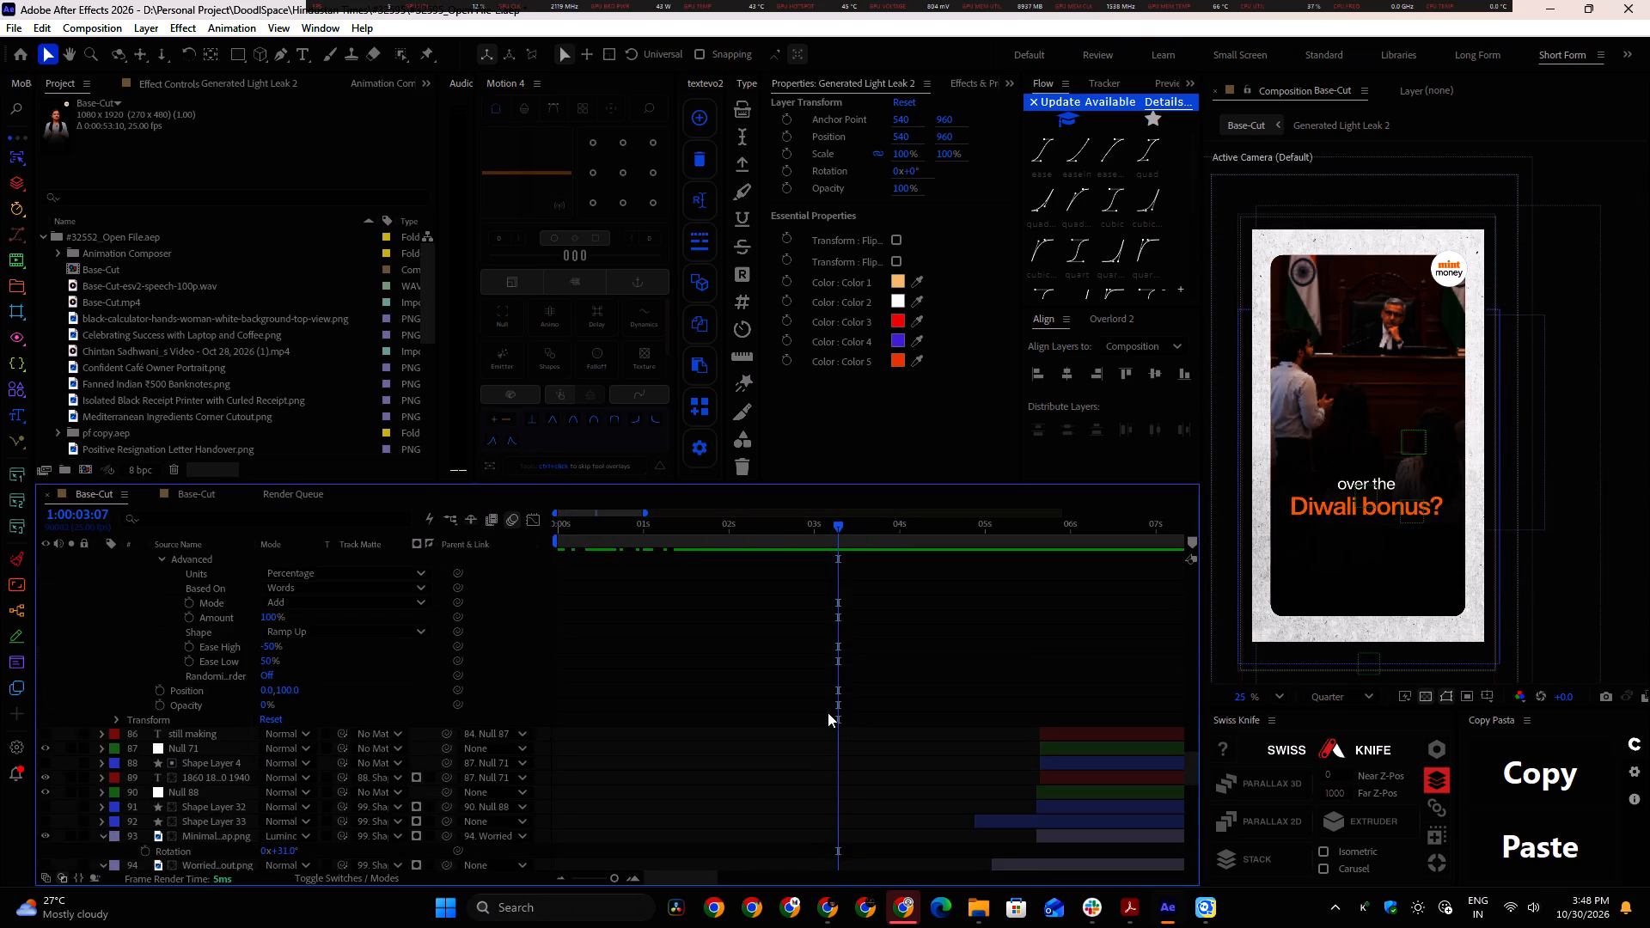
{"action": "scroll", "coordinate": [828, 712], "scroll_direction": "down", "scroll_amount": 4}
{"action": "scroll", "coordinate": [871, 687], "scroll_direction": "up", "scroll_amount": 1, "text": "alt"}
{"action": "left_click_drag", "start_coordinate": [806, 527], "coordinate": [915, 537]}
{"action": "key", "text": "space"}
{"action": "scroll", "coordinate": [1041, 693], "scroll_direction": "down", "scroll_amount": 2, "text": "shift"}
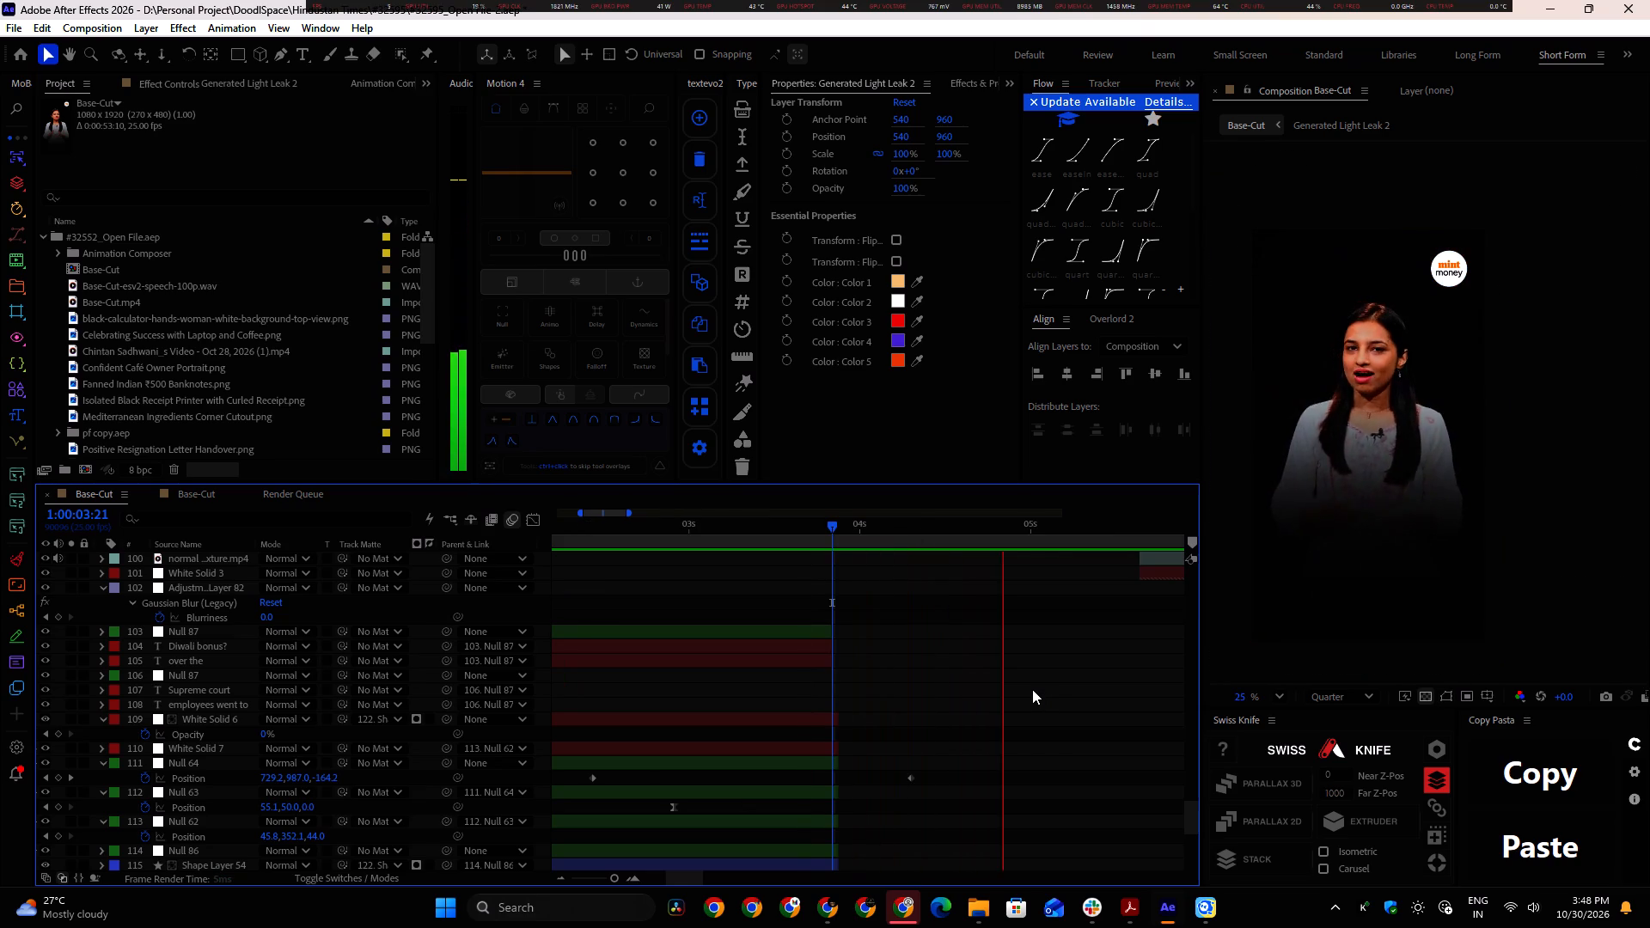
{"action": "key", "text": "space"}
Move the "employees went to Supreme court" and "over the Diwali bonus?" captions with their nulls later, starting at about 1:00:03:22.
{"action": "scroll", "coordinate": [1033, 672], "scroll_direction": "down", "scroll_amount": 1, "text": "alt"}
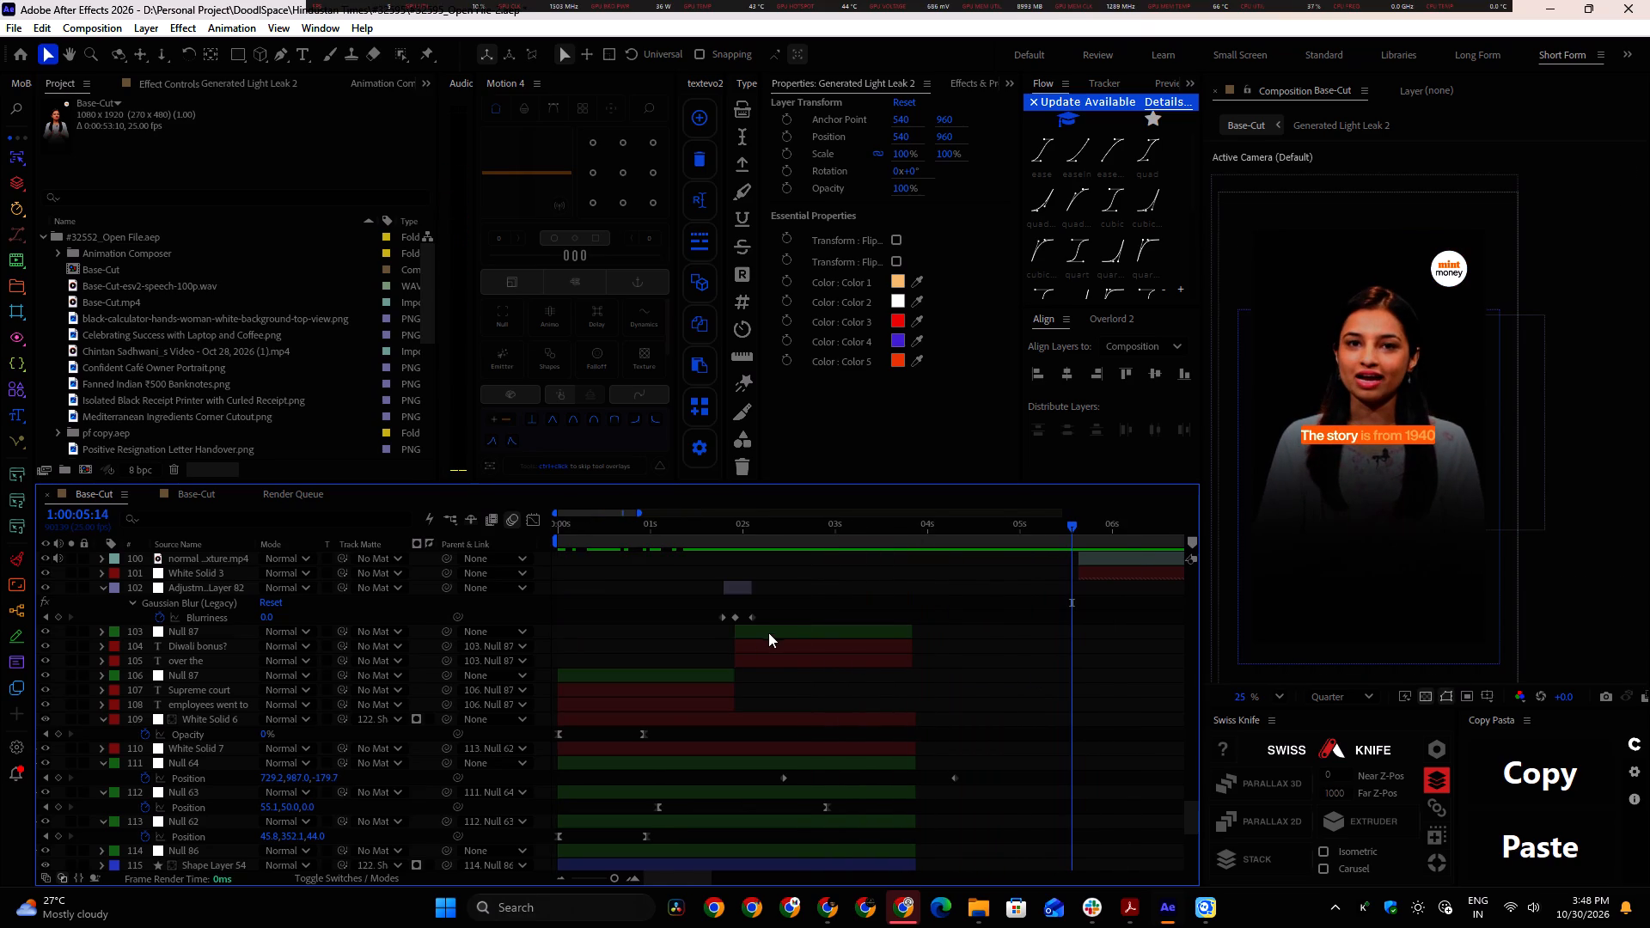
{"action": "left_click", "coordinate": [772, 631]}
{"action": "left_click", "coordinate": [660, 709], "text": "shift"}
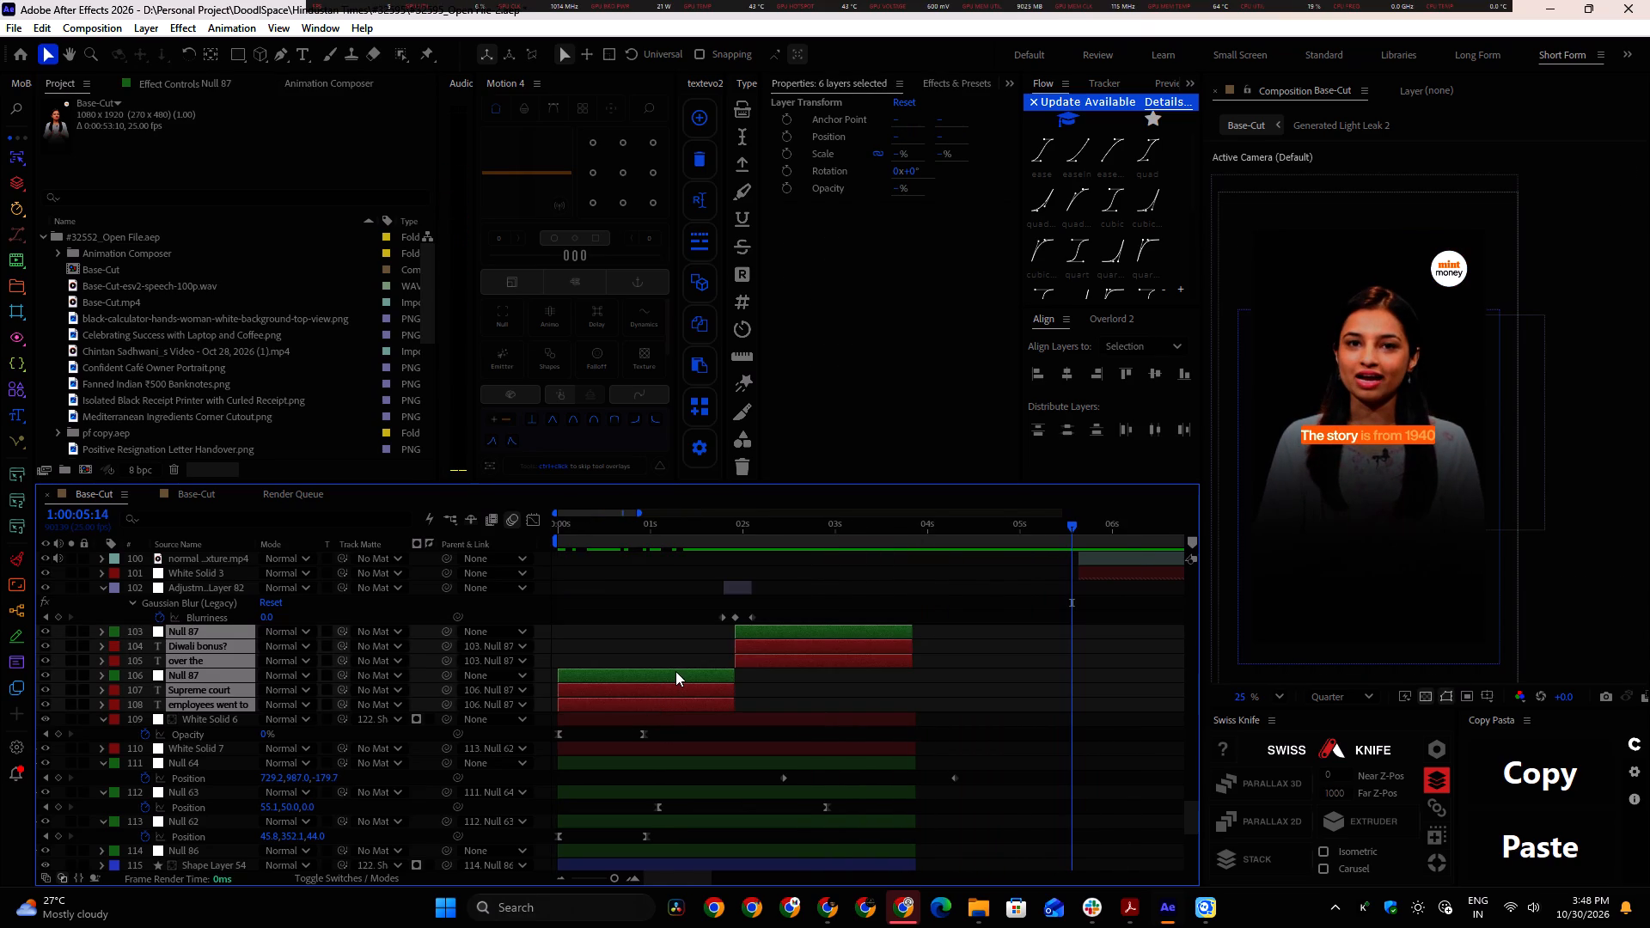
{"action": "left_click_drag", "start_coordinate": [673, 674], "coordinate": [1025, 698]}
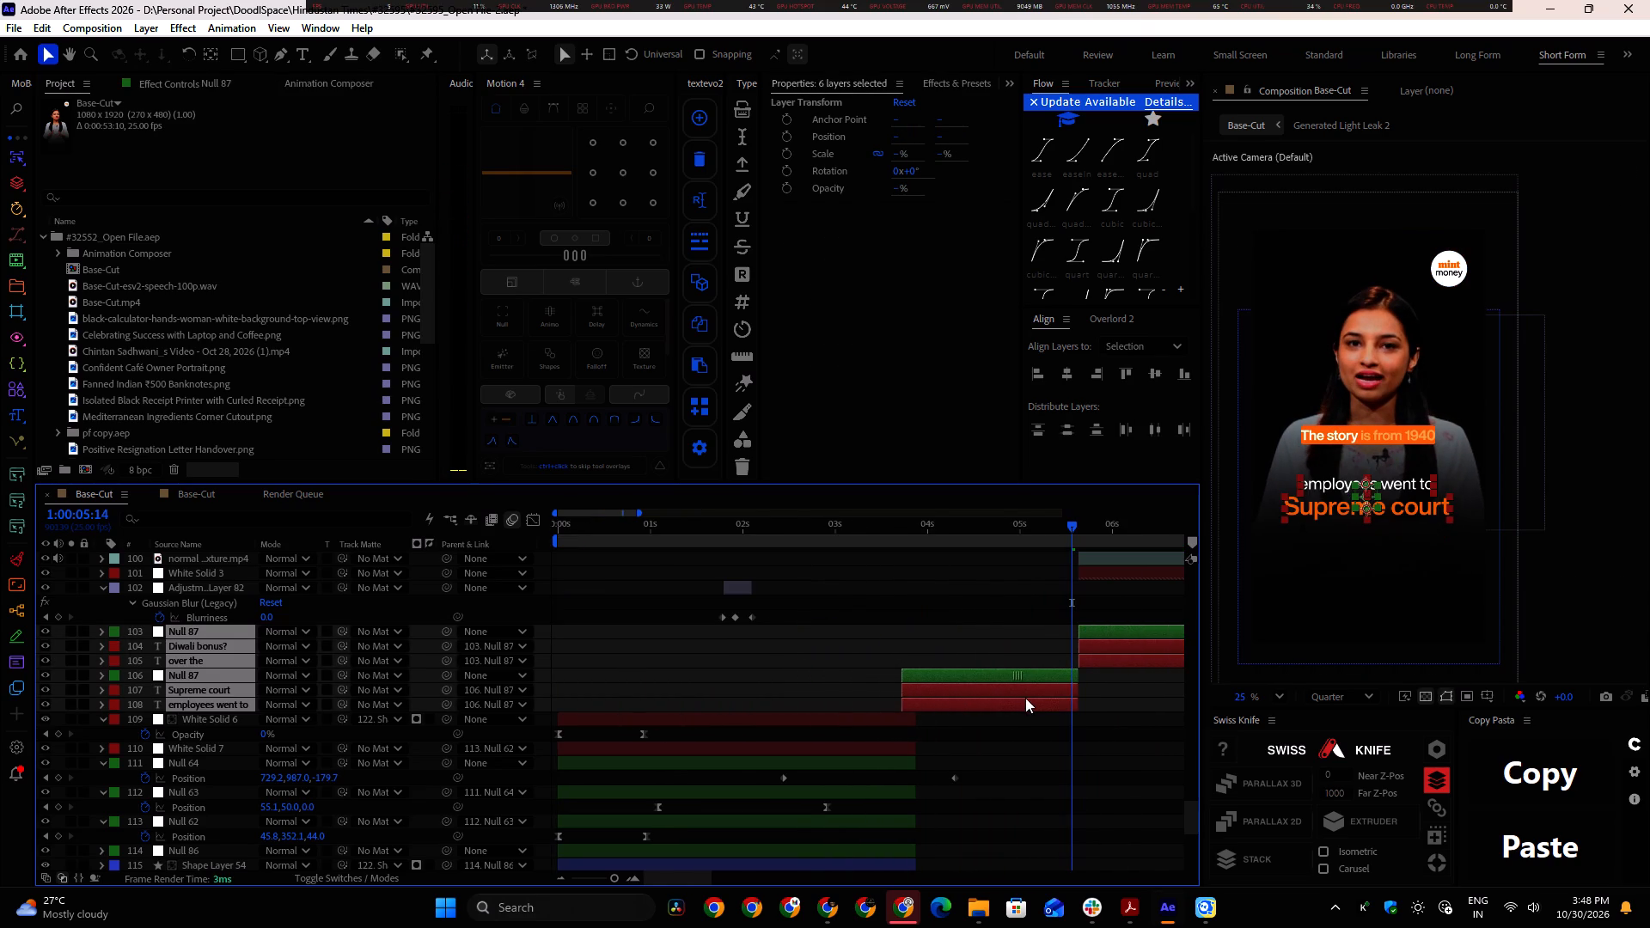
{"action": "left_click_drag", "start_coordinate": [1025, 698], "coordinate": [1036, 698]}
Preview the retimed captions from 1:00:02:23 through the courtroom-to-speaker cut, stopping at 1:00:05:14.
{"action": "scroll", "coordinate": [1016, 698], "scroll_direction": "up", "scroll_amount": 1, "text": "alt"}
{"action": "scroll", "coordinate": [1001, 699], "scroll_direction": "down", "scroll_amount": 5, "text": "shift"}
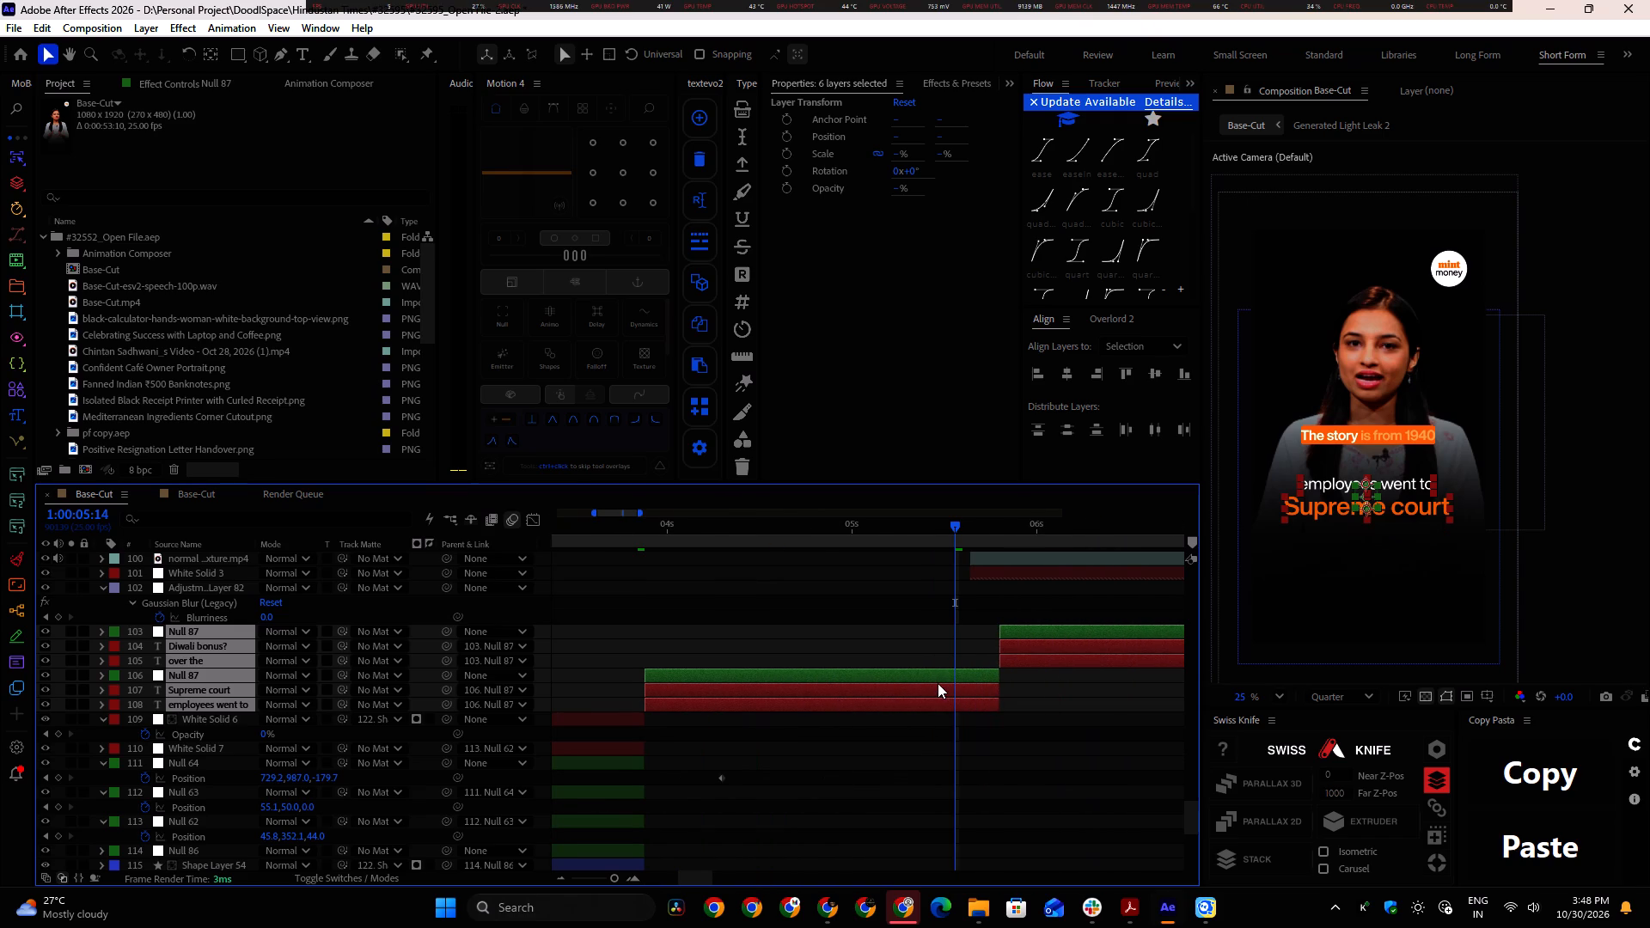
{"action": "scroll", "coordinate": [937, 683], "scroll_direction": "down", "scroll_amount": 1, "text": "alt"}
{"action": "left_click_drag", "start_coordinate": [943, 523], "coordinate": [749, 539]}
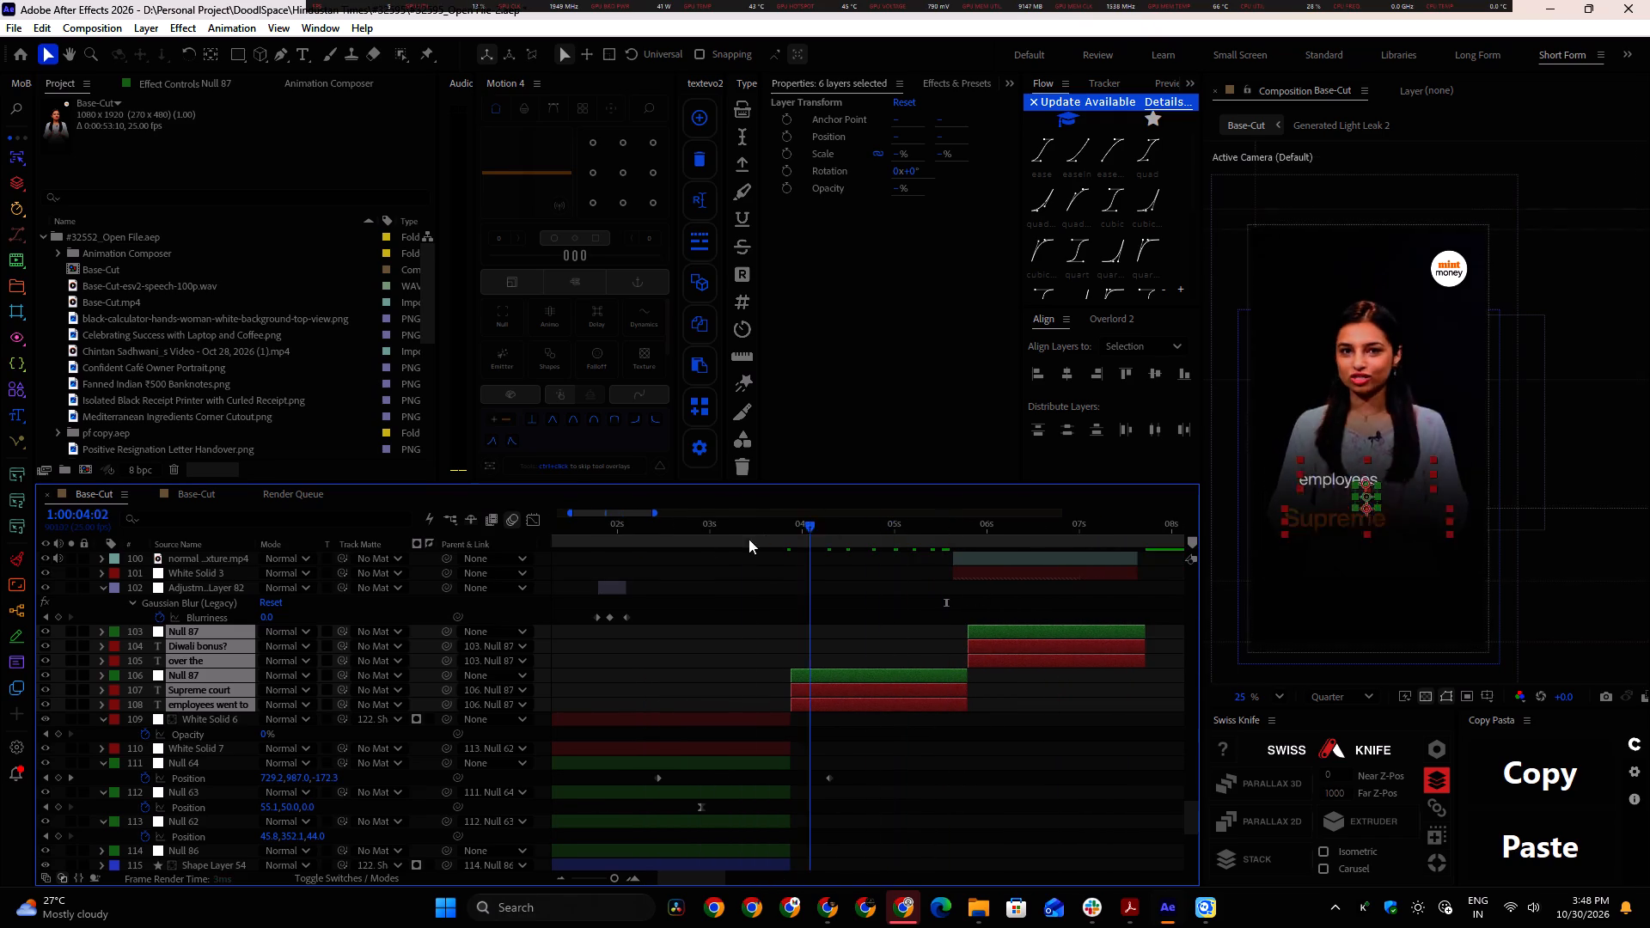
{"action": "left_click_drag", "start_coordinate": [749, 539], "coordinate": [697, 540]}
{"action": "key", "text": "space"}
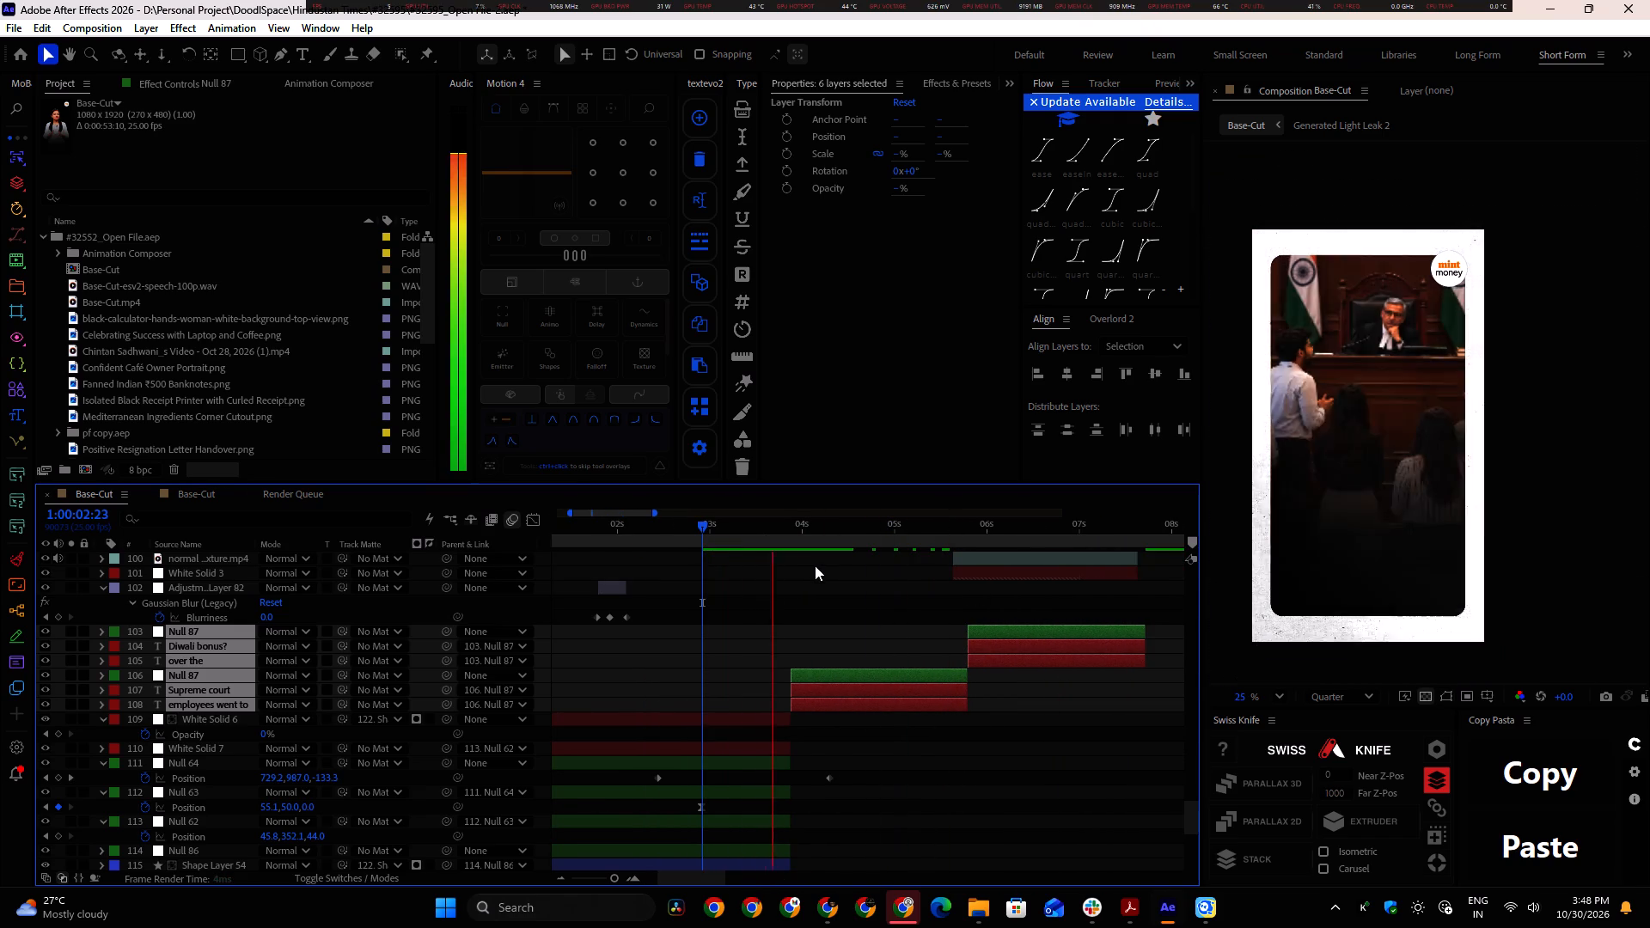
{"action": "key", "text": "space"}
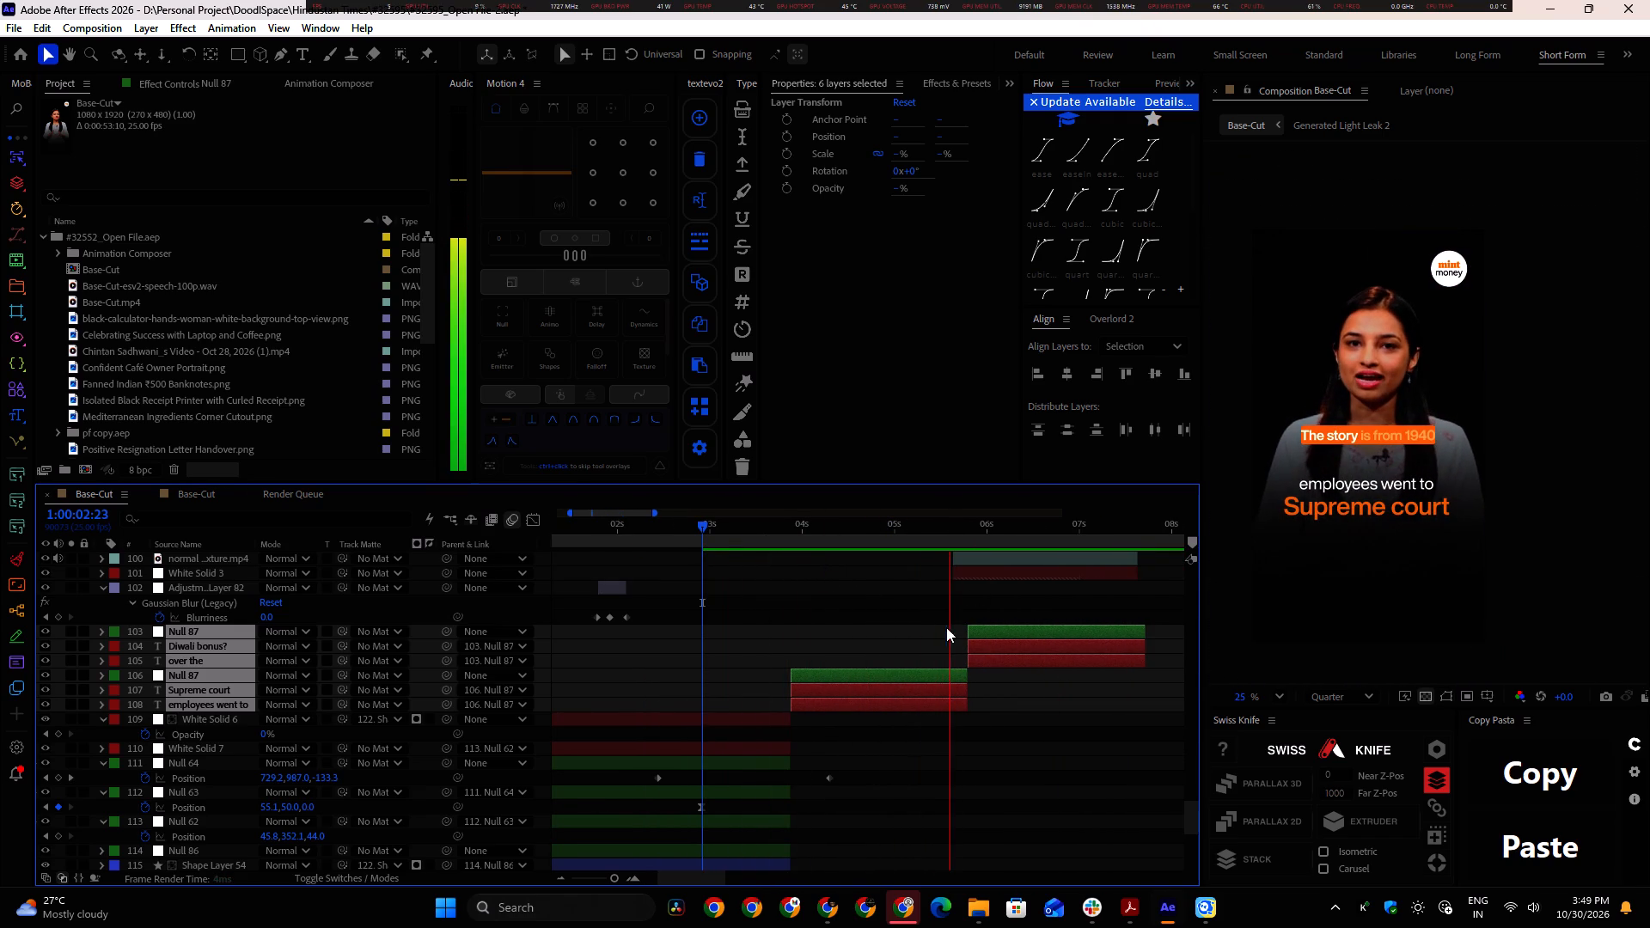
{"action": "scroll", "coordinate": [922, 665], "scroll_direction": "up", "scroll_amount": 1, "text": "alt"}
{"action": "scroll", "coordinate": [922, 665], "scroll_direction": "down", "scroll_amount": 1, "text": "alt"}
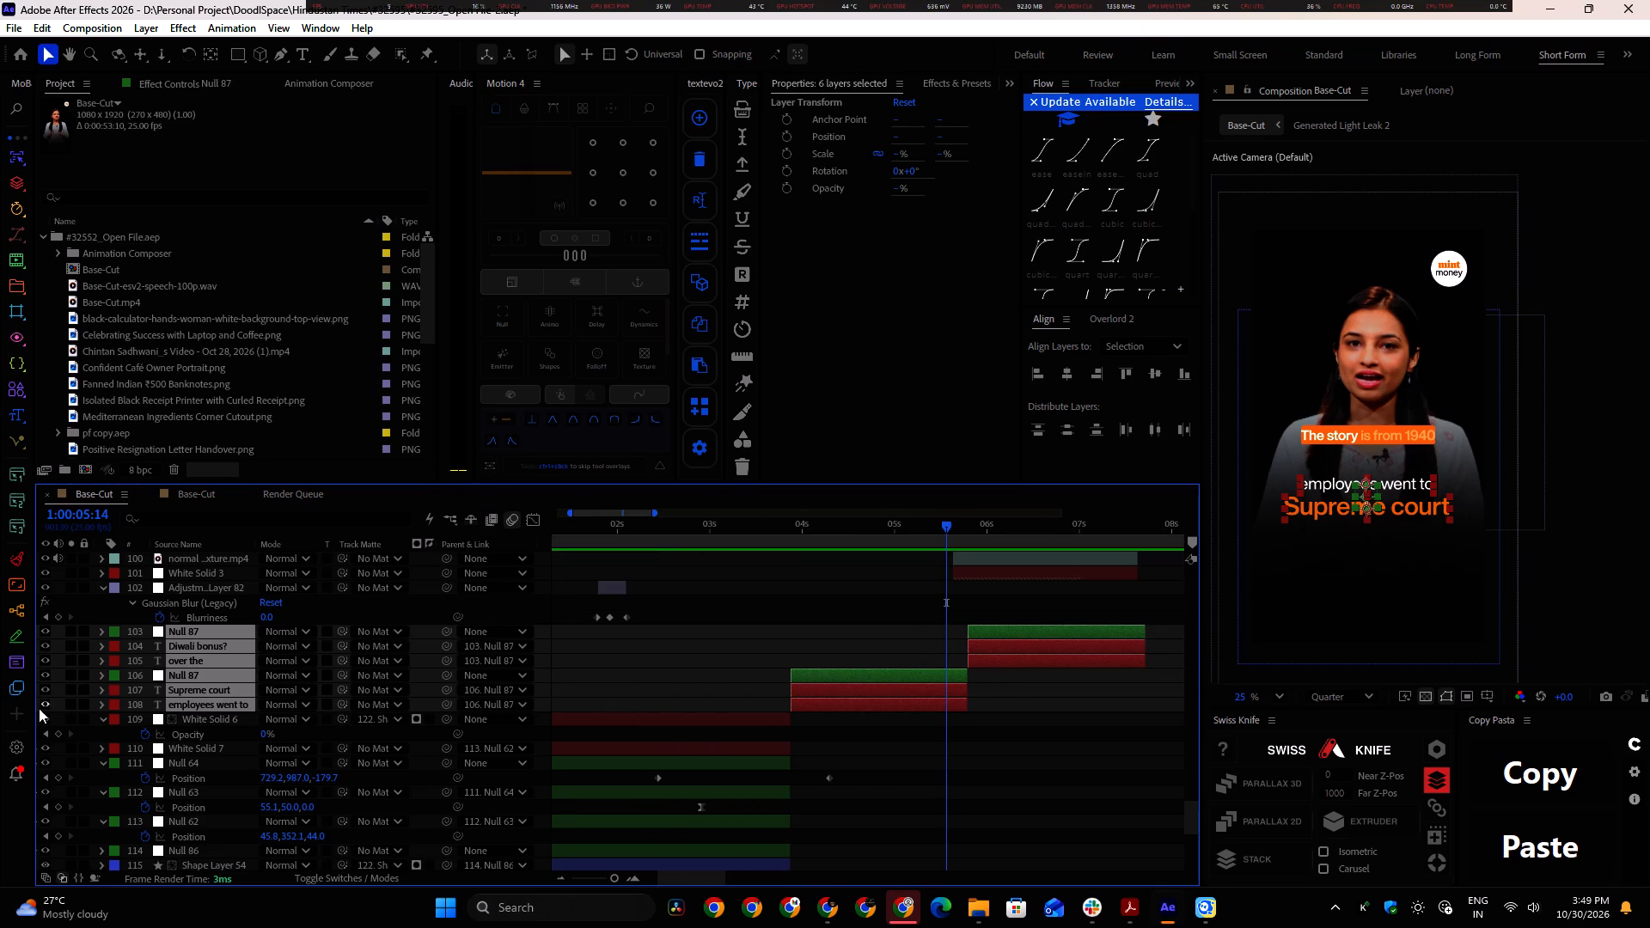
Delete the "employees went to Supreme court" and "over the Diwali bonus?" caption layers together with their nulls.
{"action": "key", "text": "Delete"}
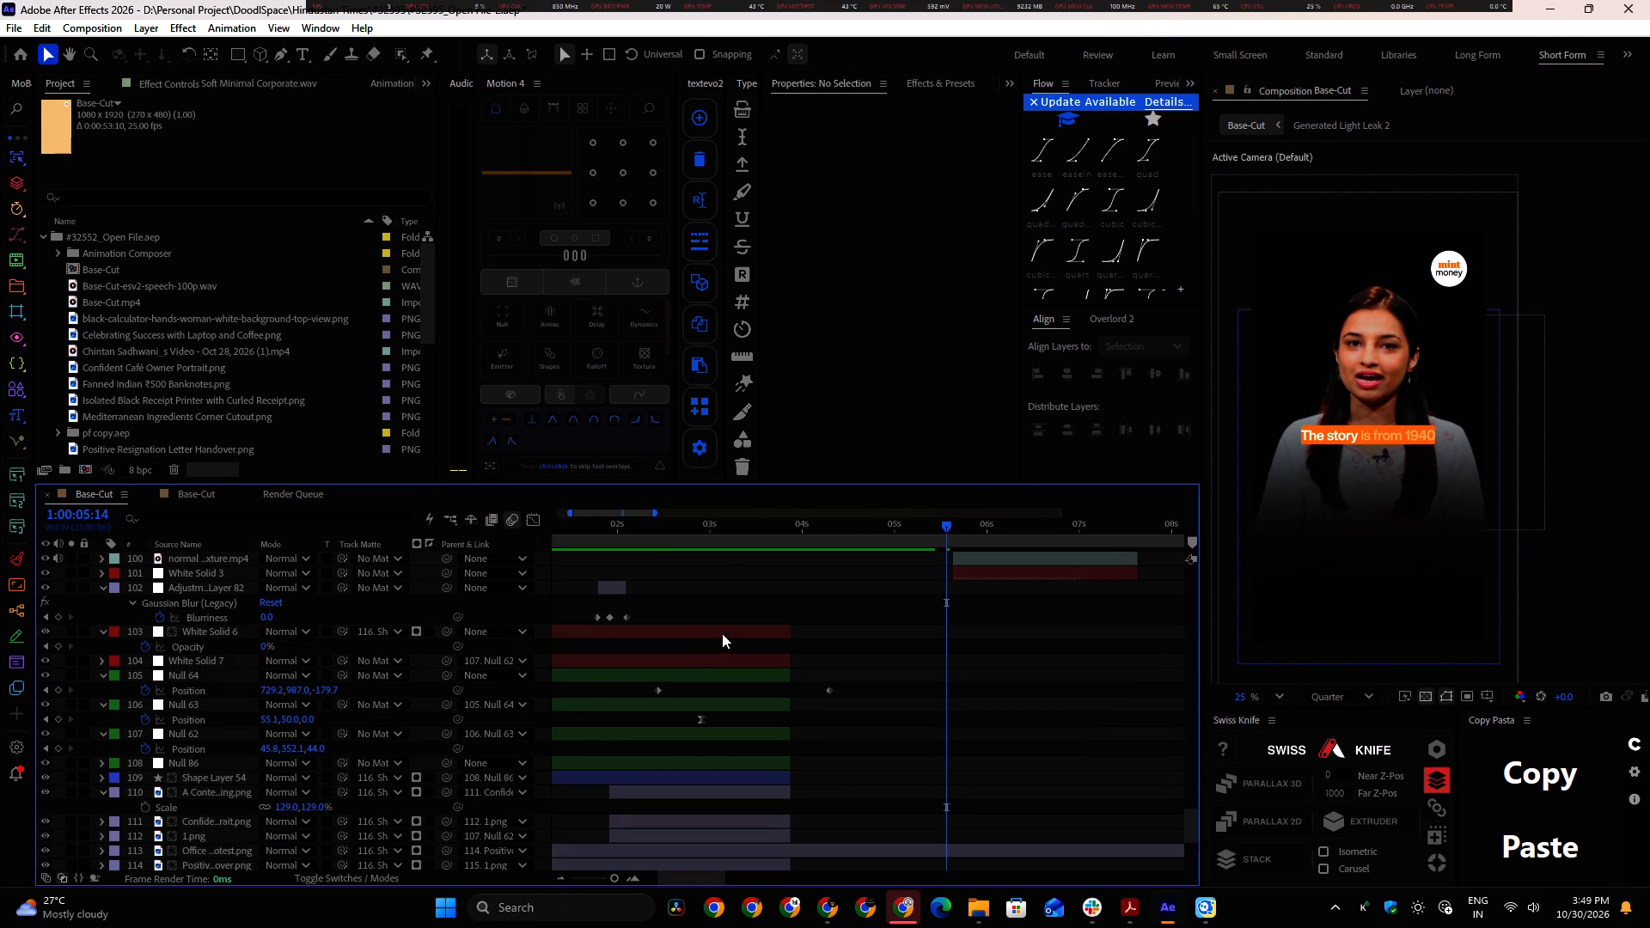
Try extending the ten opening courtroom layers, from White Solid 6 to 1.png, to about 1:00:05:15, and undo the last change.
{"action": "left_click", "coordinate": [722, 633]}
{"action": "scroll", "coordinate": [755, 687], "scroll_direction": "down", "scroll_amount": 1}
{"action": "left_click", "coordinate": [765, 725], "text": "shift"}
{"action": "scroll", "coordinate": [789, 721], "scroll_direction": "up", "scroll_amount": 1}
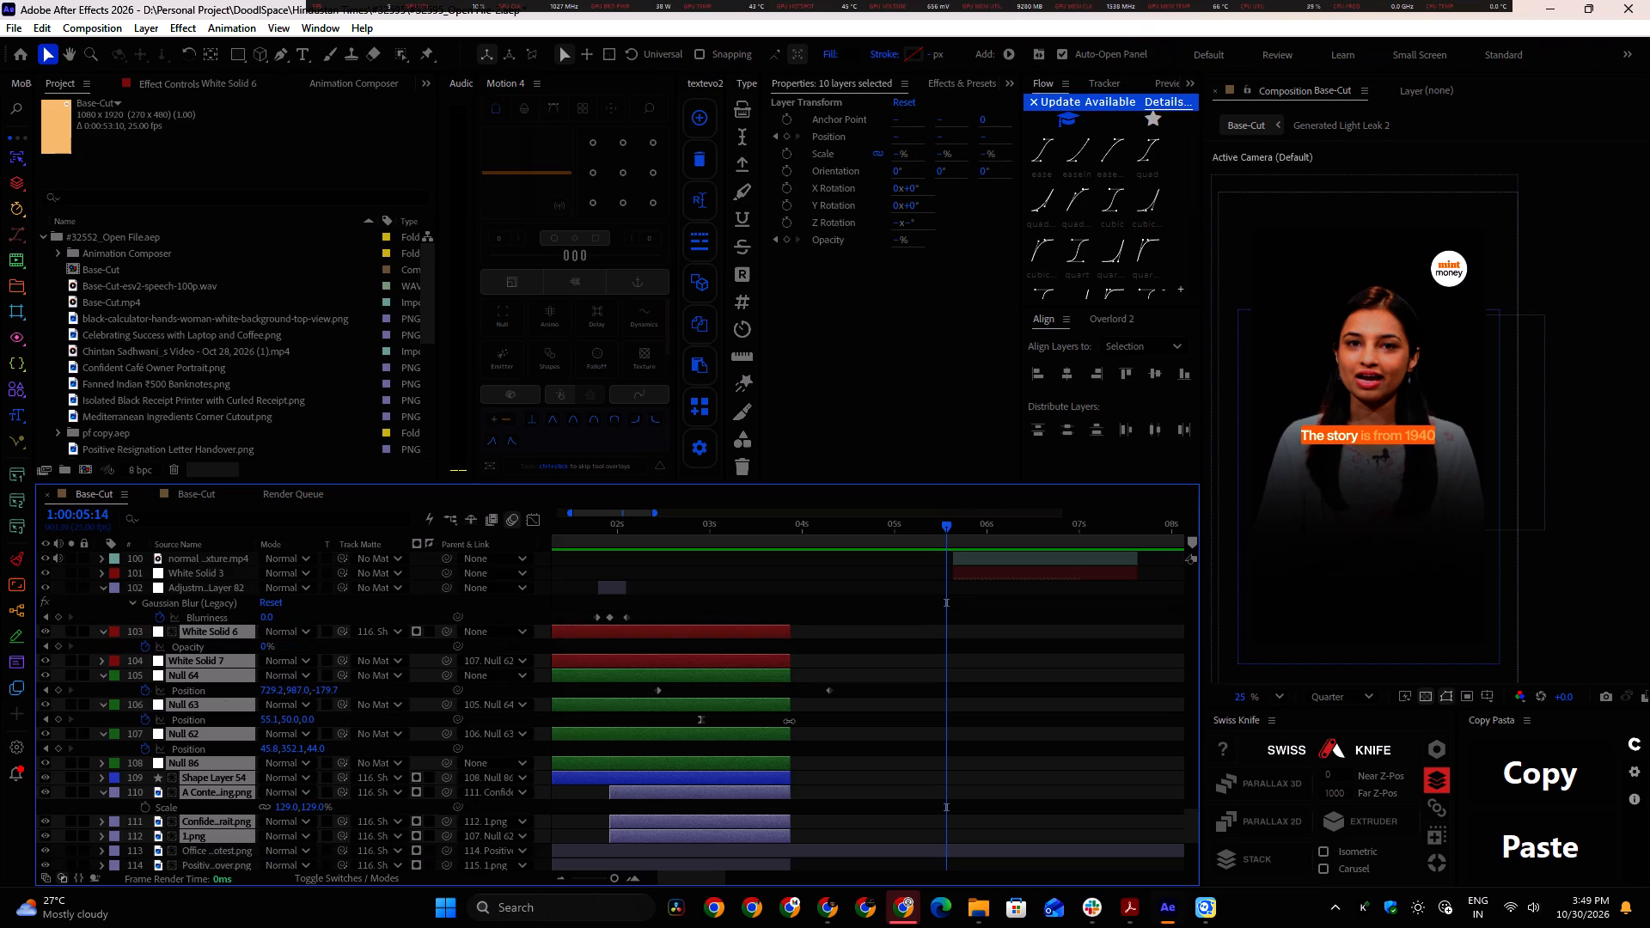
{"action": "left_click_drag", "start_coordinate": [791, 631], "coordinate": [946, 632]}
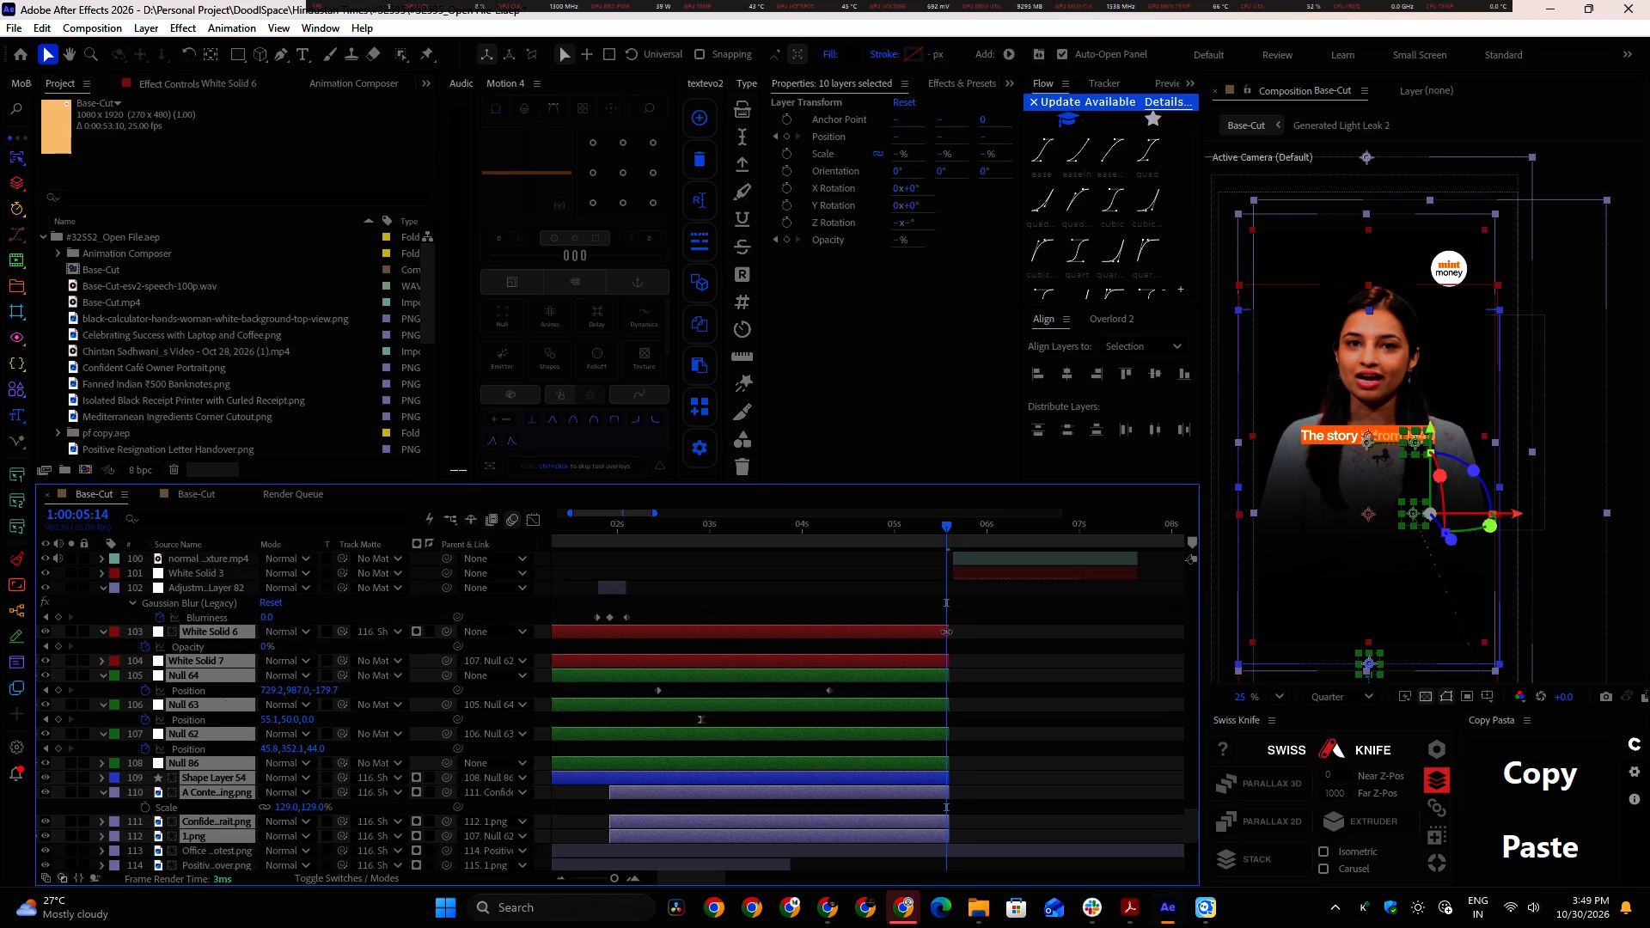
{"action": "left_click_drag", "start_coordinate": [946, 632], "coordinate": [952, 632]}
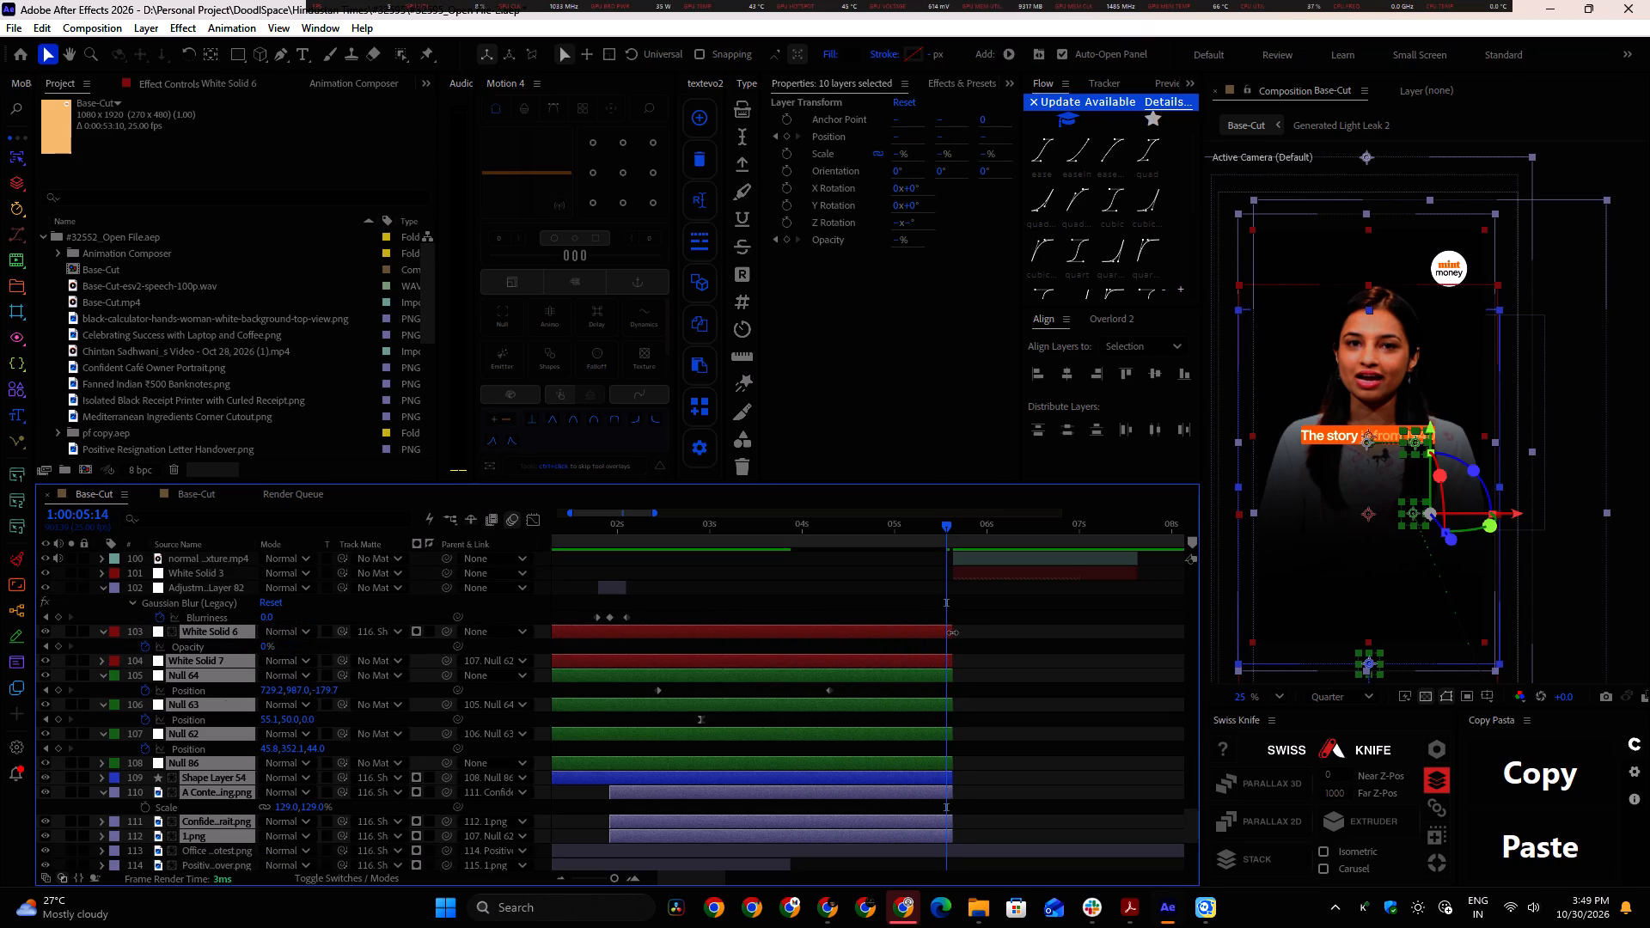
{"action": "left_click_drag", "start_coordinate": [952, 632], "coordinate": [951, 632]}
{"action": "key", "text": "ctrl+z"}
Examine the layers of the opening visual and scrub through it between 1:00:00:00 and 1:00:01:21.
{"action": "scroll", "coordinate": [795, 683], "scroll_direction": "down", "scroll_amount": 2, "text": "alt"}
{"action": "scroll", "coordinate": [687, 679], "scroll_direction": "up", "scroll_amount": 2, "text": "ctrl"}
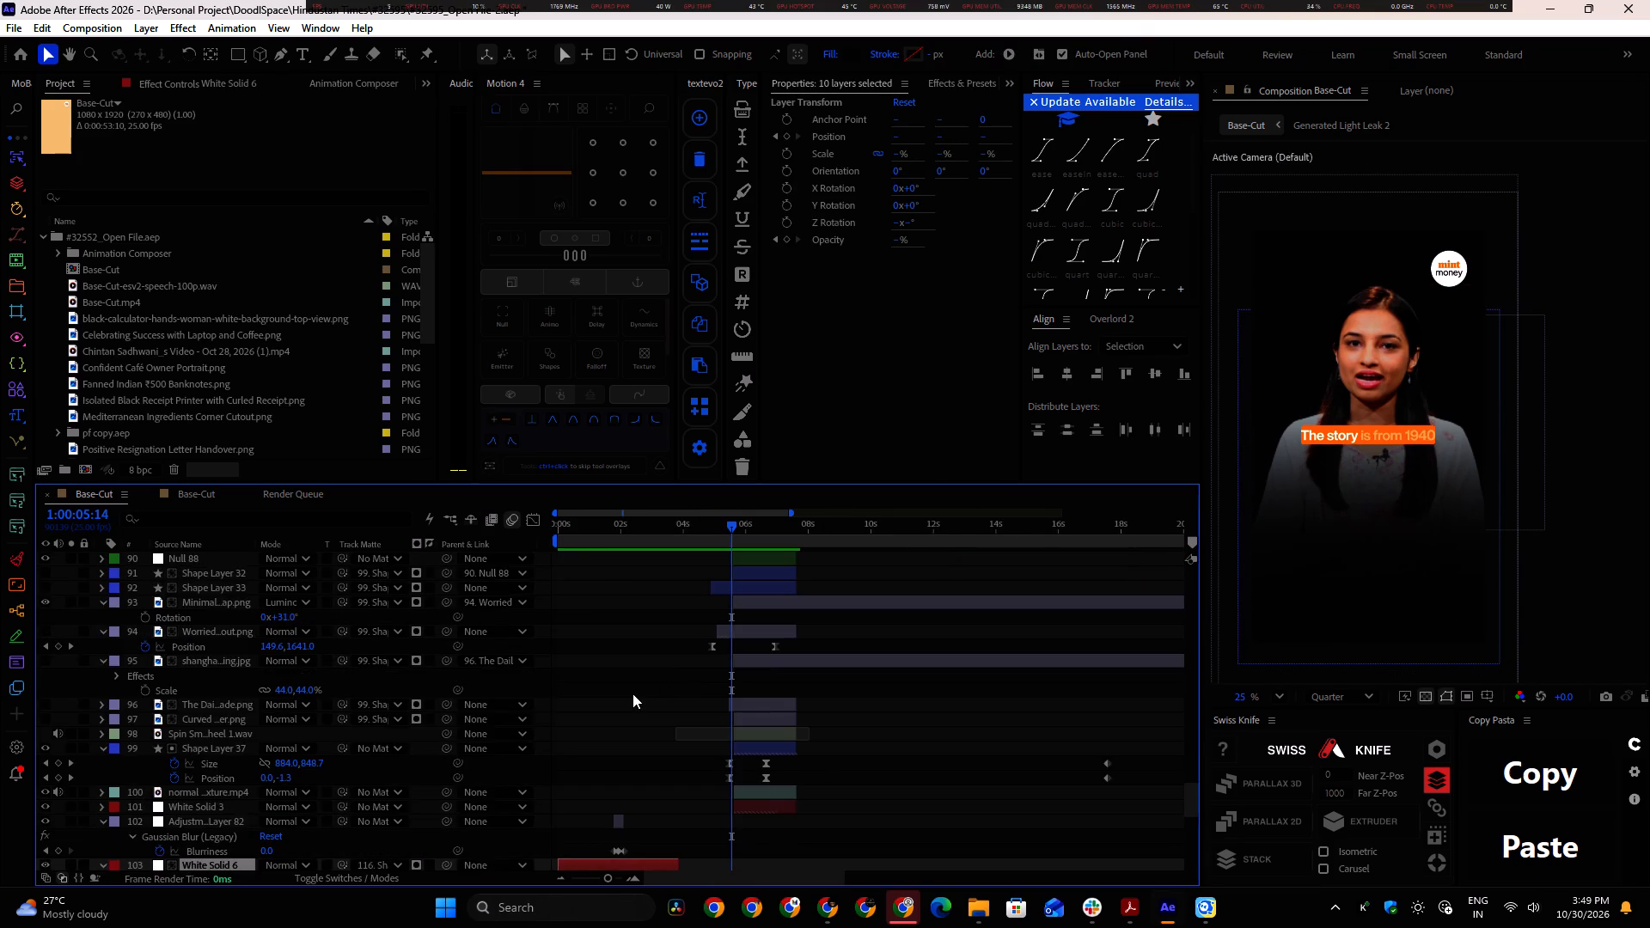
{"action": "scroll", "coordinate": [632, 694], "scroll_direction": "down", "scroll_amount": 2, "text": "ctrl"}
{"action": "scroll", "coordinate": [621, 703], "scroll_direction": "up", "scroll_amount": 1, "text": "alt"}
{"action": "scroll", "coordinate": [616, 706], "scroll_direction": "up", "scroll_amount": 6, "text": "shift"}
{"action": "left_click", "coordinate": [602, 598]}
{"action": "left_click_drag", "start_coordinate": [569, 528], "coordinate": [572, 528]}
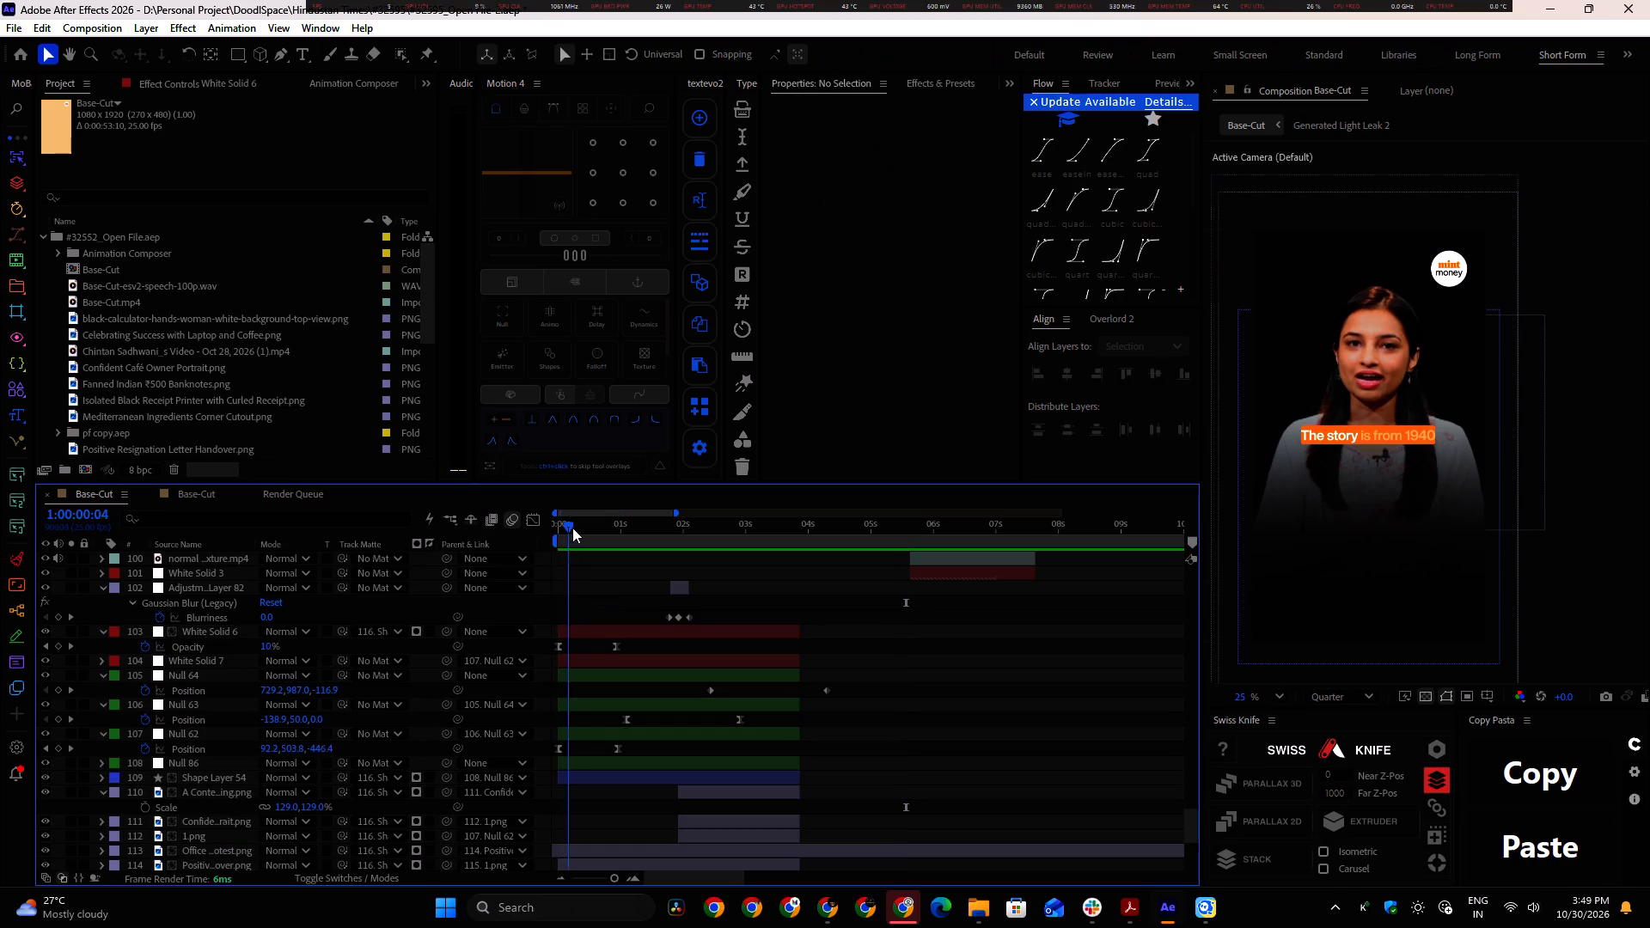
{"action": "left_click_drag", "start_coordinate": [572, 528], "coordinate": [650, 573]}
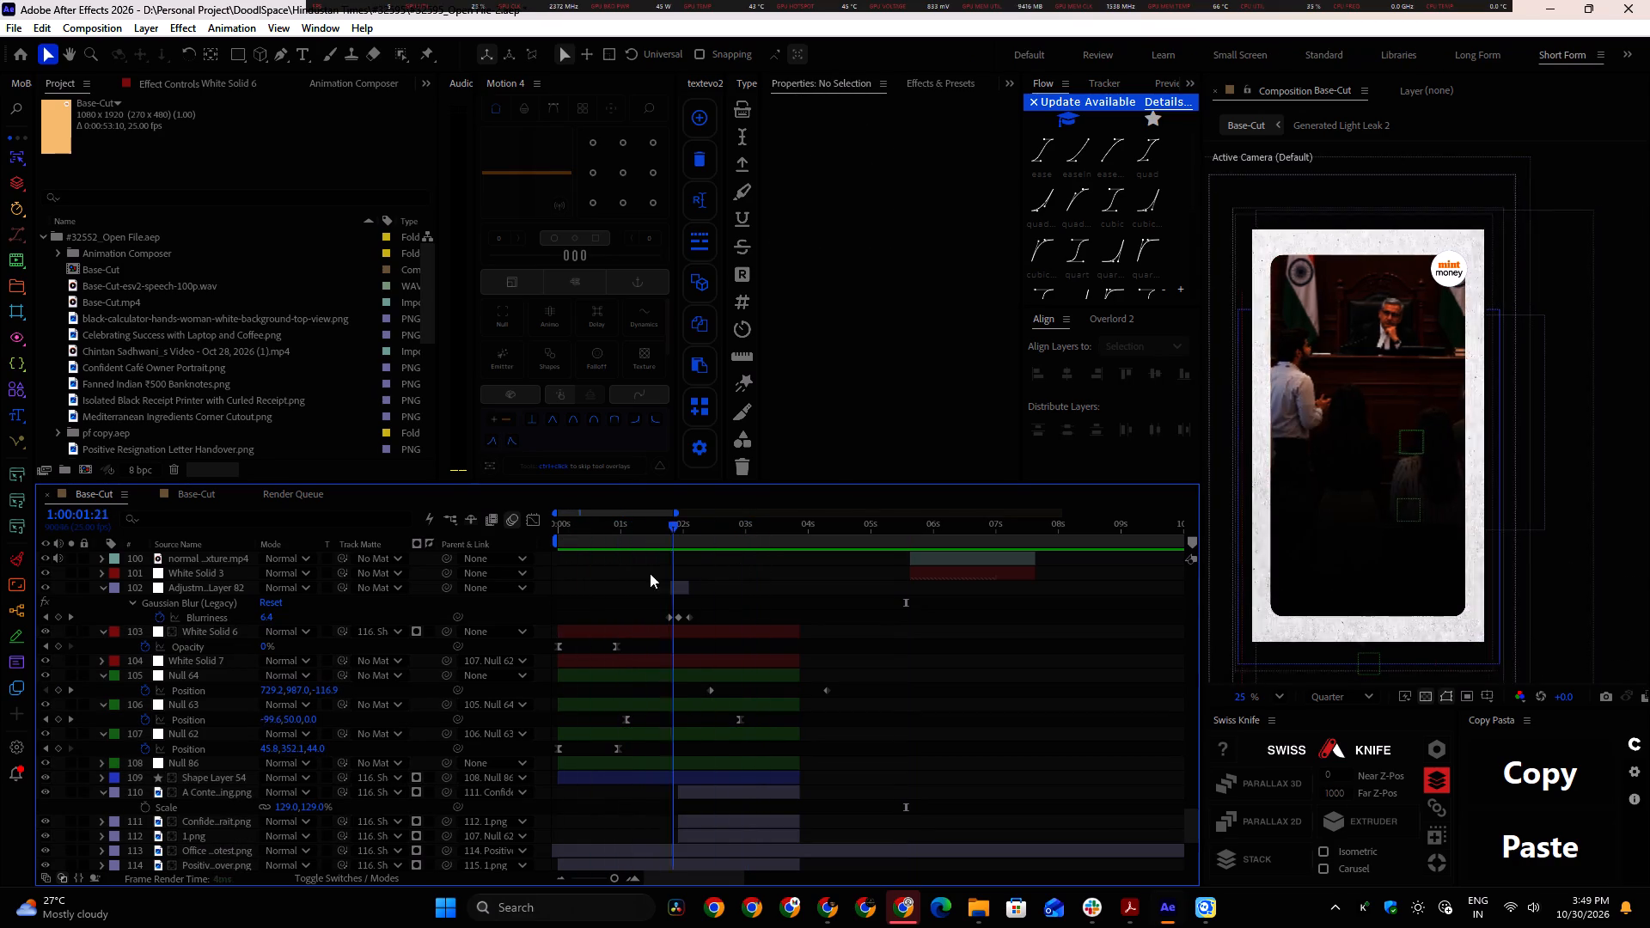
{"action": "left_click_drag", "start_coordinate": [650, 573], "coordinate": [537, 583]}
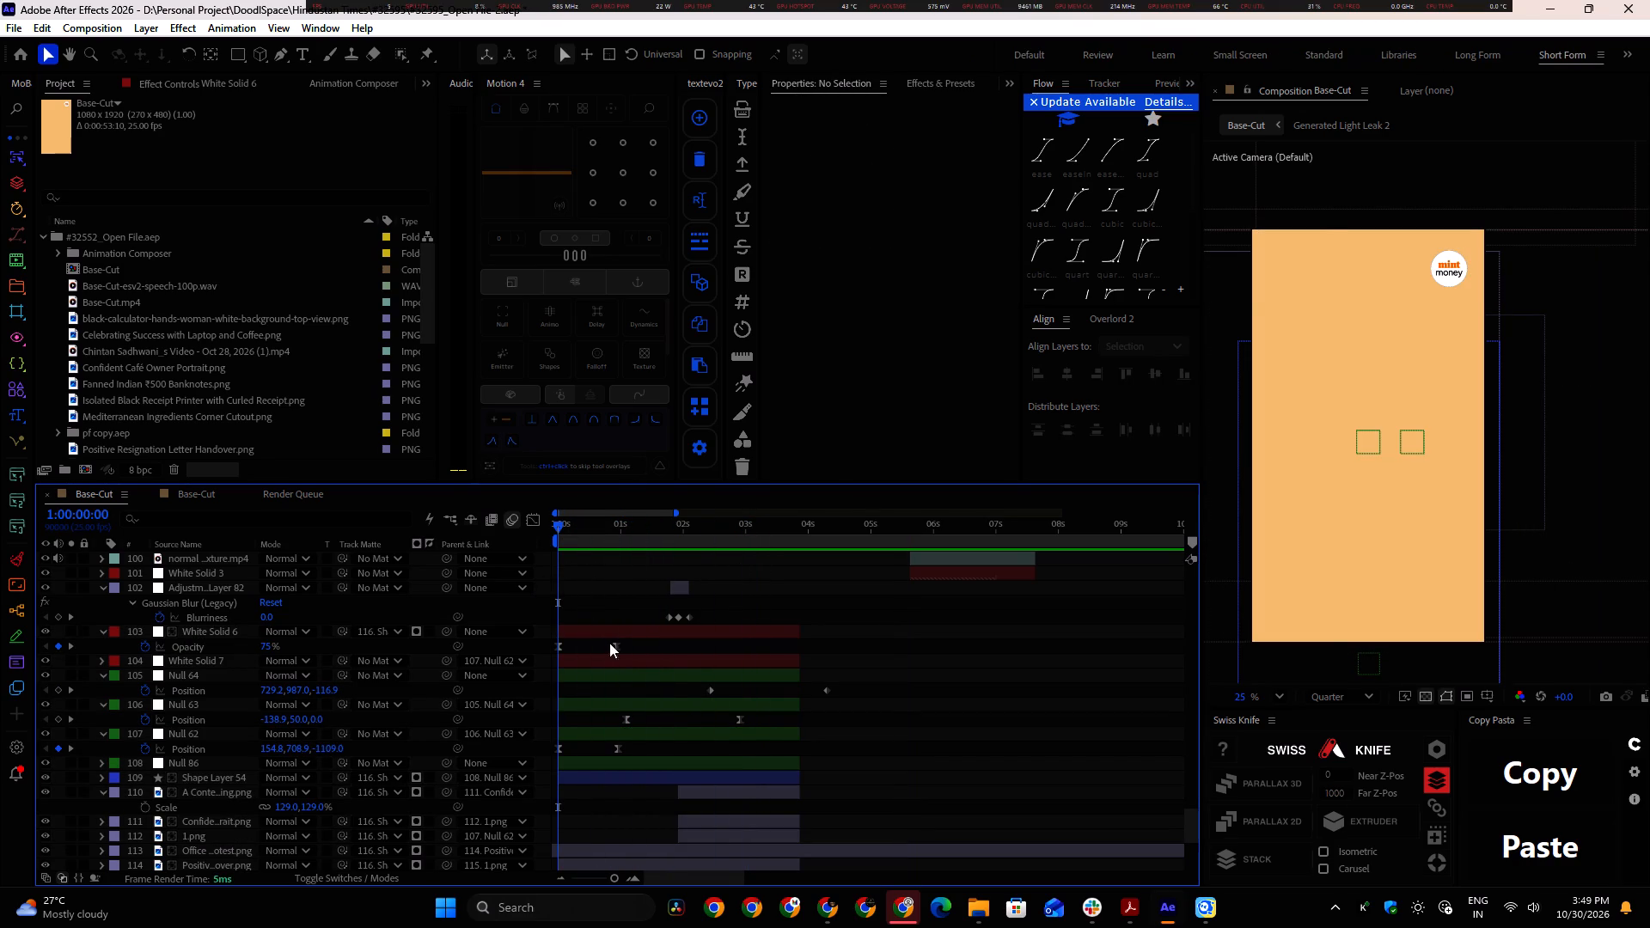
{"action": "scroll", "coordinate": [663, 707], "scroll_direction": "down", "scroll_amount": 4}
{"action": "left_click", "coordinate": [615, 675]}
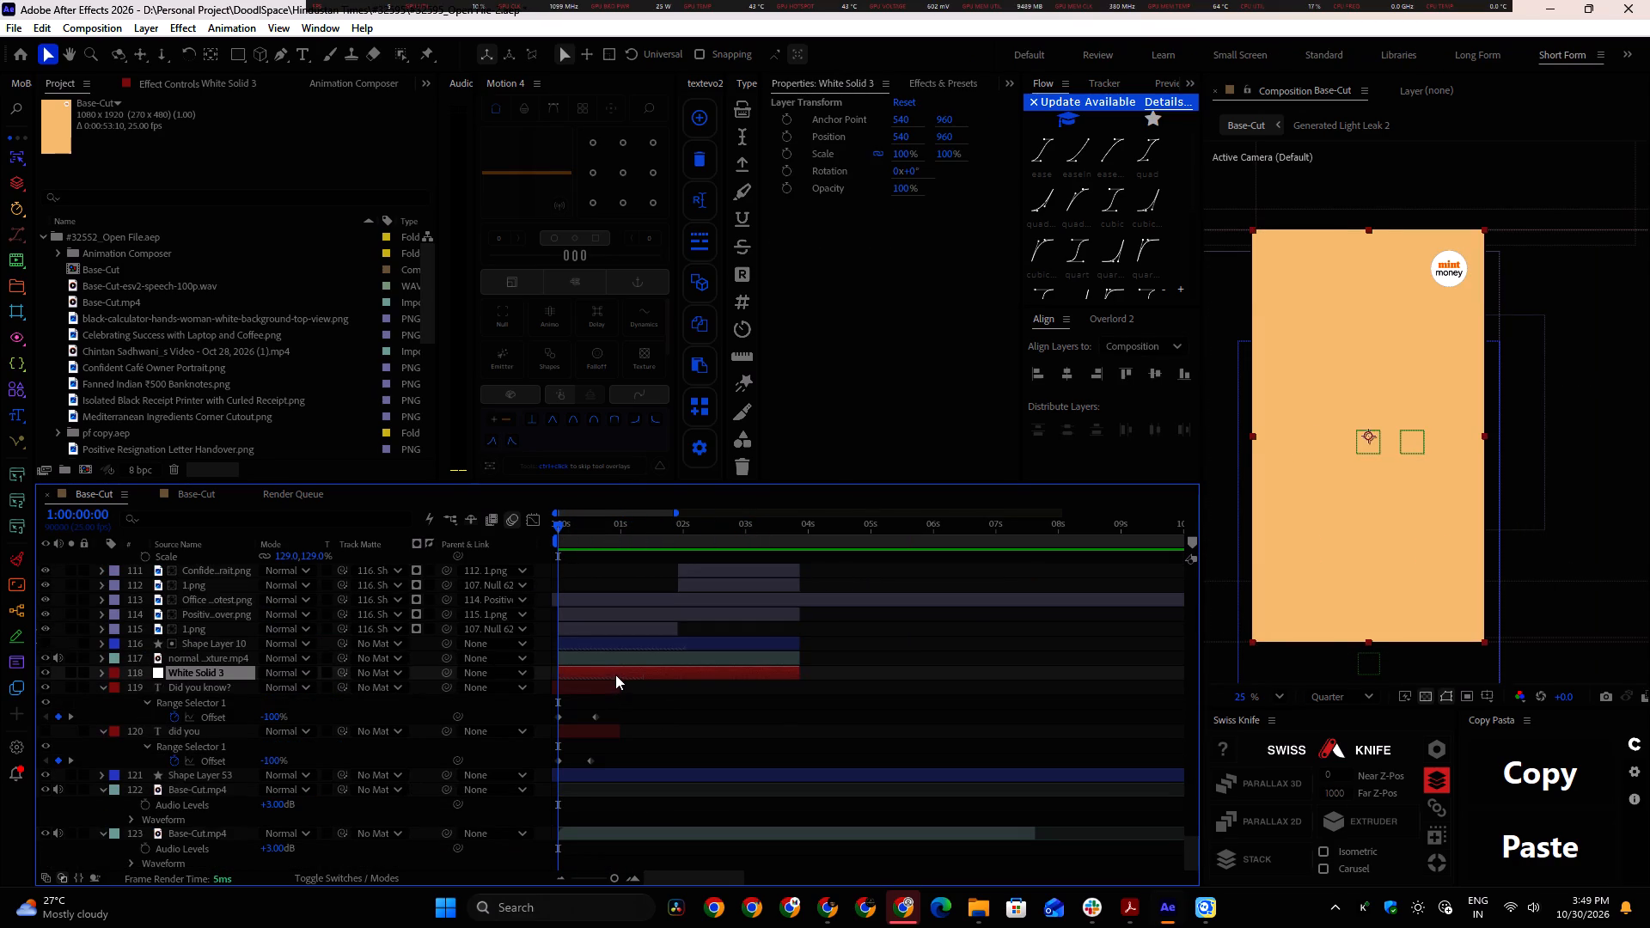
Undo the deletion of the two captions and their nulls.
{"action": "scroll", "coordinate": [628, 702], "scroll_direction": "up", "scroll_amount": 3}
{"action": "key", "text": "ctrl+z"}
Move the "employees went to Supreme court" caption and its null to start at 1:00:00:00, and extend their ends to about 1:00:03:22.
{"action": "left_click", "coordinate": [836, 742]}
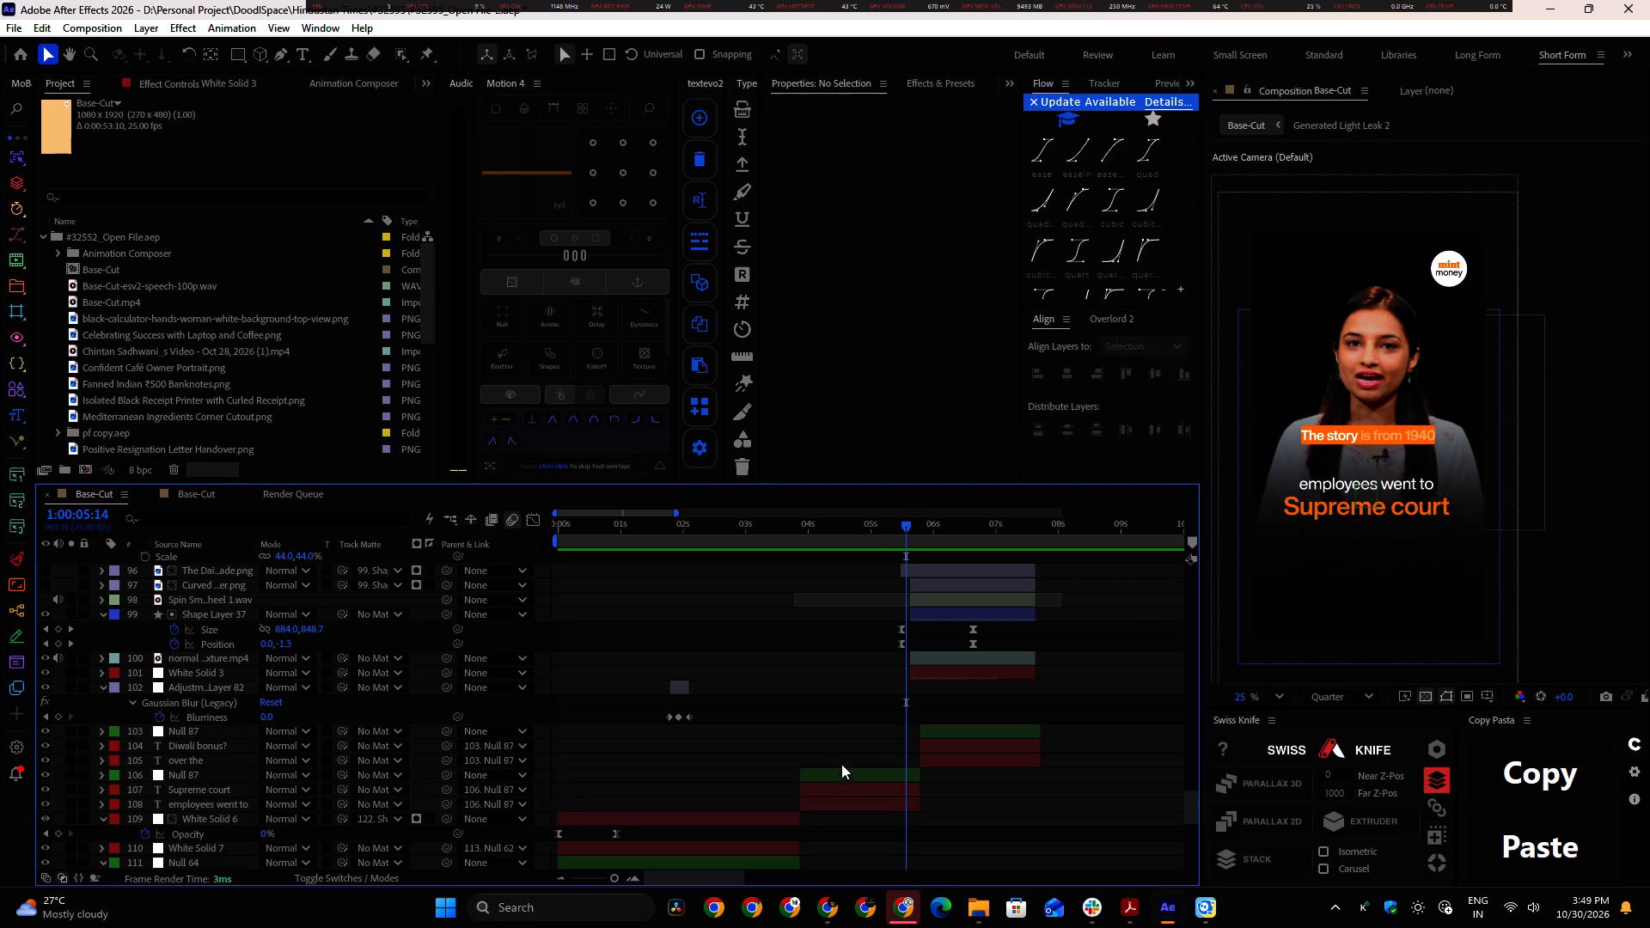
{"action": "left_click", "coordinate": [843, 772]}
{"action": "left_click", "coordinate": [846, 802], "text": "shift"}
{"action": "left_click_drag", "start_coordinate": [859, 805], "coordinate": [610, 795]}
{"action": "left_click", "coordinate": [609, 805]}
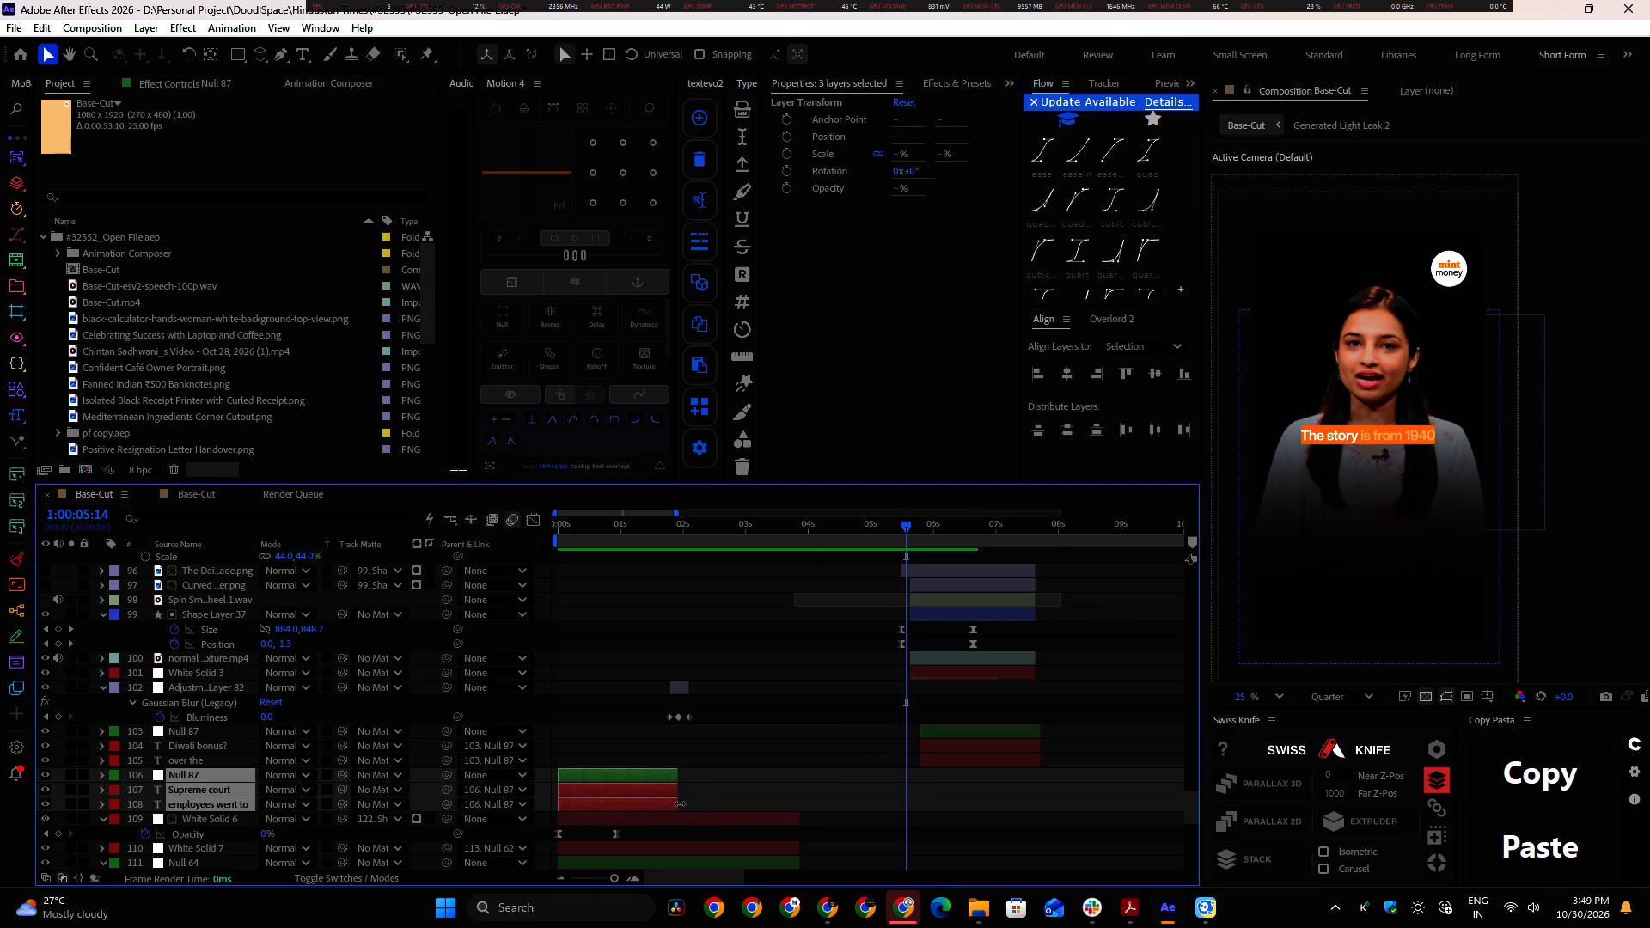
{"action": "left_click_drag", "start_coordinate": [675, 803], "coordinate": [800, 805]}
Delete the "over the Diwali bonus?" caption layers and their Null 87.
{"action": "left_click", "coordinate": [942, 732]}
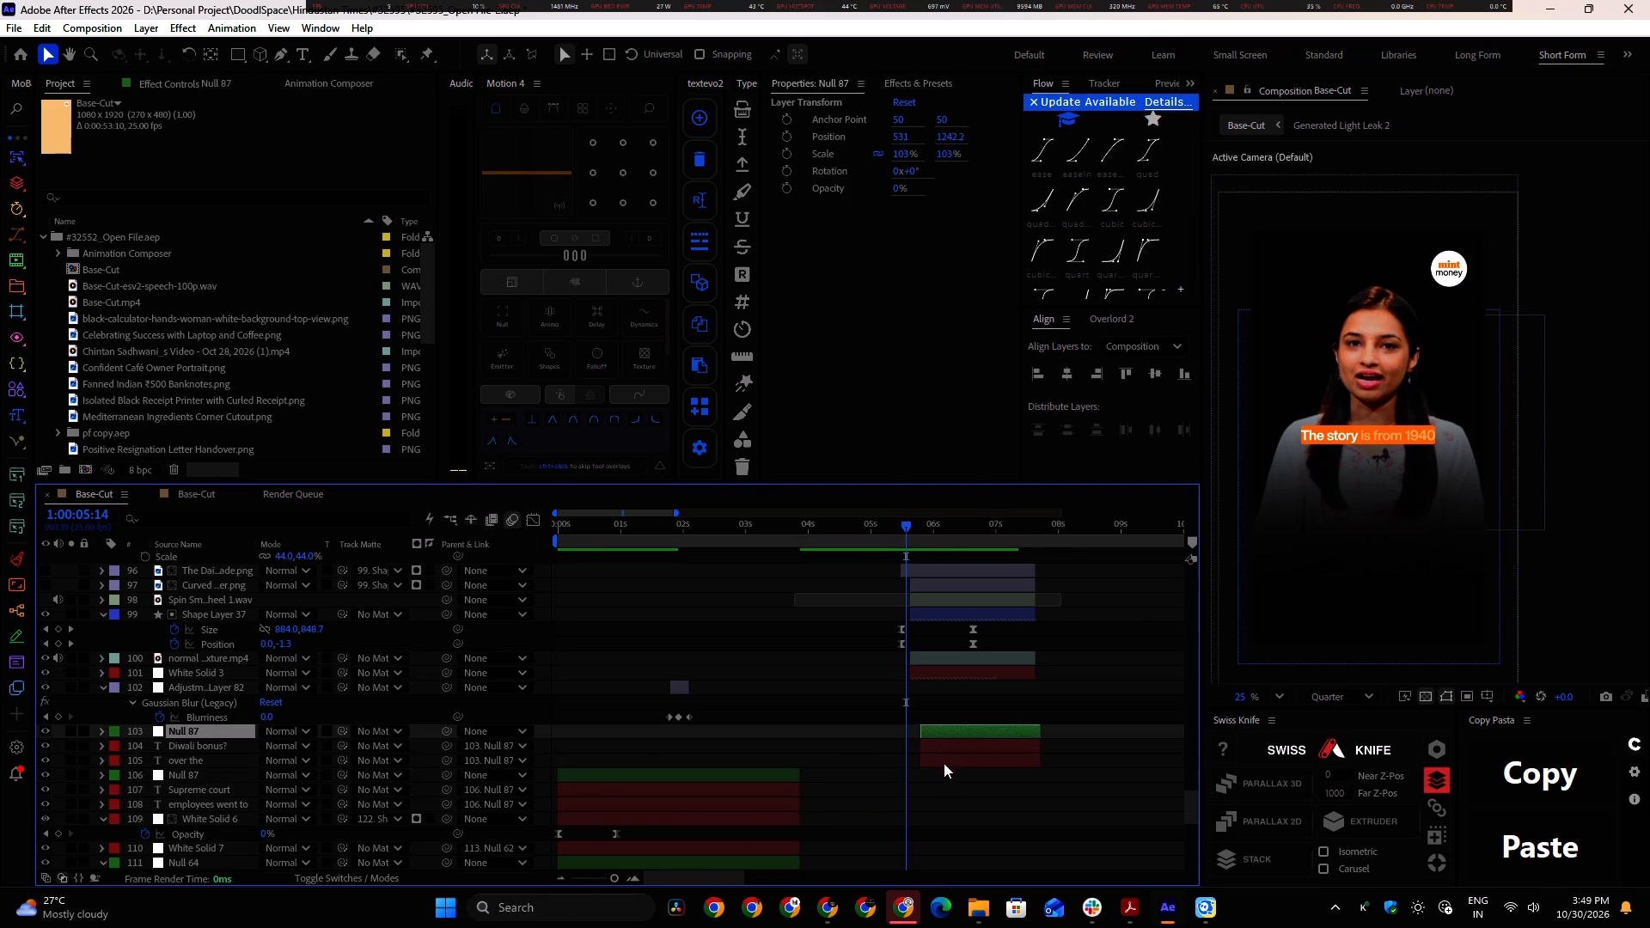
{"action": "left_click", "coordinate": [939, 762], "text": "shift"}
{"action": "key", "text": "Delete"}
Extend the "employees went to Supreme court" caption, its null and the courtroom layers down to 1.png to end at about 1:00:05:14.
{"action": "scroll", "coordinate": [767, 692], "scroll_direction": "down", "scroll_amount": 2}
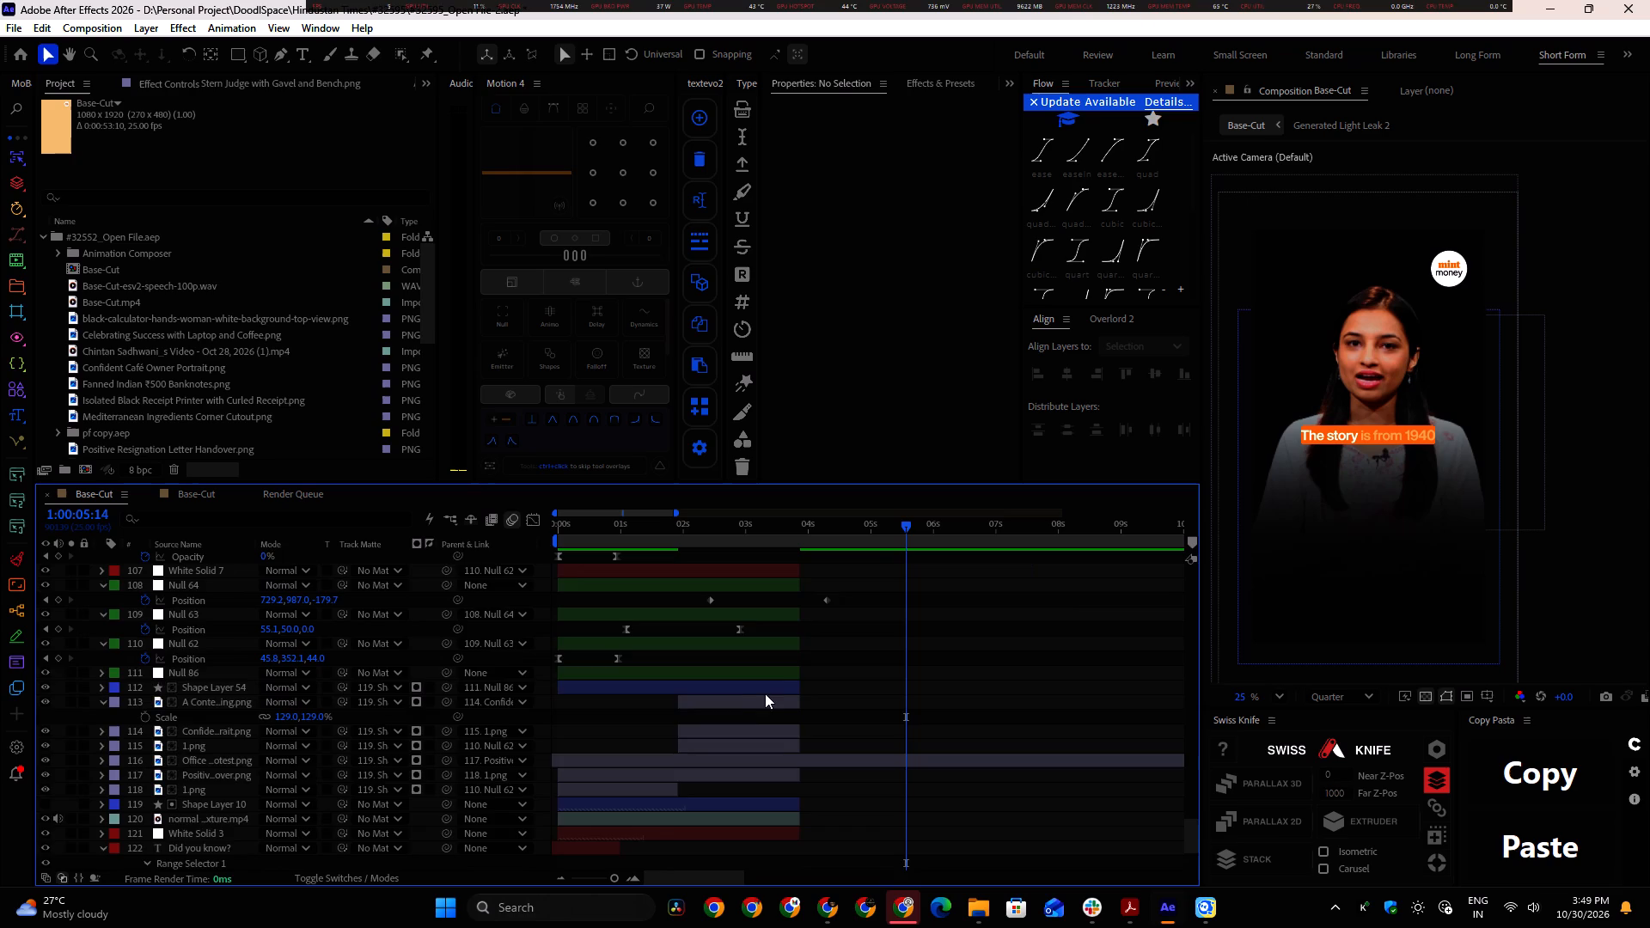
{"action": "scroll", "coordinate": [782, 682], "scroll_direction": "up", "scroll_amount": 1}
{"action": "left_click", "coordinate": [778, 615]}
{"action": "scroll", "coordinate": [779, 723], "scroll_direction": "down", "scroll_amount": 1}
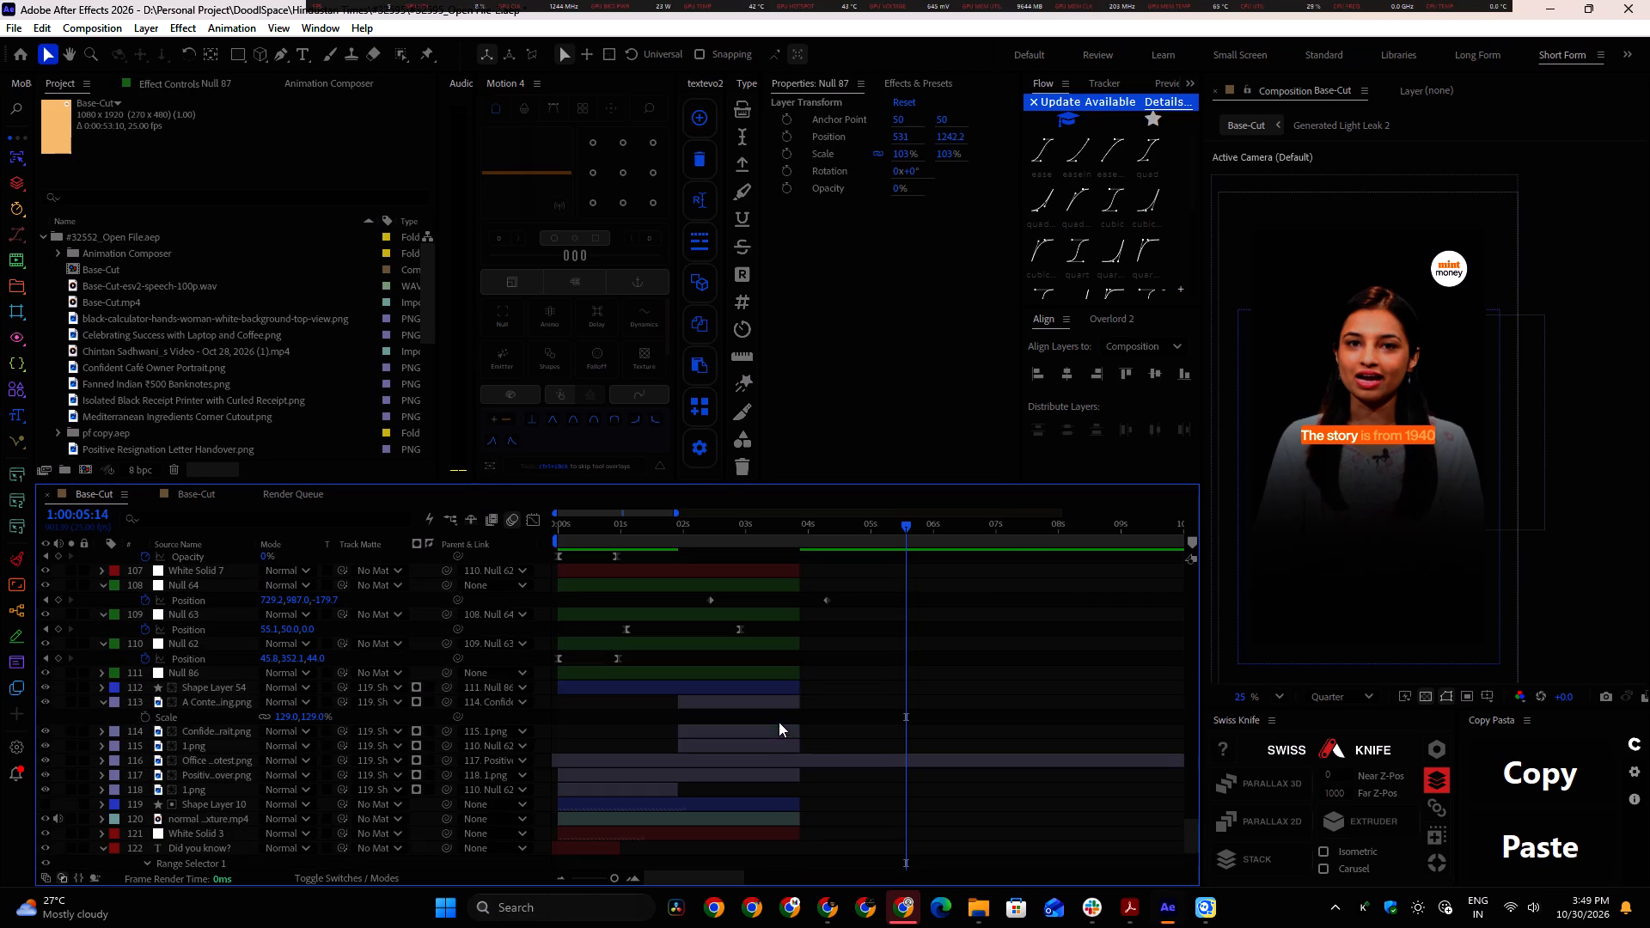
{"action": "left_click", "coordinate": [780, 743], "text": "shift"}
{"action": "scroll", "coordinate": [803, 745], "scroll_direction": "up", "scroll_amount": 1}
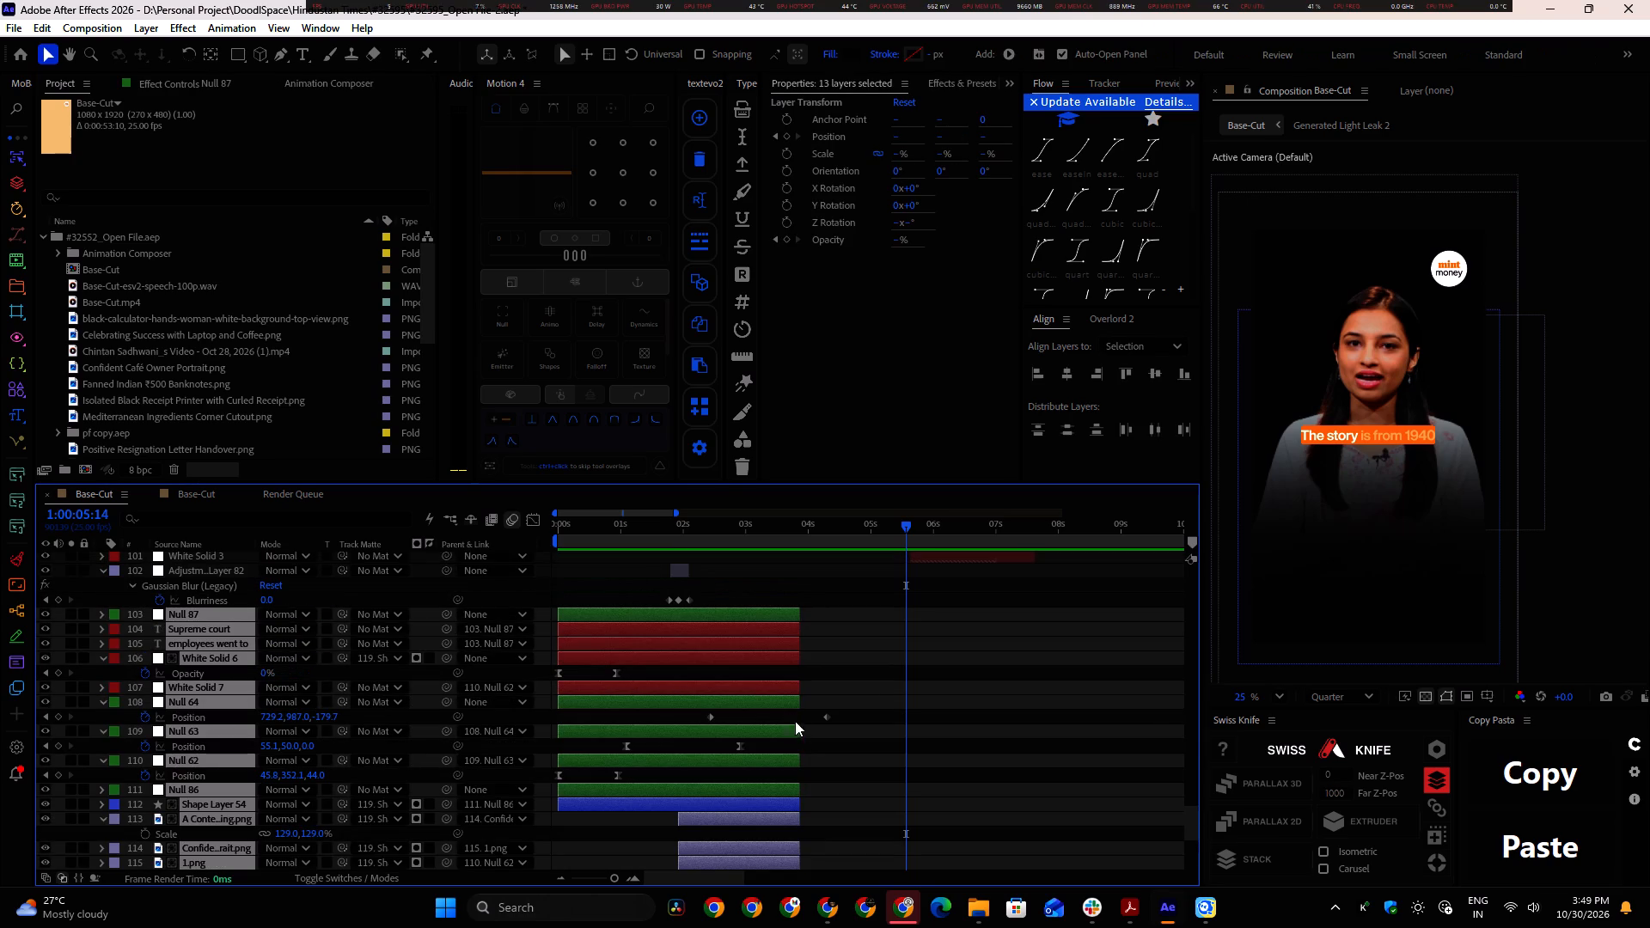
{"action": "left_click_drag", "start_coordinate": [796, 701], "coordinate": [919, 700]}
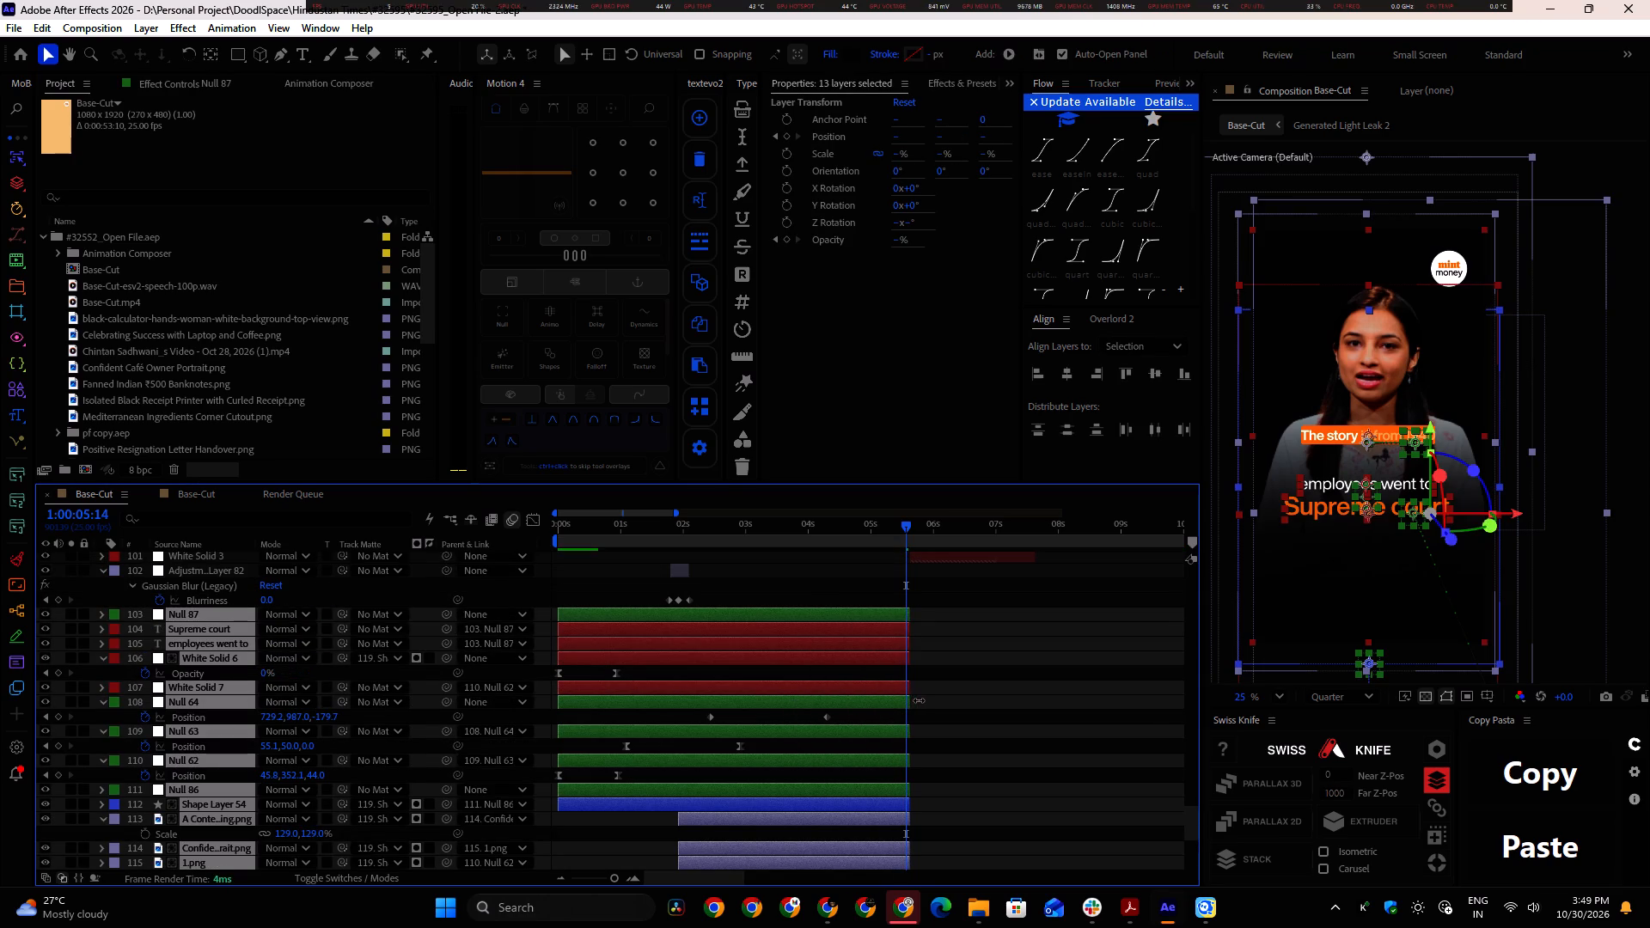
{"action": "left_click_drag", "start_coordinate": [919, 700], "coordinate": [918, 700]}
Preview the speaker shot from about 1:00:04:15 to find where the "The story is from 1940" line begins, stopping at 1:00:04:21.
{"action": "scroll", "coordinate": [915, 669], "scroll_direction": "up", "scroll_amount": 3}
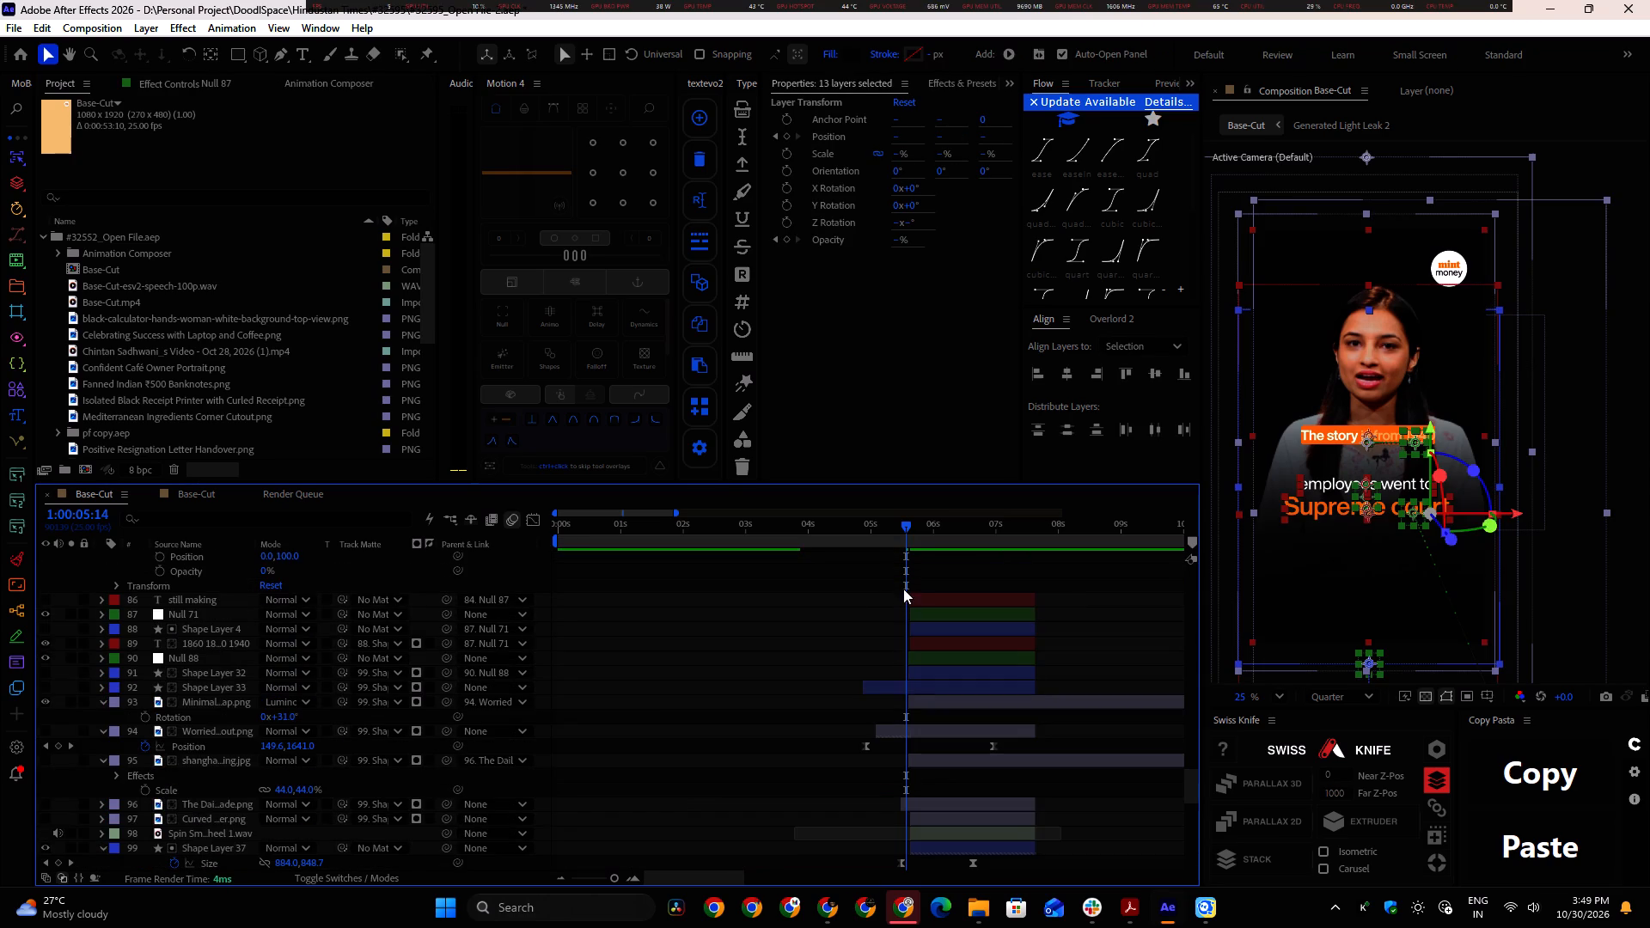
{"action": "left_click_drag", "start_coordinate": [907, 528], "coordinate": [887, 530]}
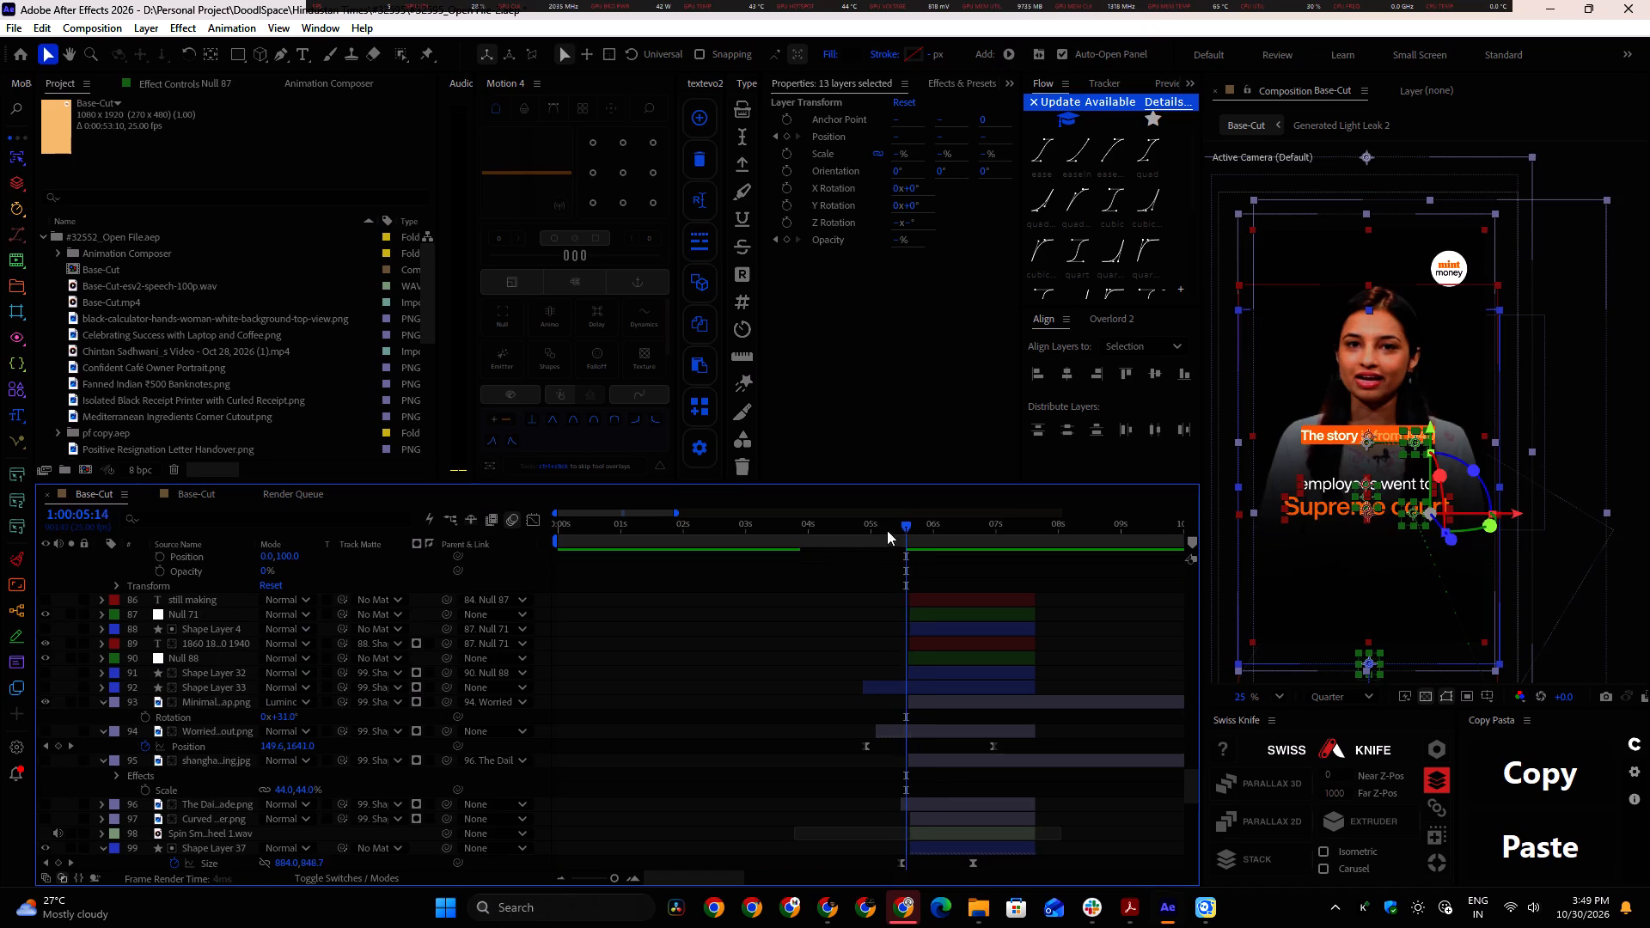
{"action": "left_click_drag", "start_coordinate": [887, 530], "coordinate": [843, 537]}
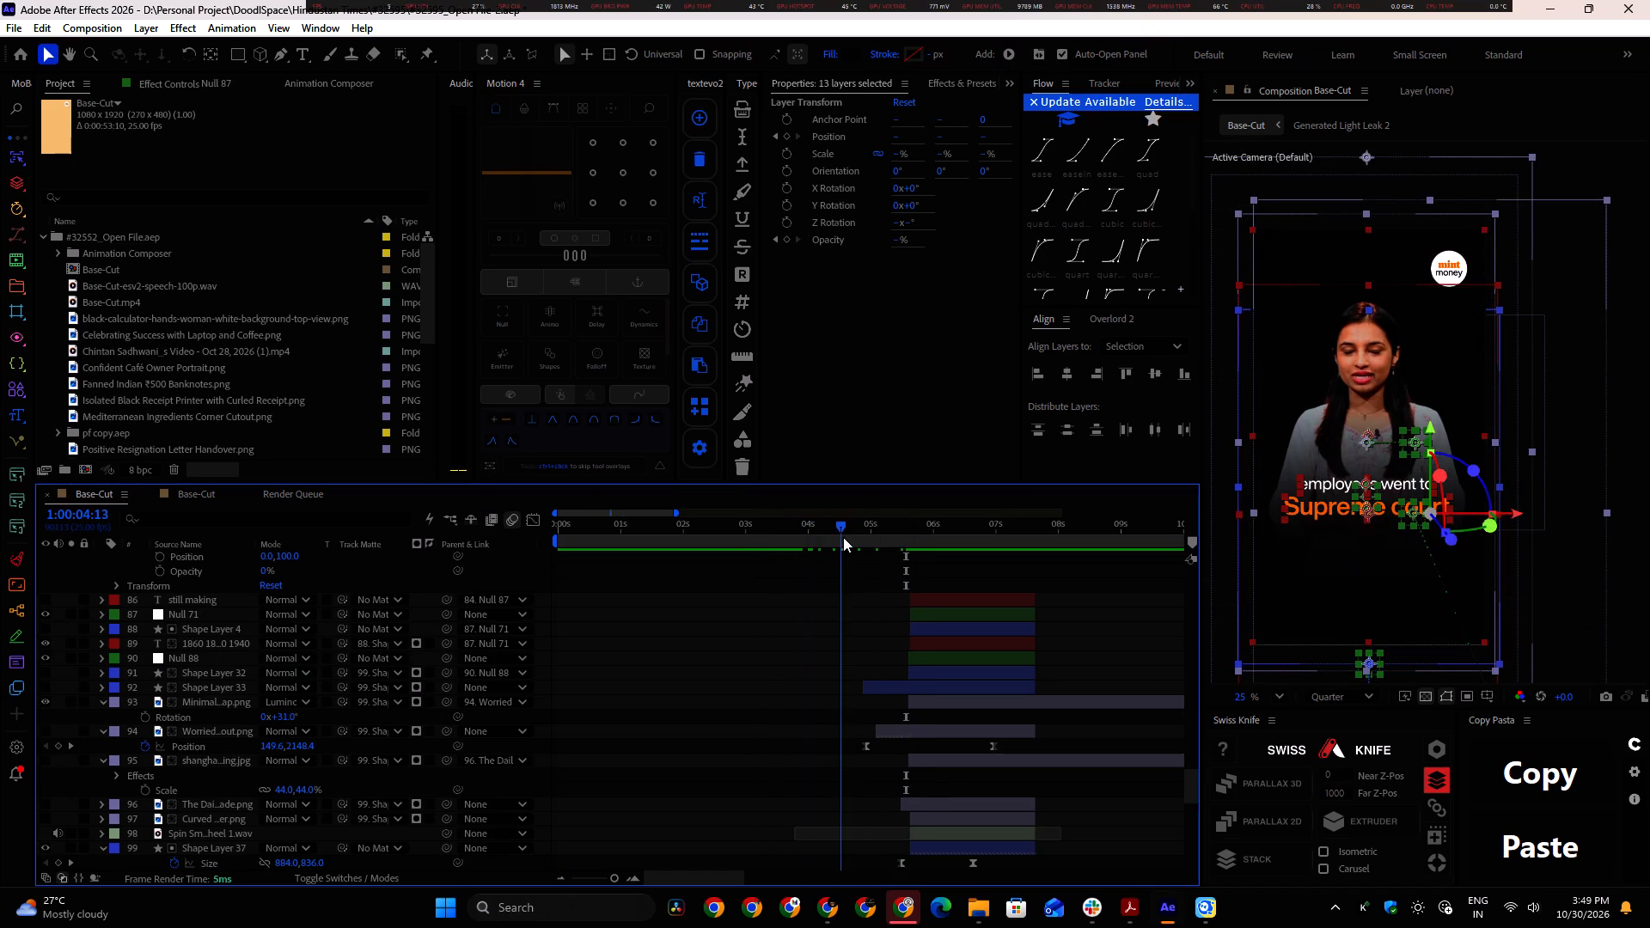
{"action": "left_click_drag", "start_coordinate": [843, 537], "coordinate": [846, 537]}
{"action": "key", "text": "space"}
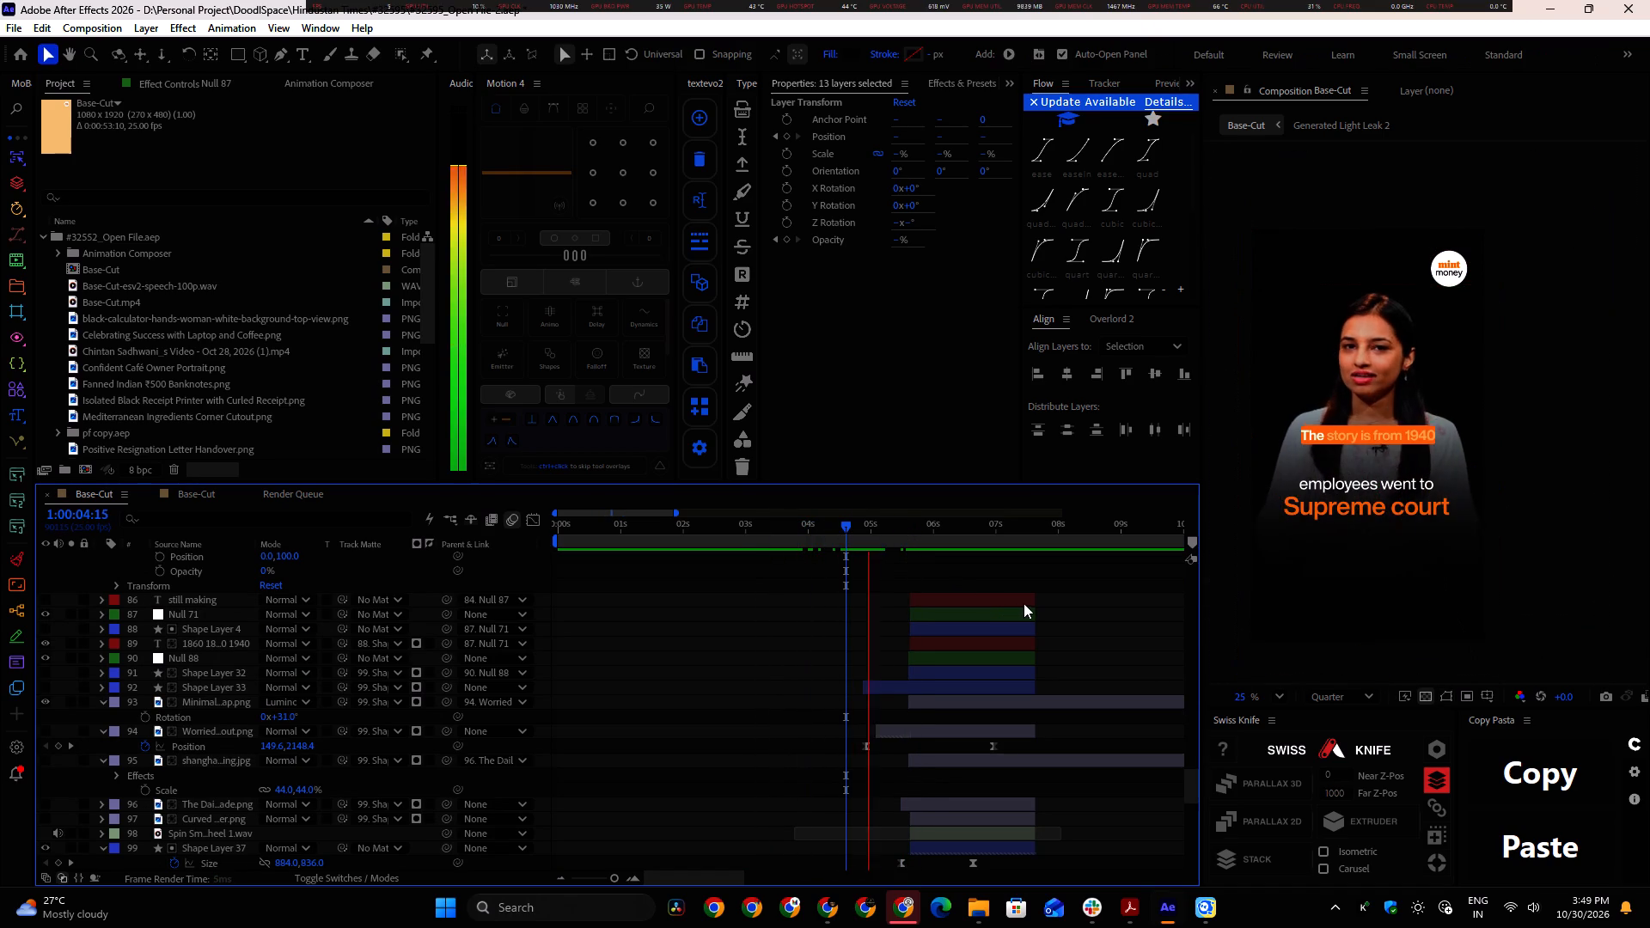
{"action": "key", "text": "space"}
{"action": "left_click_drag", "start_coordinate": [891, 523], "coordinate": [856, 530]}
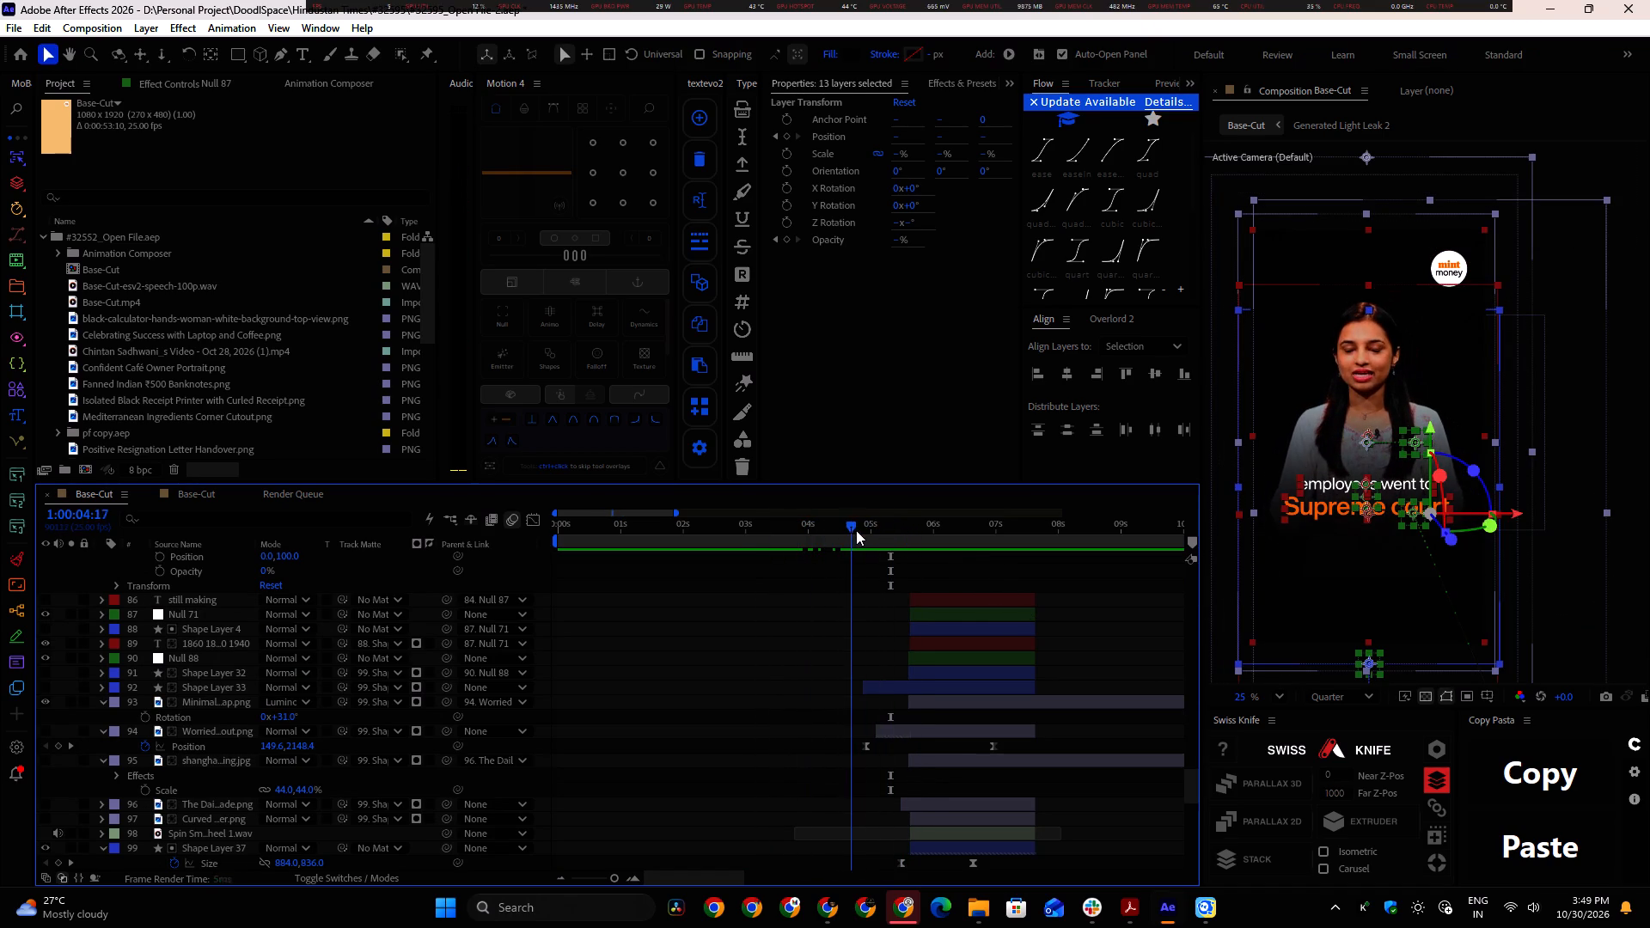
{"action": "left_click_drag", "start_coordinate": [856, 530], "coordinate": [861, 530]}
Check the animated properties of the lowest Base-Cut.mp4 speaker clip.
{"action": "scroll", "coordinate": [840, 682], "scroll_direction": "down", "scroll_amount": 10}
{"action": "left_click", "coordinate": [883, 833]}
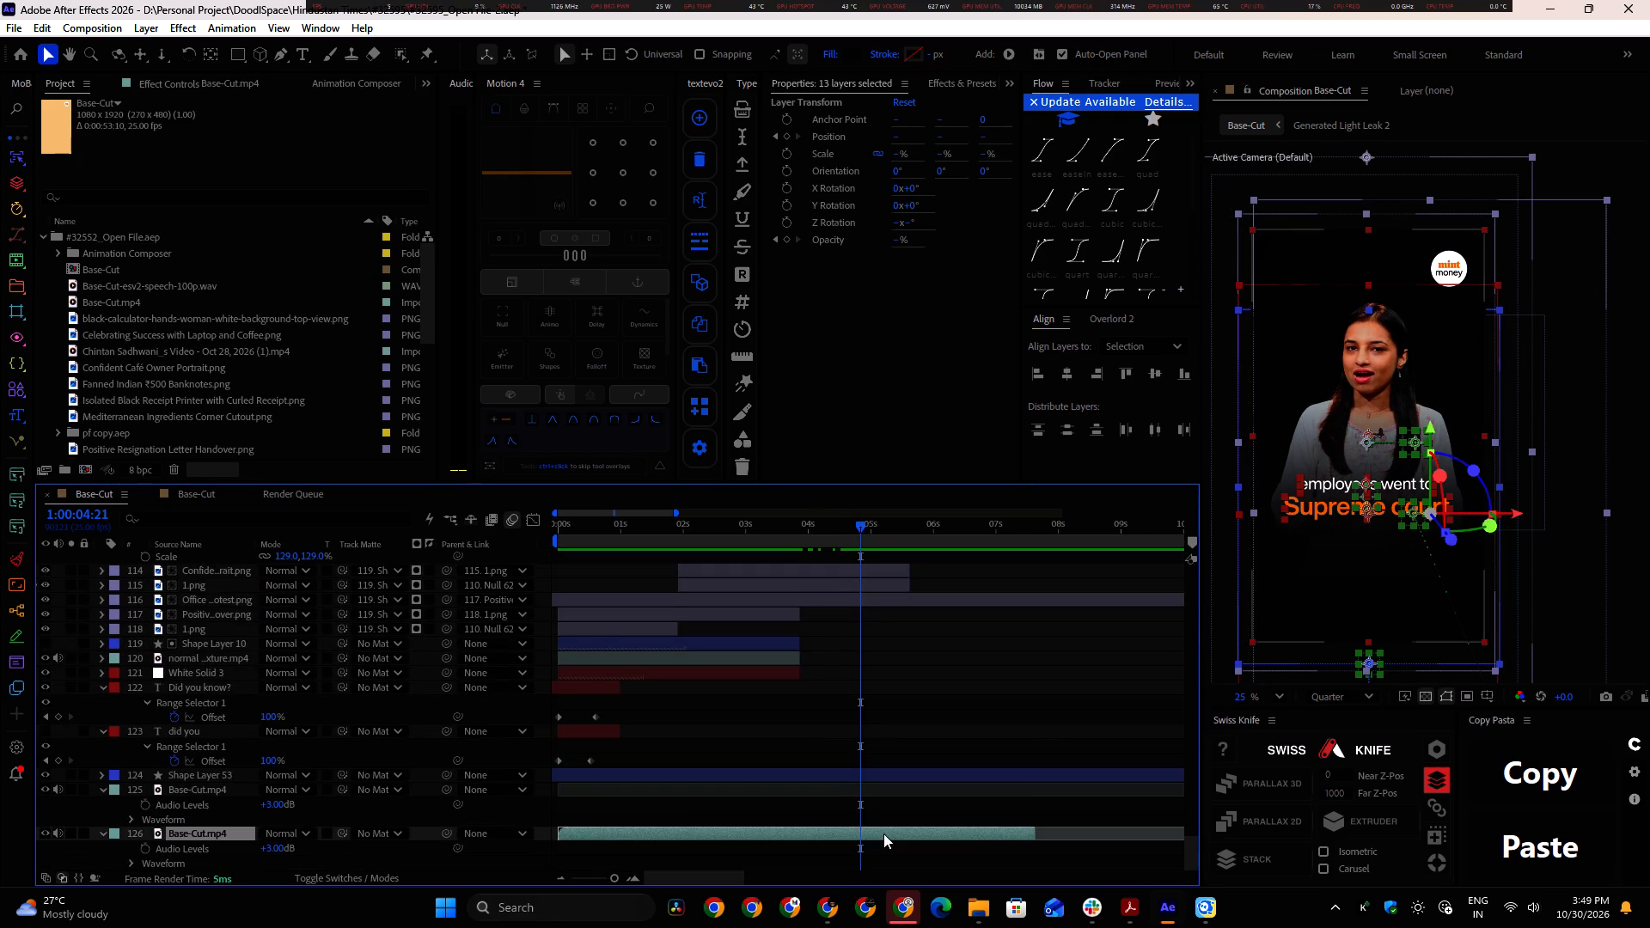
{"action": "key", "text": "u"}
{"action": "scroll", "coordinate": [874, 632], "scroll_direction": "up", "scroll_amount": 4}
{"action": "scroll", "coordinate": [844, 660], "scroll_direction": "down", "scroll_amount": 1}
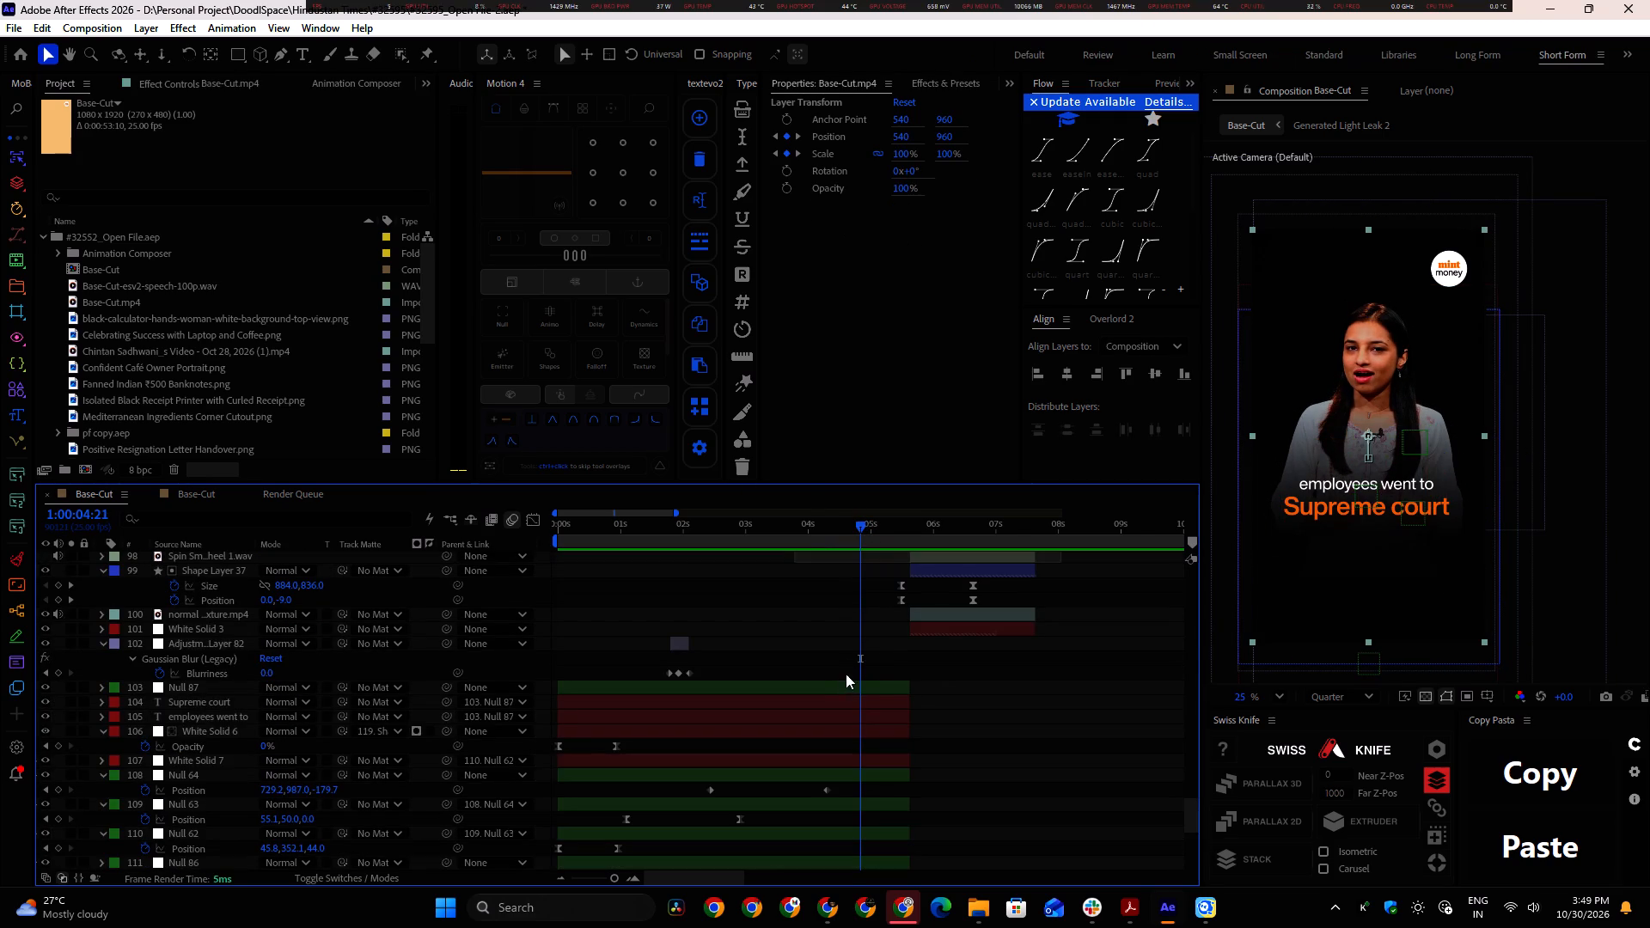
Trim the ends of the 13 caption and courtroom layers, from Null 87 to 1.png, to about 1:00:04:21.
{"action": "left_click", "coordinate": [853, 689]}
{"action": "scroll", "coordinate": [854, 691], "scroll_direction": "down", "scroll_amount": 2}
{"action": "left_click", "coordinate": [867, 703], "text": "shift"}
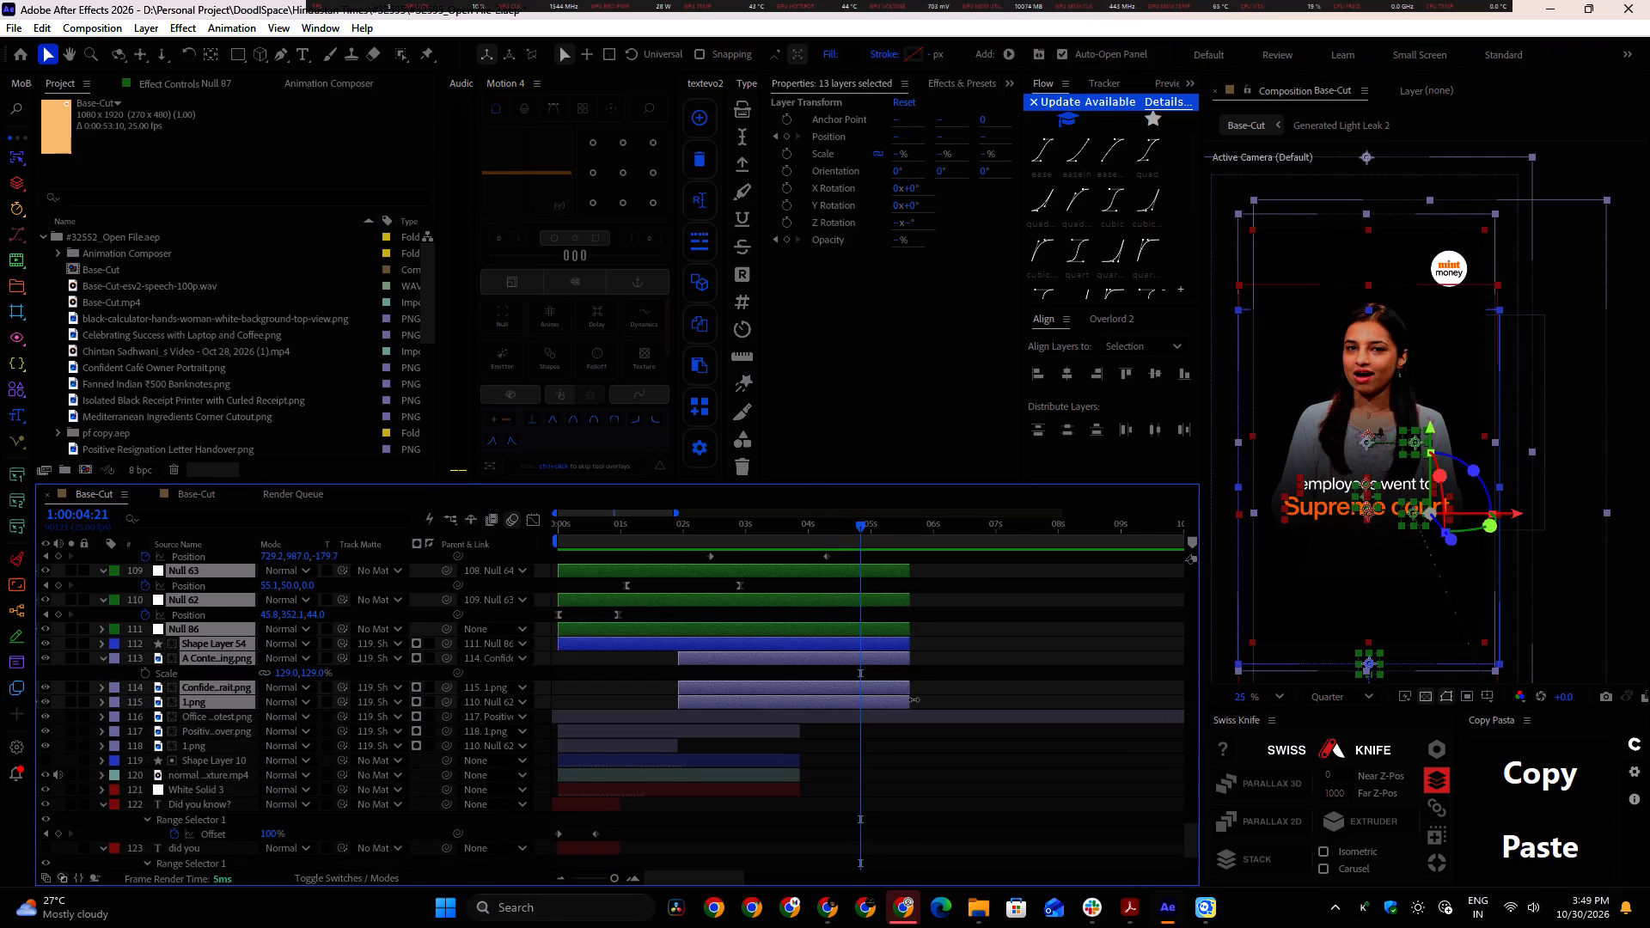
{"action": "left_click_drag", "start_coordinate": [914, 699], "coordinate": [861, 702]}
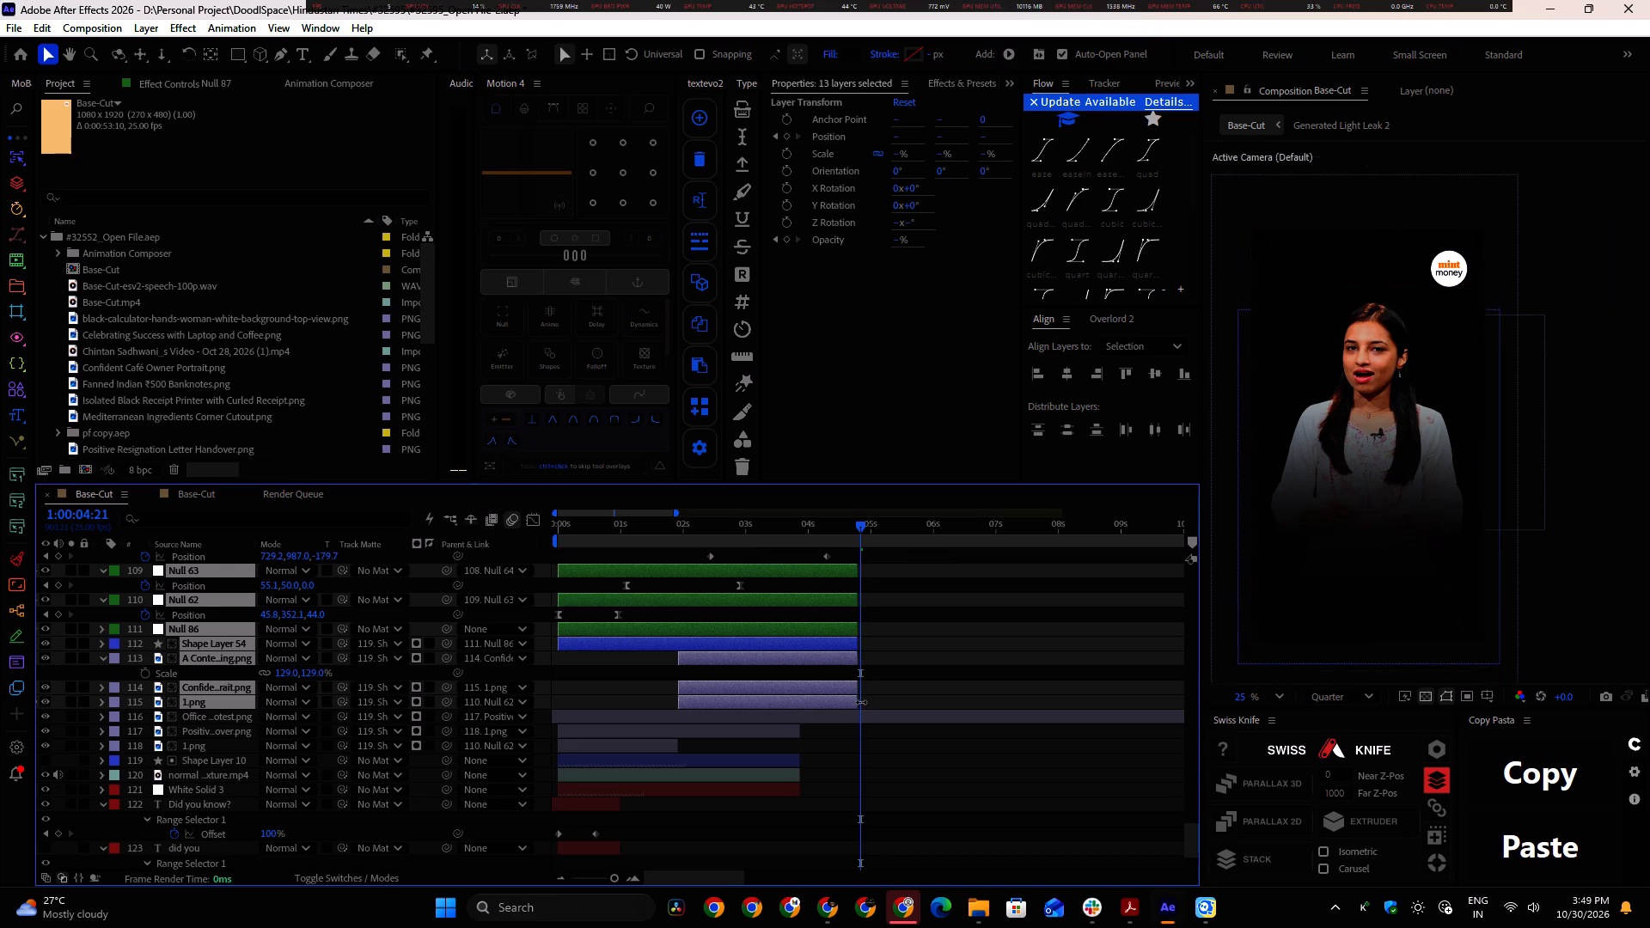
{"action": "left_click_drag", "start_coordinate": [861, 702], "coordinate": [865, 702]}
Move the second Generated Light Leak 2 transition later so its cut marker sits at about 1:00:04:21.
{"action": "scroll", "coordinate": [865, 702], "scroll_direction": "up", "scroll_amount": 17}
{"action": "scroll", "coordinate": [866, 700], "scroll_direction": "up", "scroll_amount": 6}
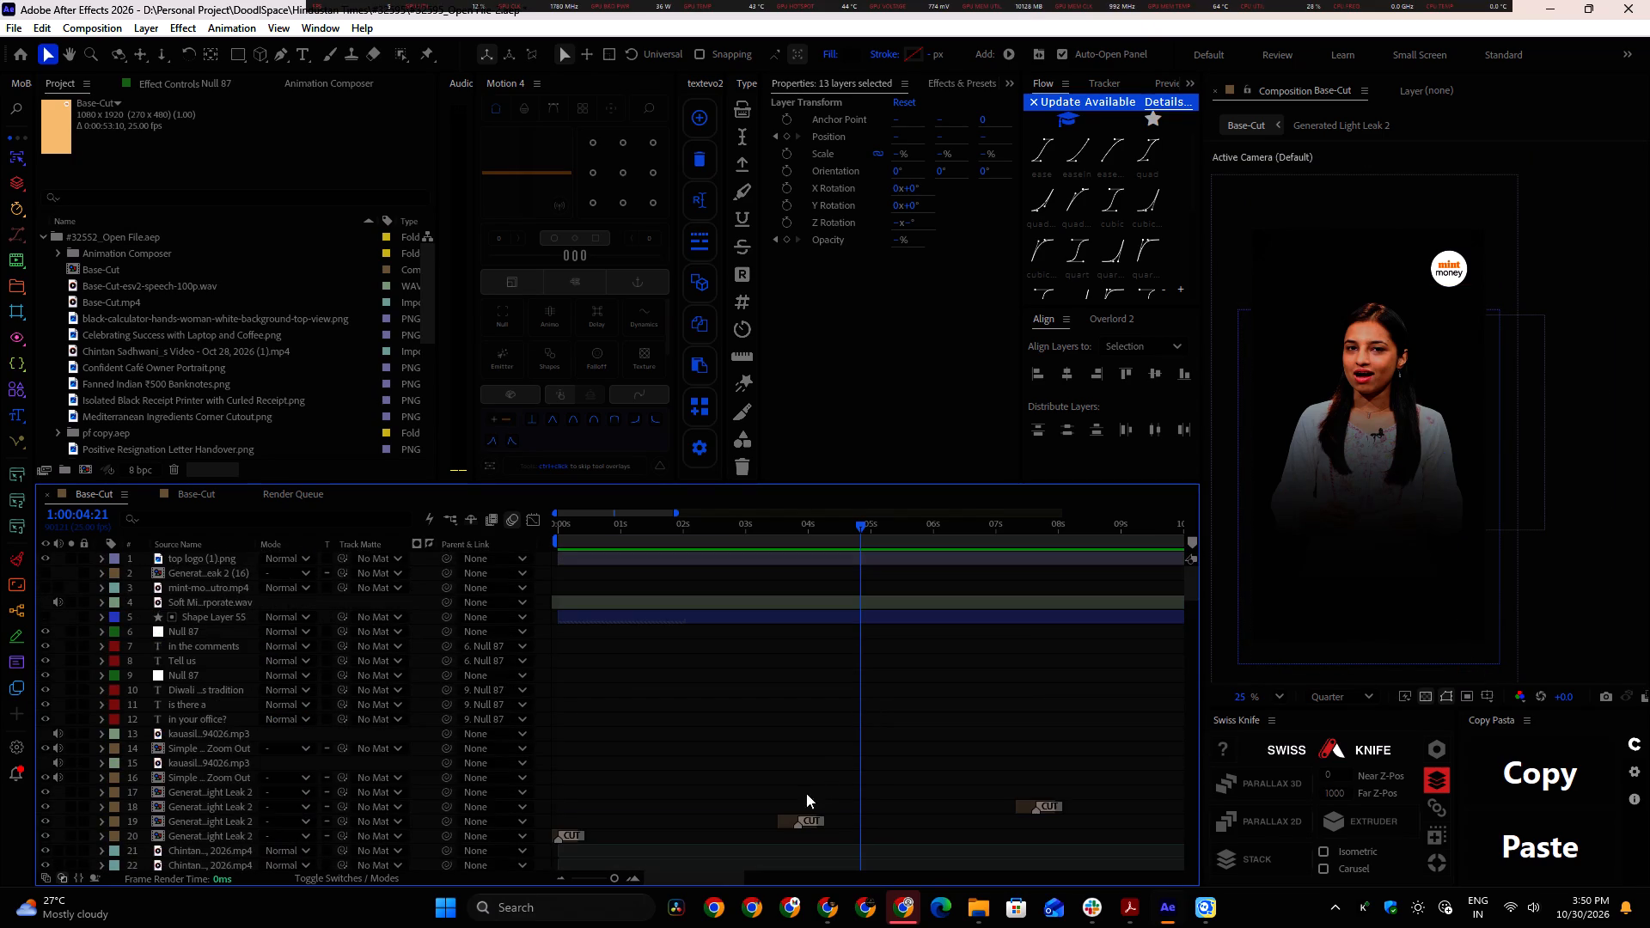
{"action": "left_click", "coordinate": [785, 818]}
{"action": "left_click_drag", "start_coordinate": [786, 818], "coordinate": [855, 825]}
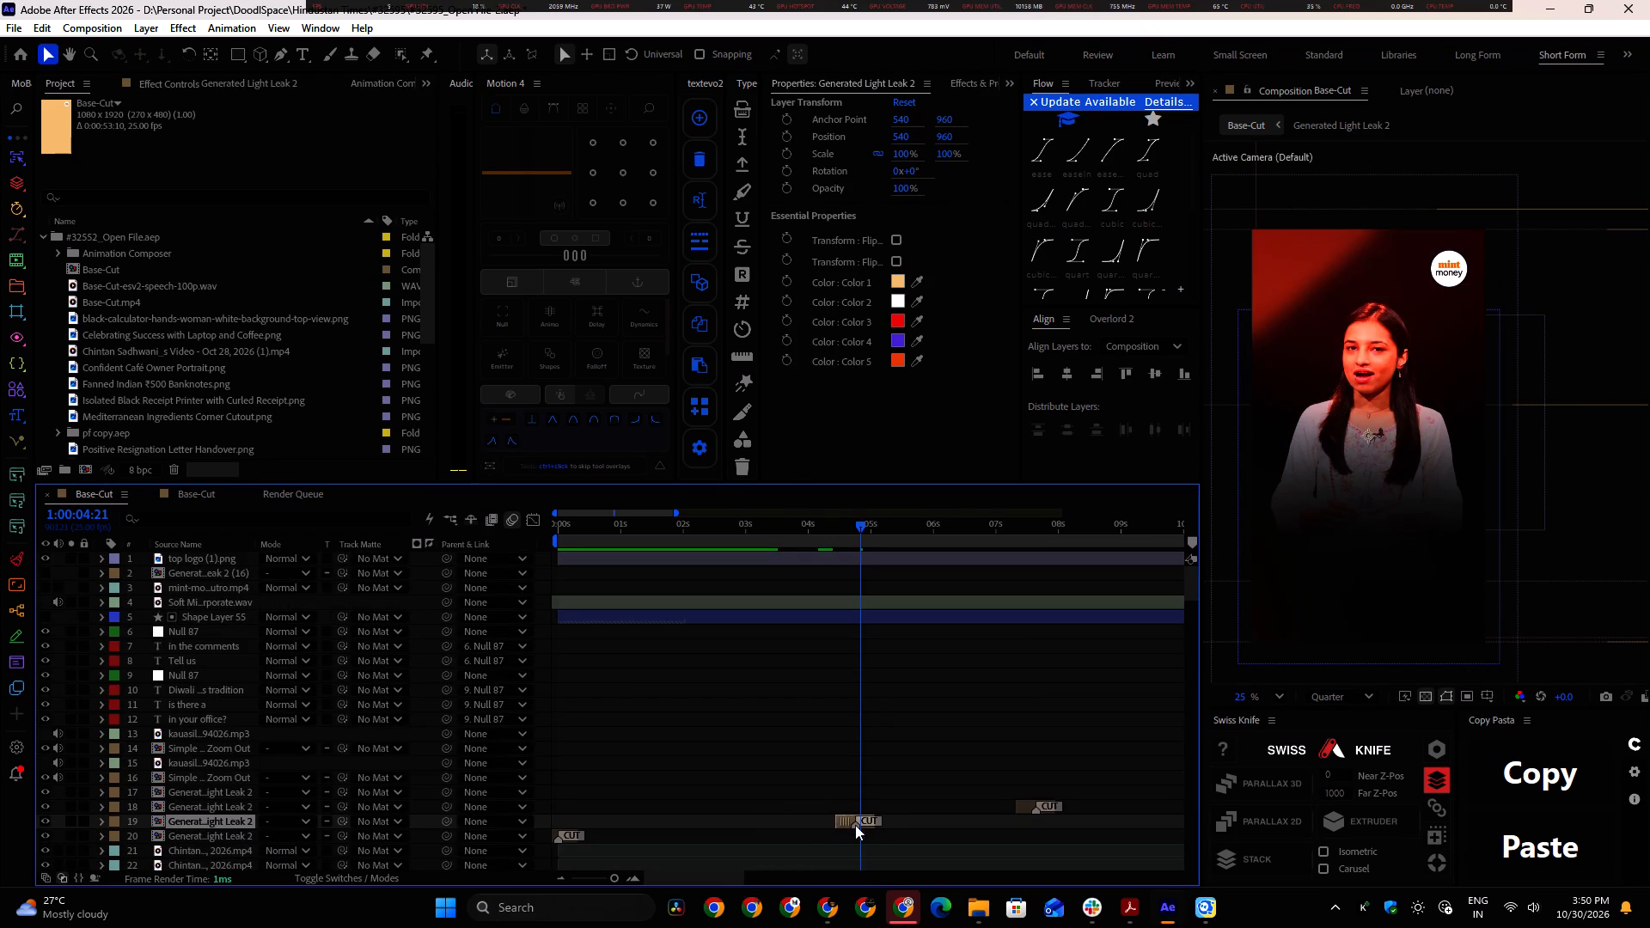
{"action": "left_click_drag", "start_coordinate": [855, 825], "coordinate": [847, 825]}
{"action": "scroll", "coordinate": [838, 797], "scroll_direction": "down", "scroll_amount": 5}
{"action": "scroll", "coordinate": [831, 785], "scroll_direction": "up", "scroll_amount": 3}
{"action": "scroll", "coordinate": [829, 635], "scroll_direction": "up", "scroll_amount": 4, "text": "alt"}
{"action": "scroll", "coordinate": [985, 608], "scroll_direction": "down", "scroll_amount": 1, "text": "alt"}
{"action": "scroll", "coordinate": [985, 601], "scroll_direction": "down", "scroll_amount": 3, "text": "shift"}
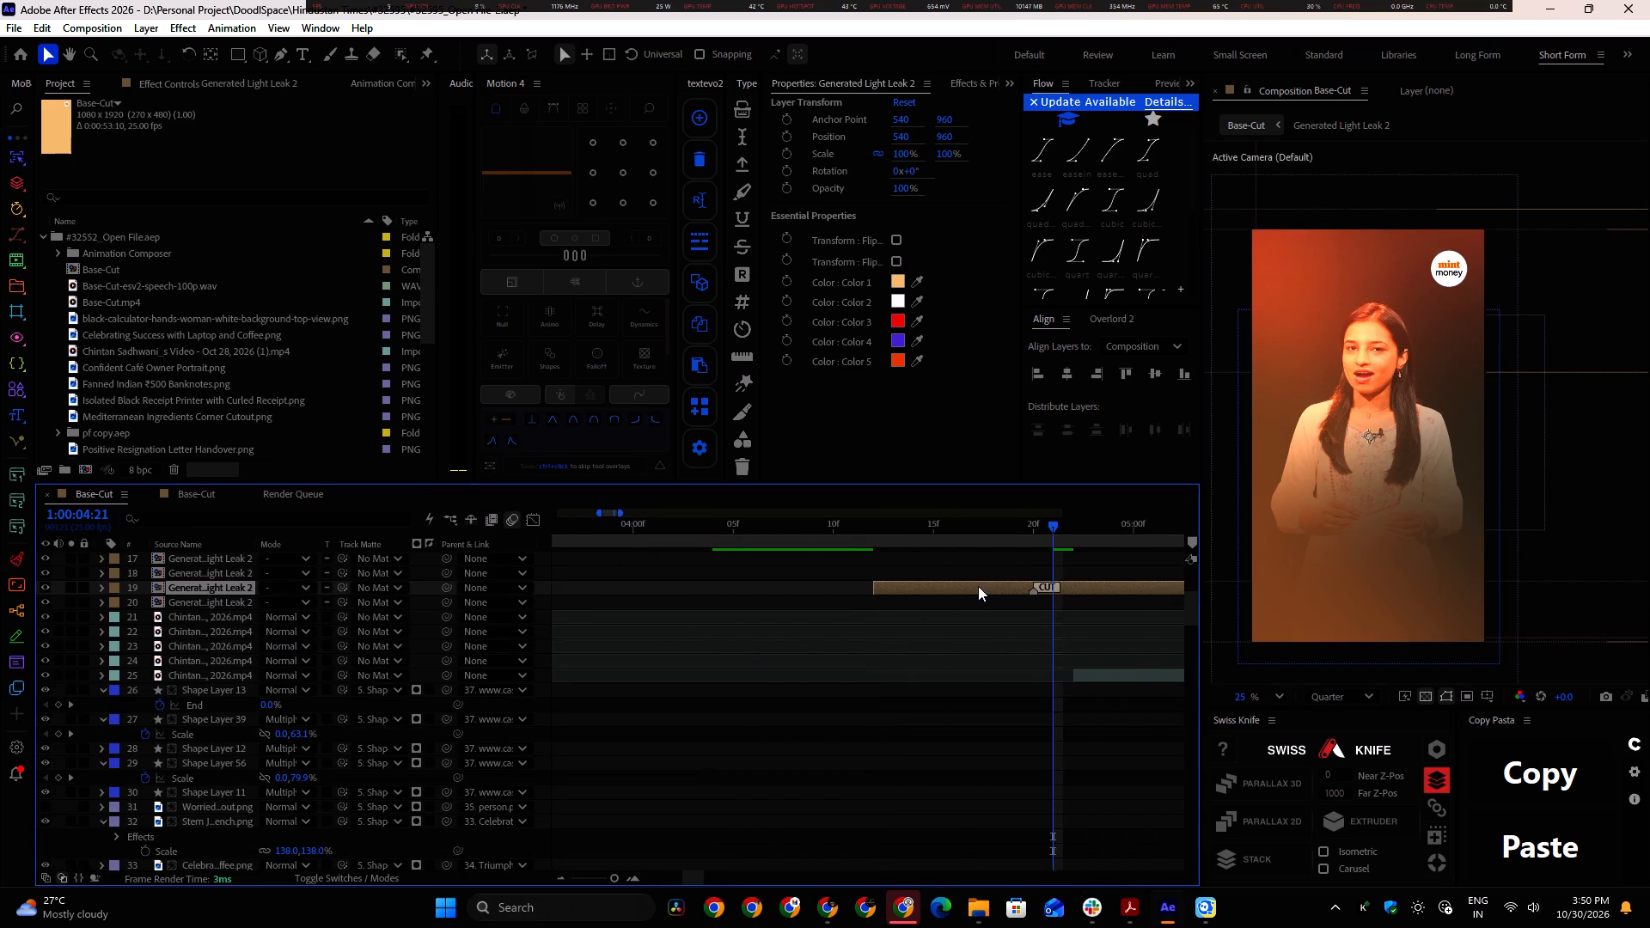
{"action": "left_click_drag", "start_coordinate": [978, 586], "coordinate": [996, 589]}
Preview the cut from the courtroom captions to the speaker shot, between about 1:00:04:11 and 1:00:04:23.
{"action": "scroll", "coordinate": [994, 589], "scroll_direction": "down", "scroll_amount": 4, "text": "alt"}
{"action": "left_click_drag", "start_coordinate": [855, 519], "coordinate": [835, 523]}
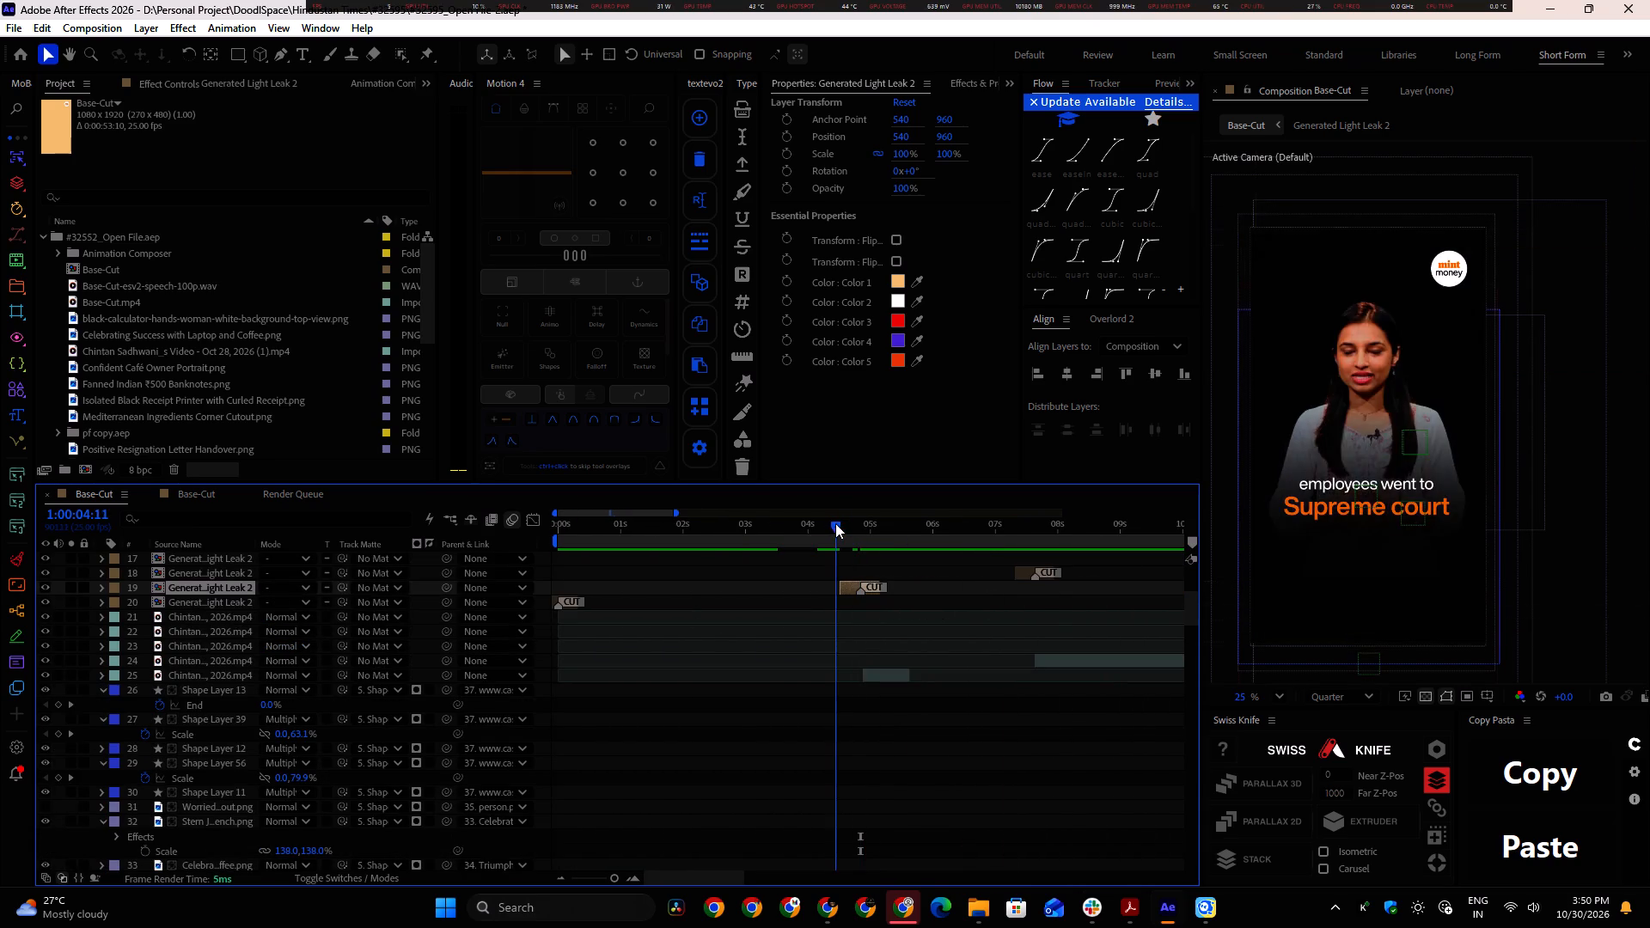
{"action": "left_click_drag", "start_coordinate": [835, 523], "coordinate": [848, 539]}
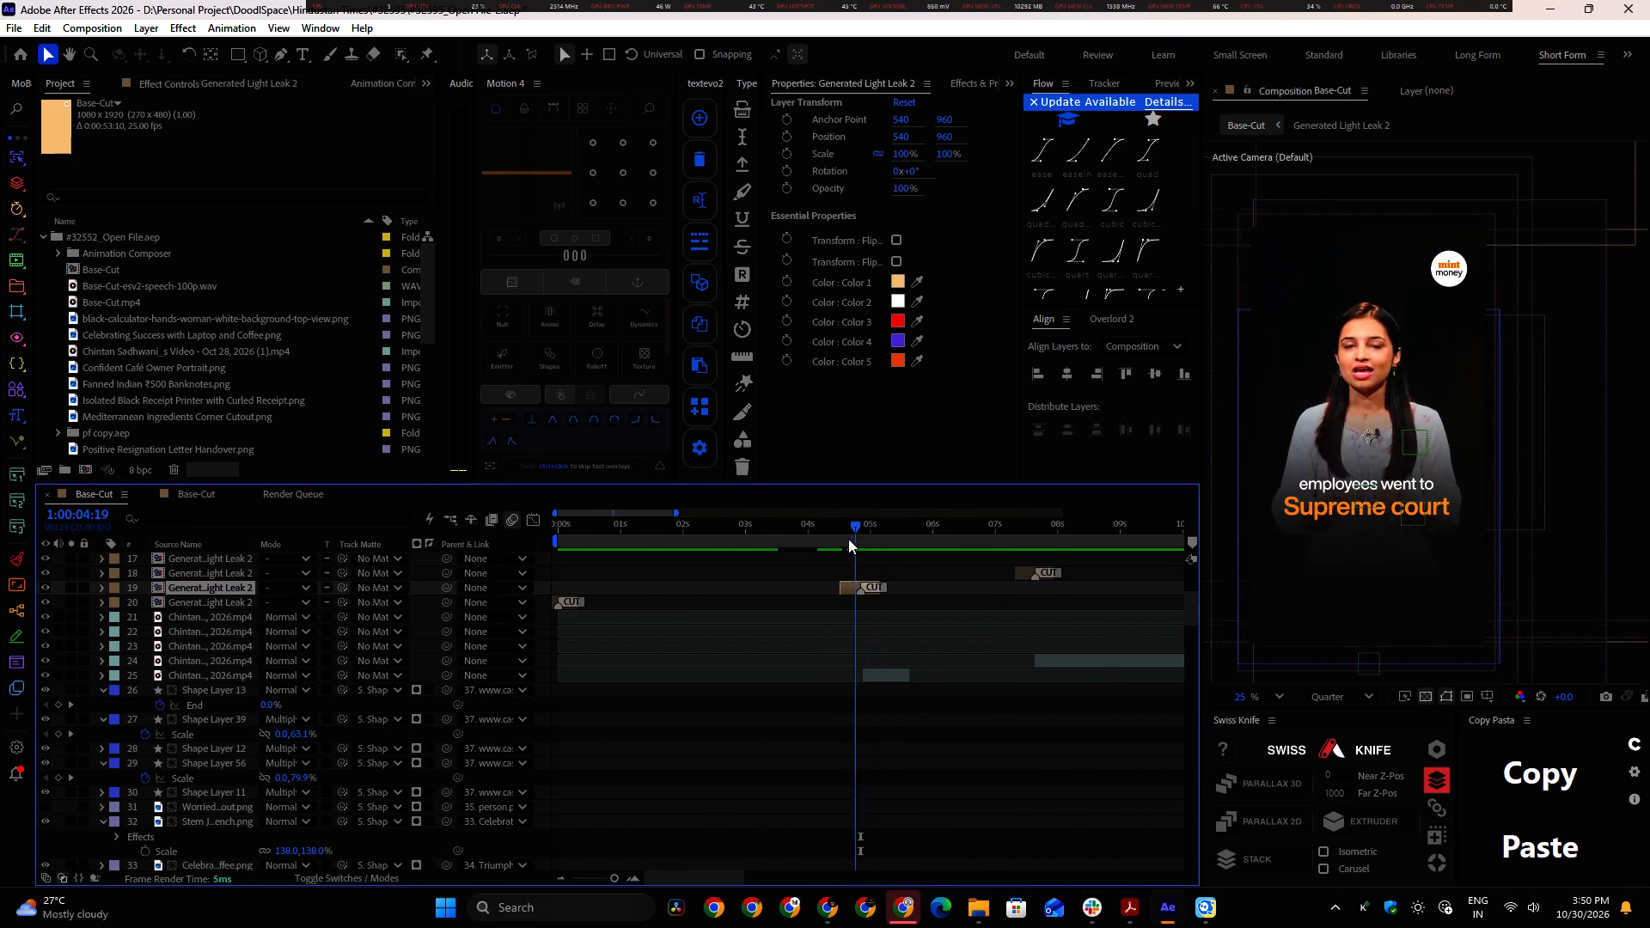
{"action": "left_click_drag", "start_coordinate": [848, 539], "coordinate": [847, 539]}
{"action": "key", "text": "space"}
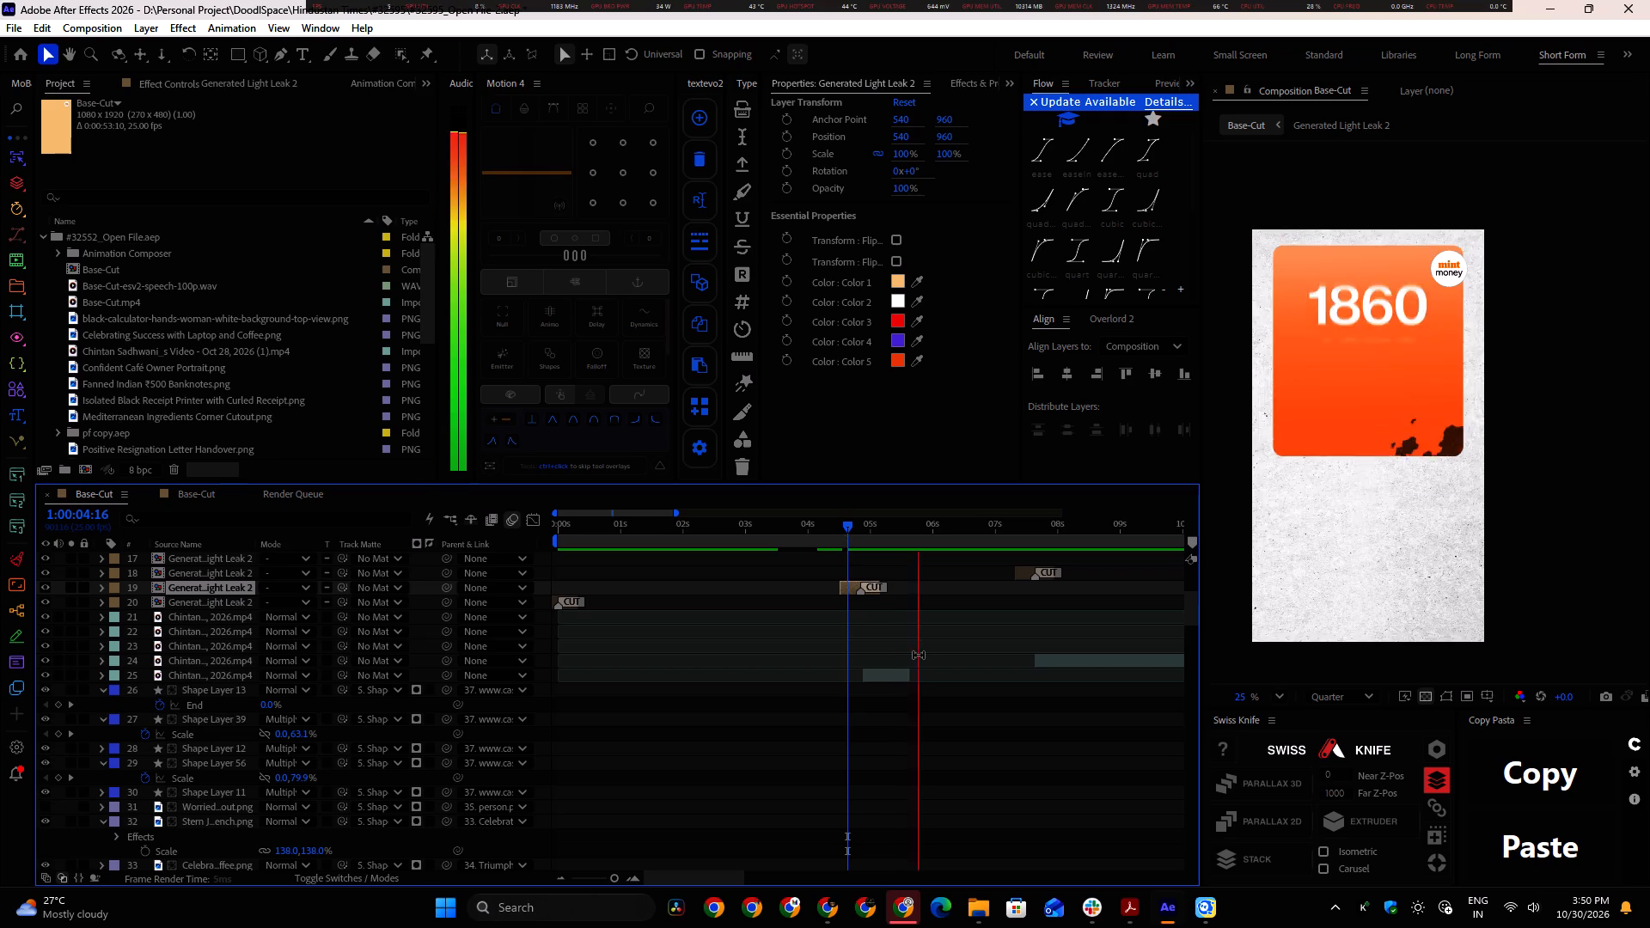
{"action": "key", "text": "space"}
{"action": "left_click_drag", "start_coordinate": [838, 528], "coordinate": [858, 540]}
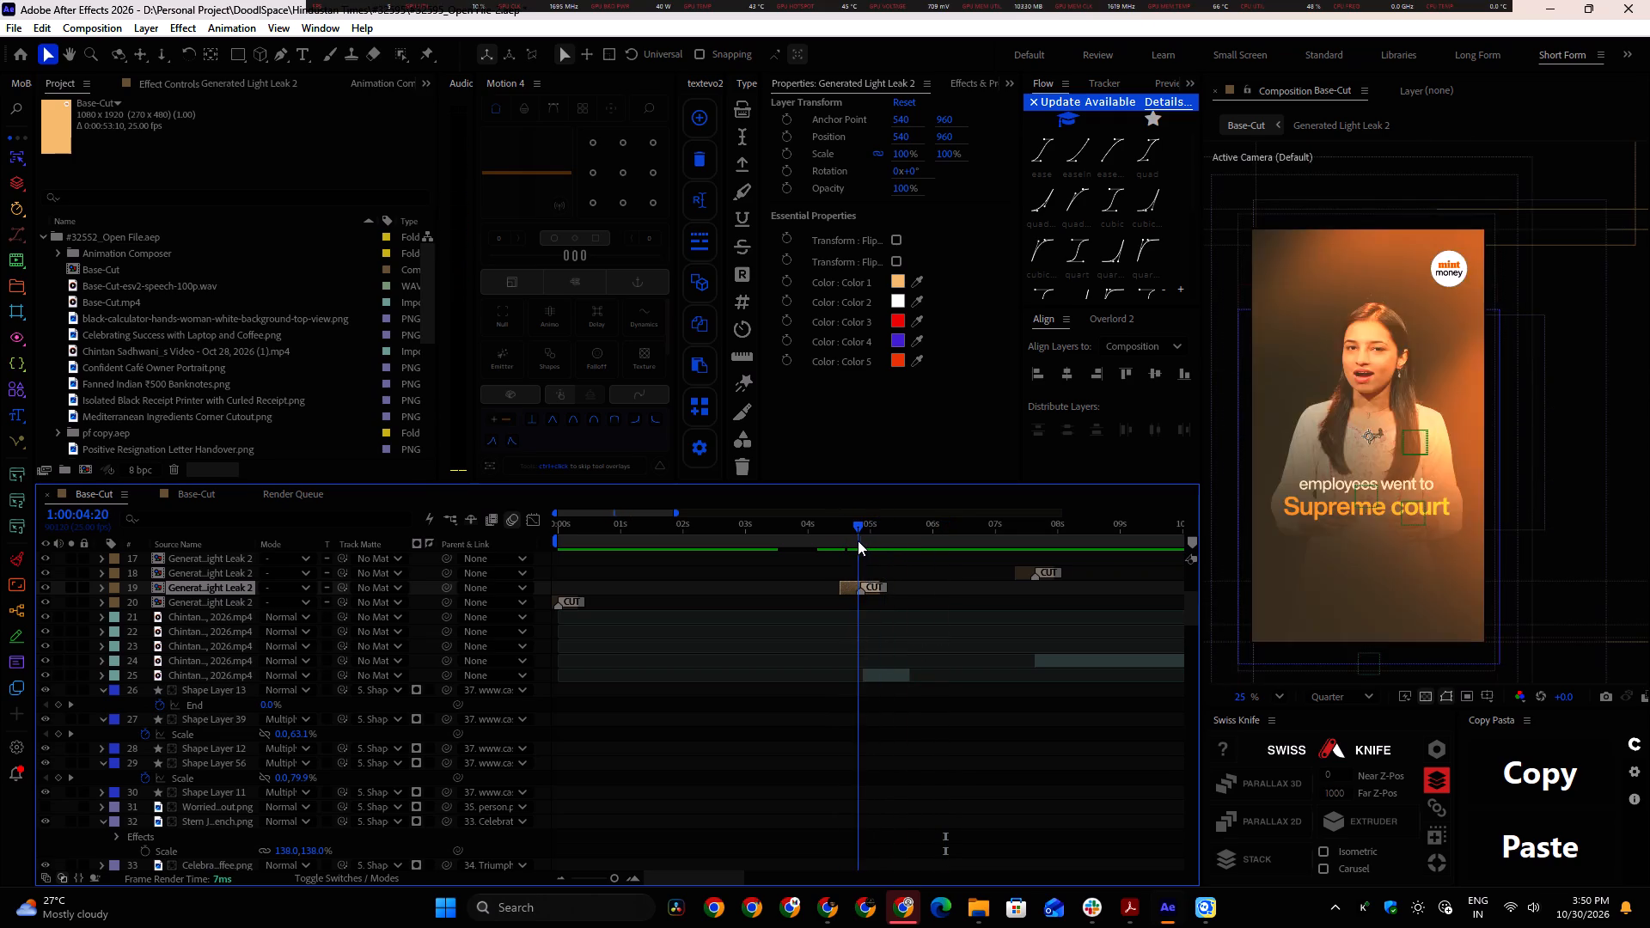
{"action": "left_click_drag", "start_coordinate": [858, 540], "coordinate": [867, 540]}
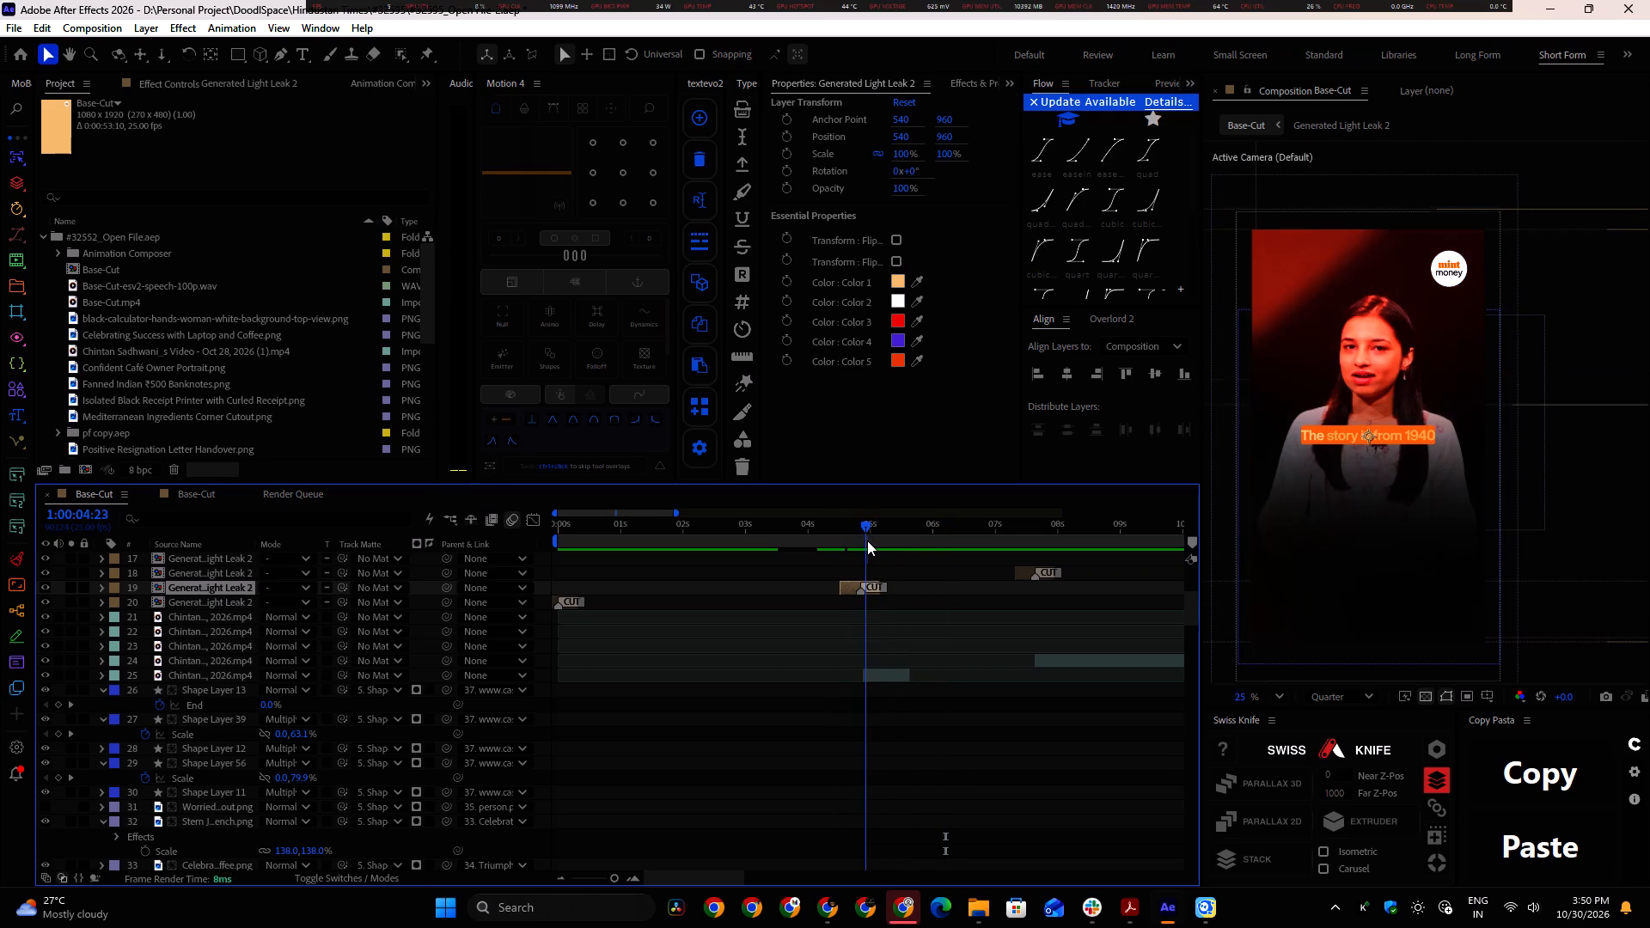
Extend the ends of the 13 caption and courtroom layers, from Null 87 to 1.png, to 1:00:04:22.
{"action": "left_click_drag", "start_coordinate": [867, 540], "coordinate": [862, 540]}
{"action": "scroll", "coordinate": [875, 758], "scroll_direction": "down", "scroll_amount": 4}
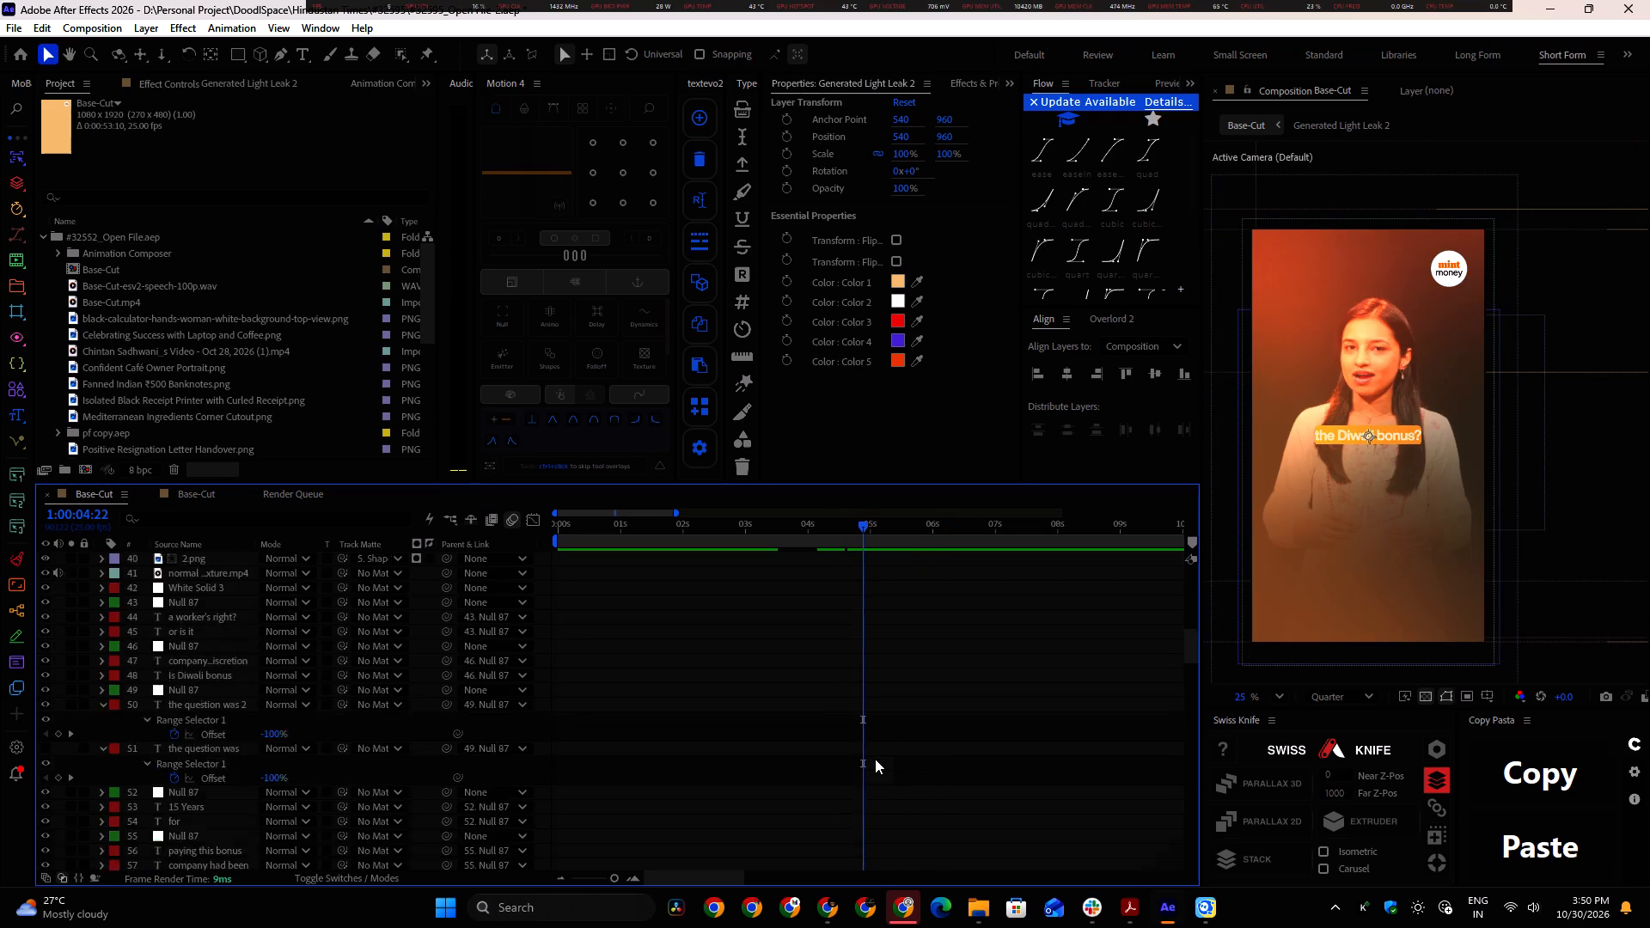
{"action": "scroll", "coordinate": [875, 759], "scroll_direction": "down", "scroll_amount": 12}
{"action": "scroll", "coordinate": [870, 753], "scroll_direction": "up", "scroll_amount": 2, "text": "alt"}
{"action": "scroll", "coordinate": [835, 760], "scroll_direction": "down", "scroll_amount": 1}
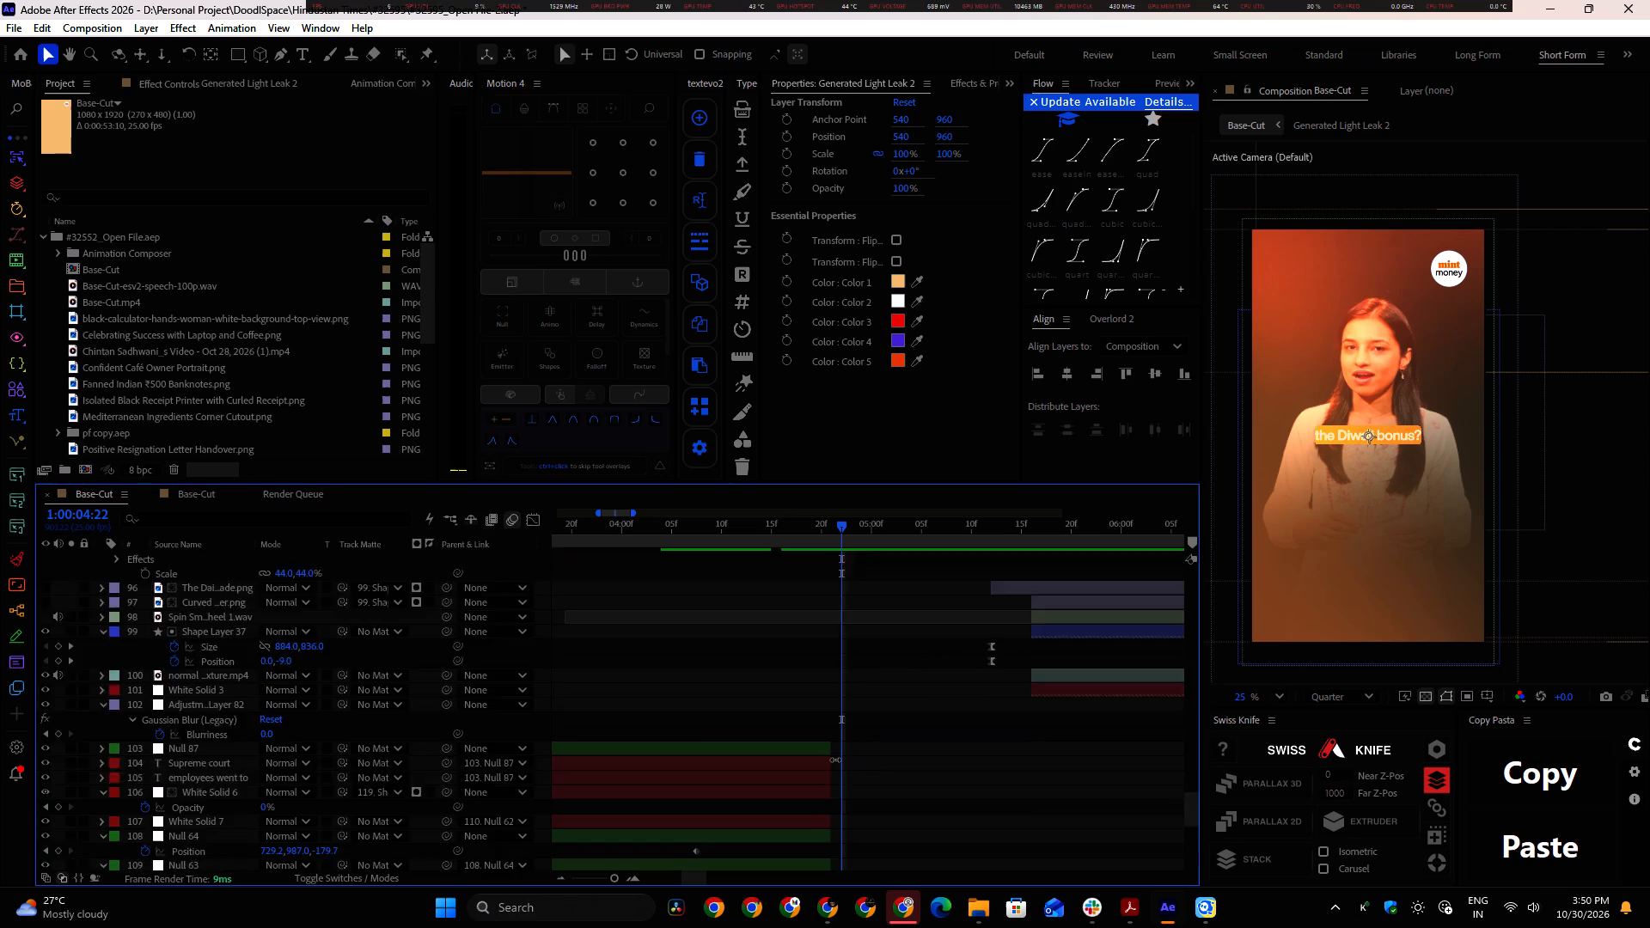
{"action": "scroll", "coordinate": [825, 757], "scroll_direction": "down", "scroll_amount": 3}
{"action": "scroll", "coordinate": [825, 756], "scroll_direction": "up", "scroll_amount": 2}
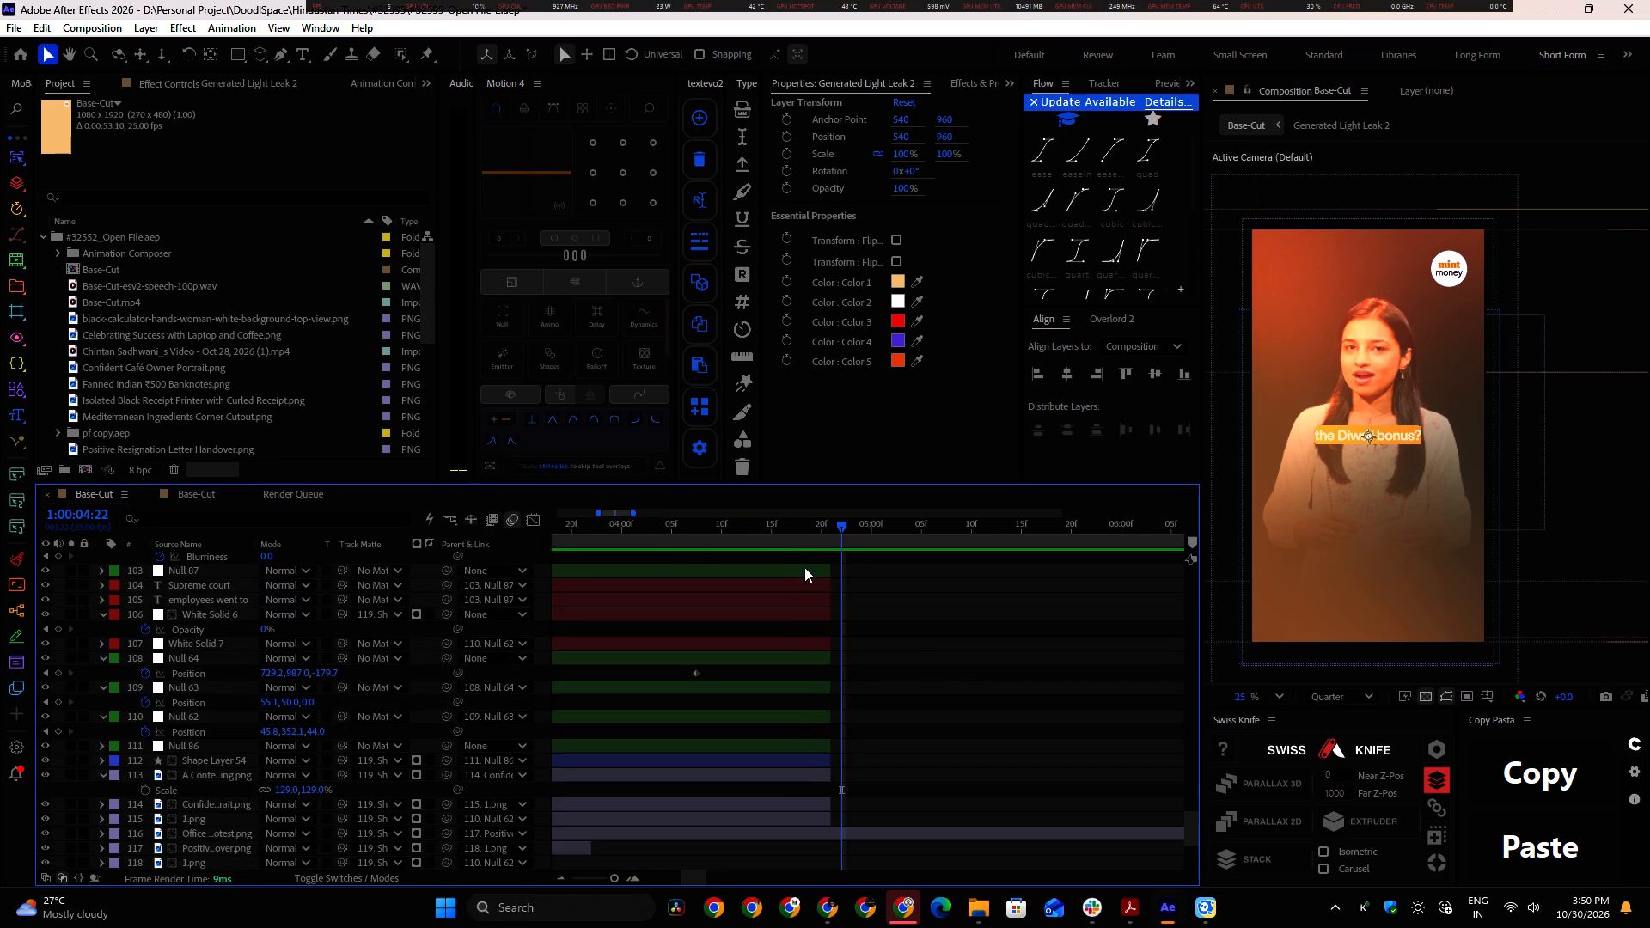
{"action": "left_click", "coordinate": [804, 567]}
{"action": "left_click", "coordinate": [811, 810], "text": "shift"}
{"action": "left_click", "coordinate": [816, 816], "text": "shift"}
{"action": "left_click_drag", "start_coordinate": [832, 818], "coordinate": [833, 818]}
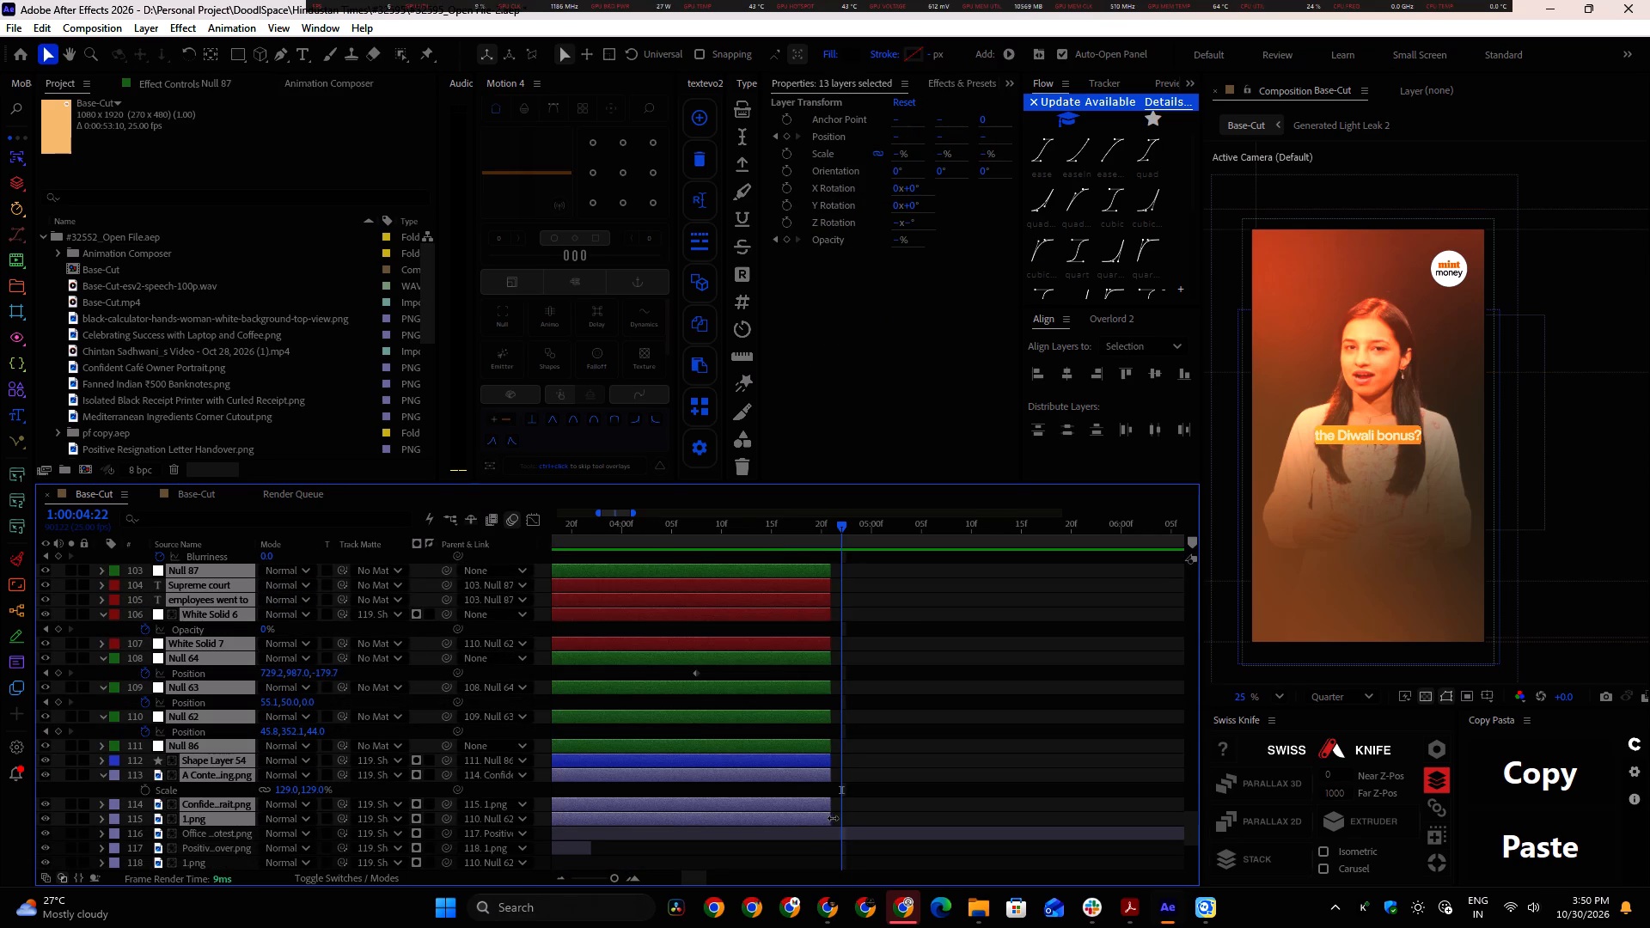
{"action": "left_click_drag", "start_coordinate": [833, 818], "coordinate": [842, 816]}
Extend the ends of Positive Resignation Letter Handover.png, Shape Layer 10, the texture mp4 and White Solid 3 to 1:00:04:22.
{"action": "scroll", "coordinate": [825, 768], "scroll_direction": "up", "scroll_amount": 16}
{"action": "scroll", "coordinate": [828, 758], "scroll_direction": "down", "scroll_amount": 3}
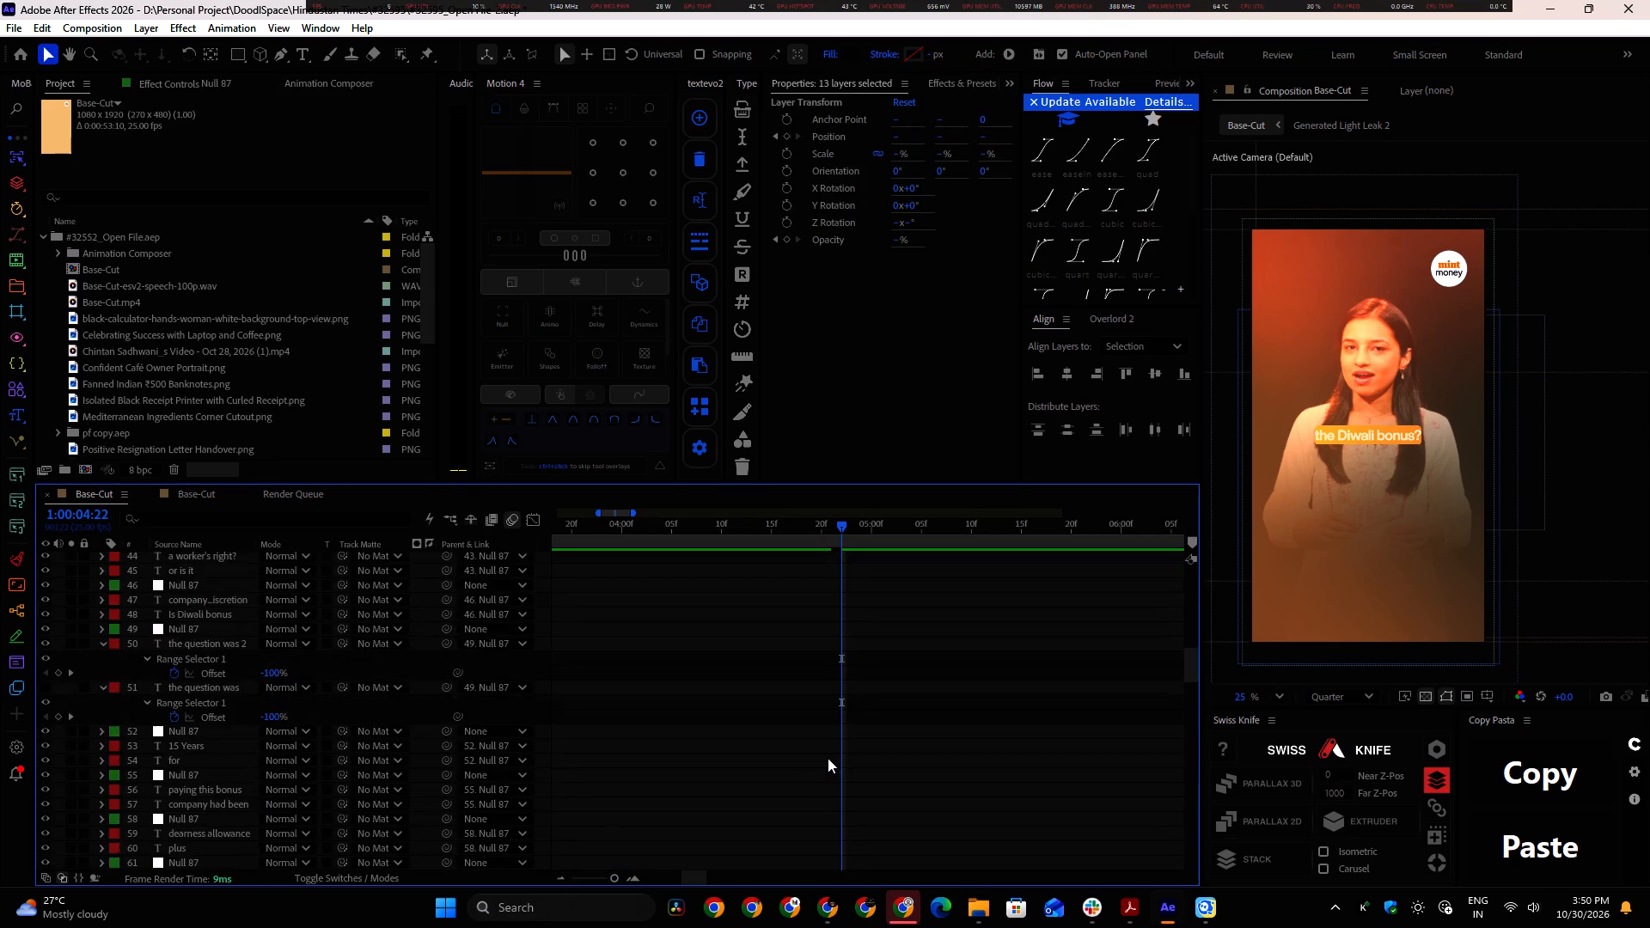
{"action": "scroll", "coordinate": [828, 758], "scroll_direction": "down", "scroll_amount": 14}
{"action": "scroll", "coordinate": [785, 731], "scroll_direction": "down", "scroll_amount": 1, "text": "alt"}
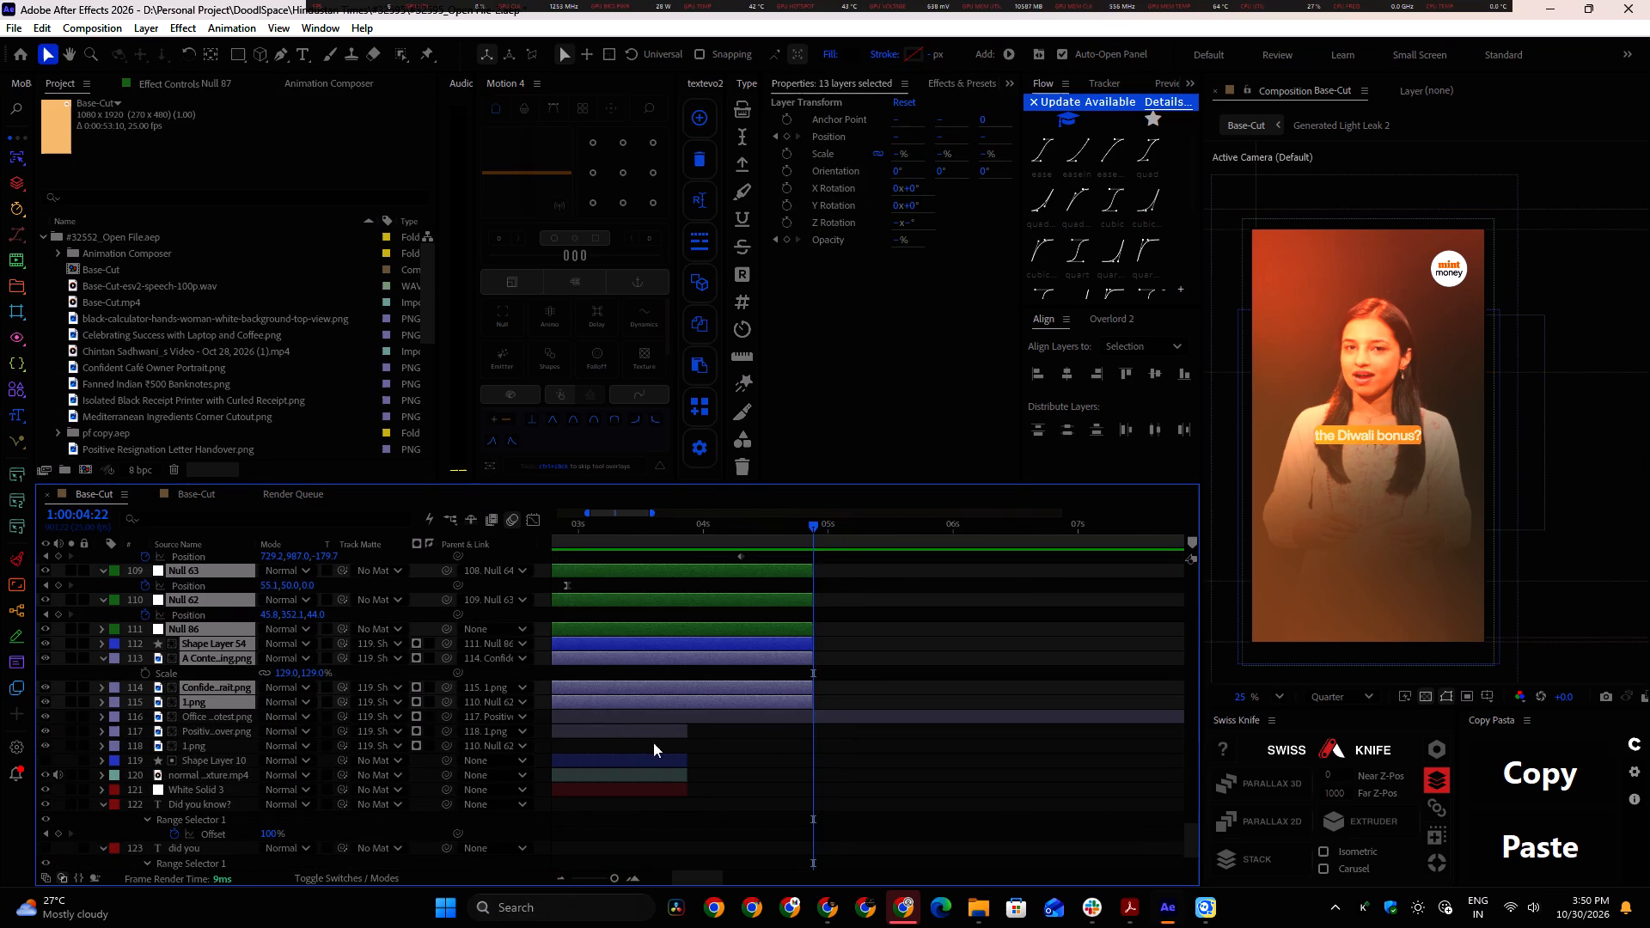
{"action": "left_click", "coordinate": [658, 736]}
{"action": "left_click", "coordinate": [675, 797], "text": "shift"}
{"action": "left_click", "coordinate": [677, 787], "text": "shift"}
{"action": "left_click_drag", "start_coordinate": [686, 777], "coordinate": [815, 777]}
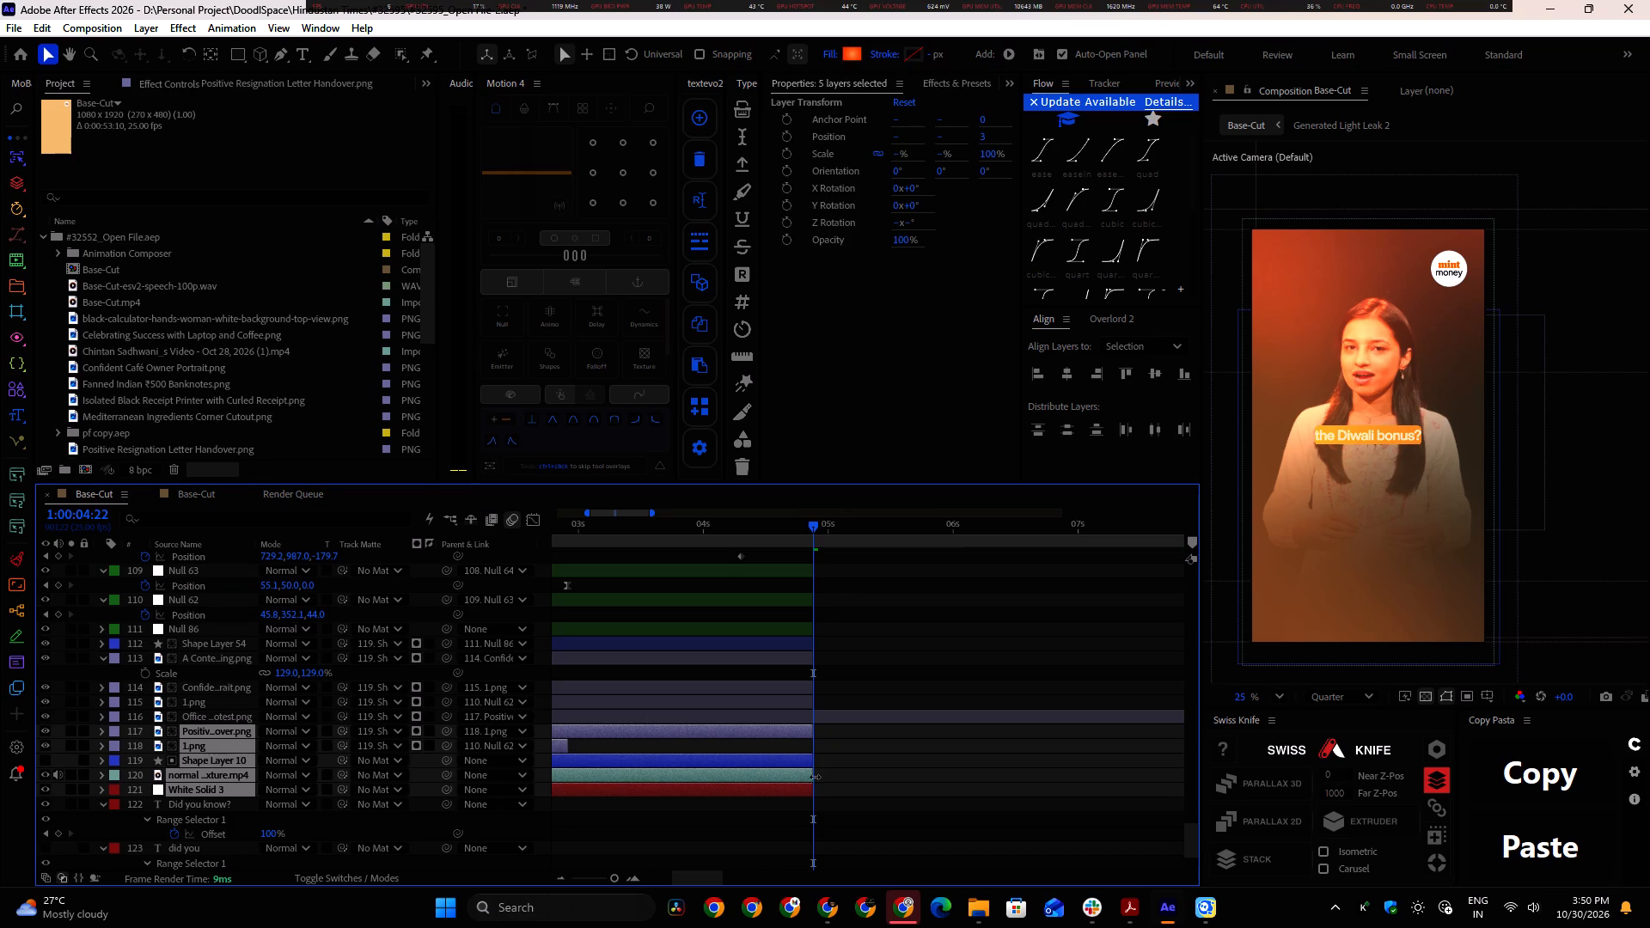
{"action": "left_click_drag", "start_coordinate": [815, 777], "coordinate": [810, 777]}
{"action": "key", "text": "ctrl+z"}
{"action": "scroll", "coordinate": [752, 764], "scroll_direction": "down", "scroll_amount": 2, "text": "alt"}
{"action": "left_click", "coordinate": [597, 748], "text": "ctrl"}
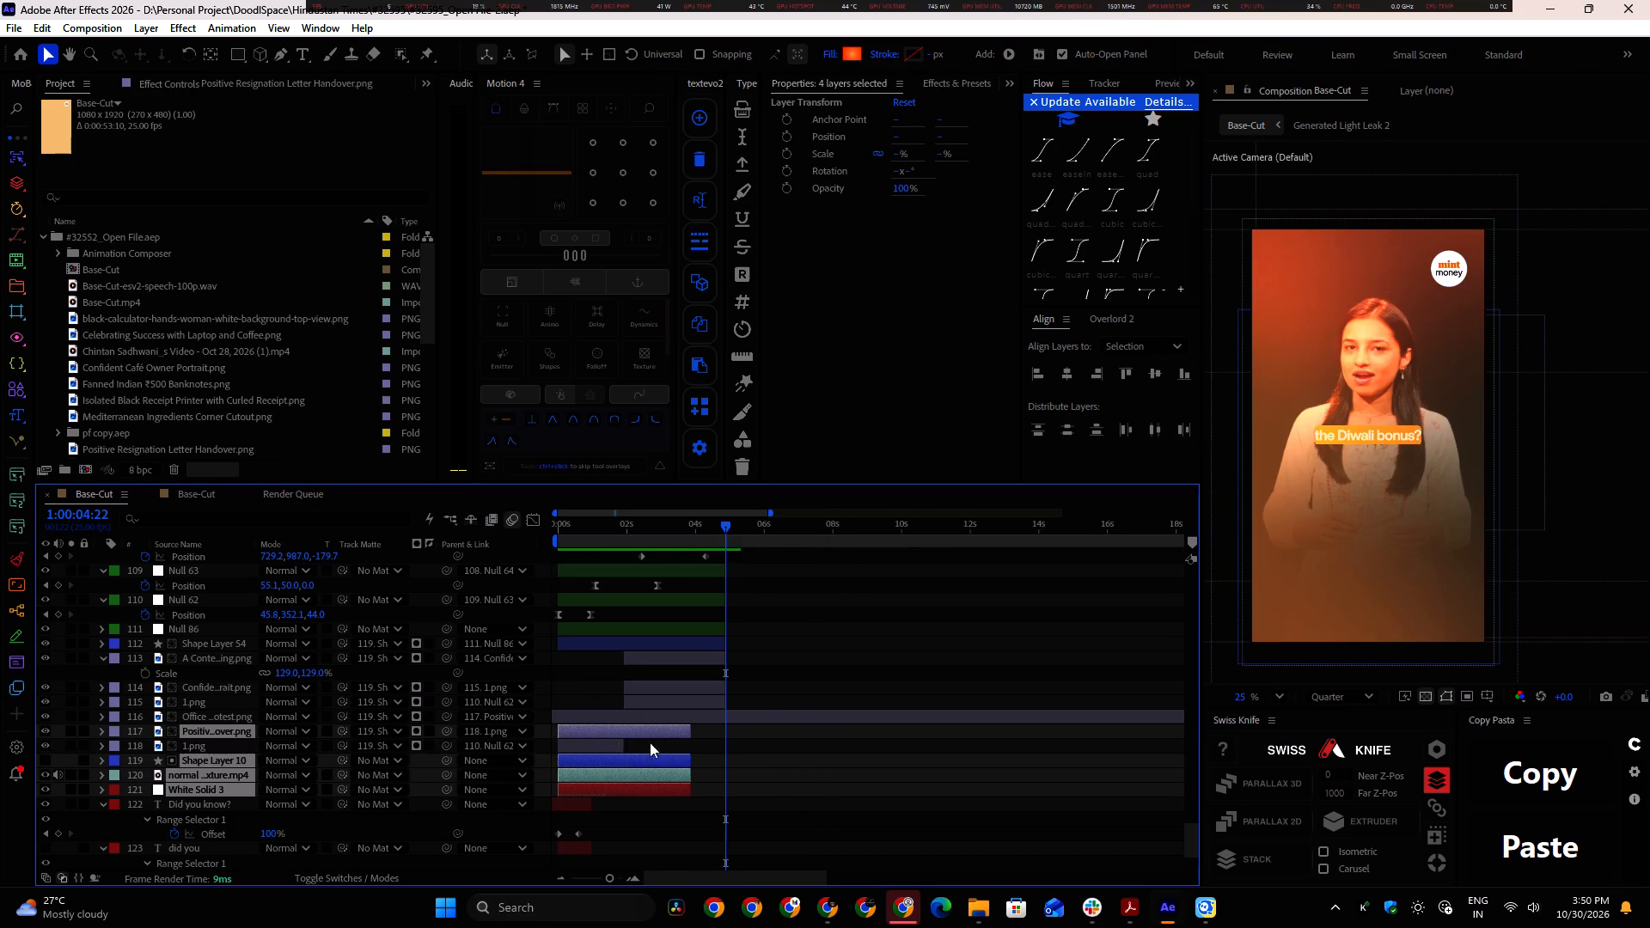
{"action": "left_click_drag", "start_coordinate": [693, 730], "coordinate": [723, 739]}
{"action": "scroll", "coordinate": [723, 739], "scroll_direction": "up", "scroll_amount": 2, "text": "alt"}
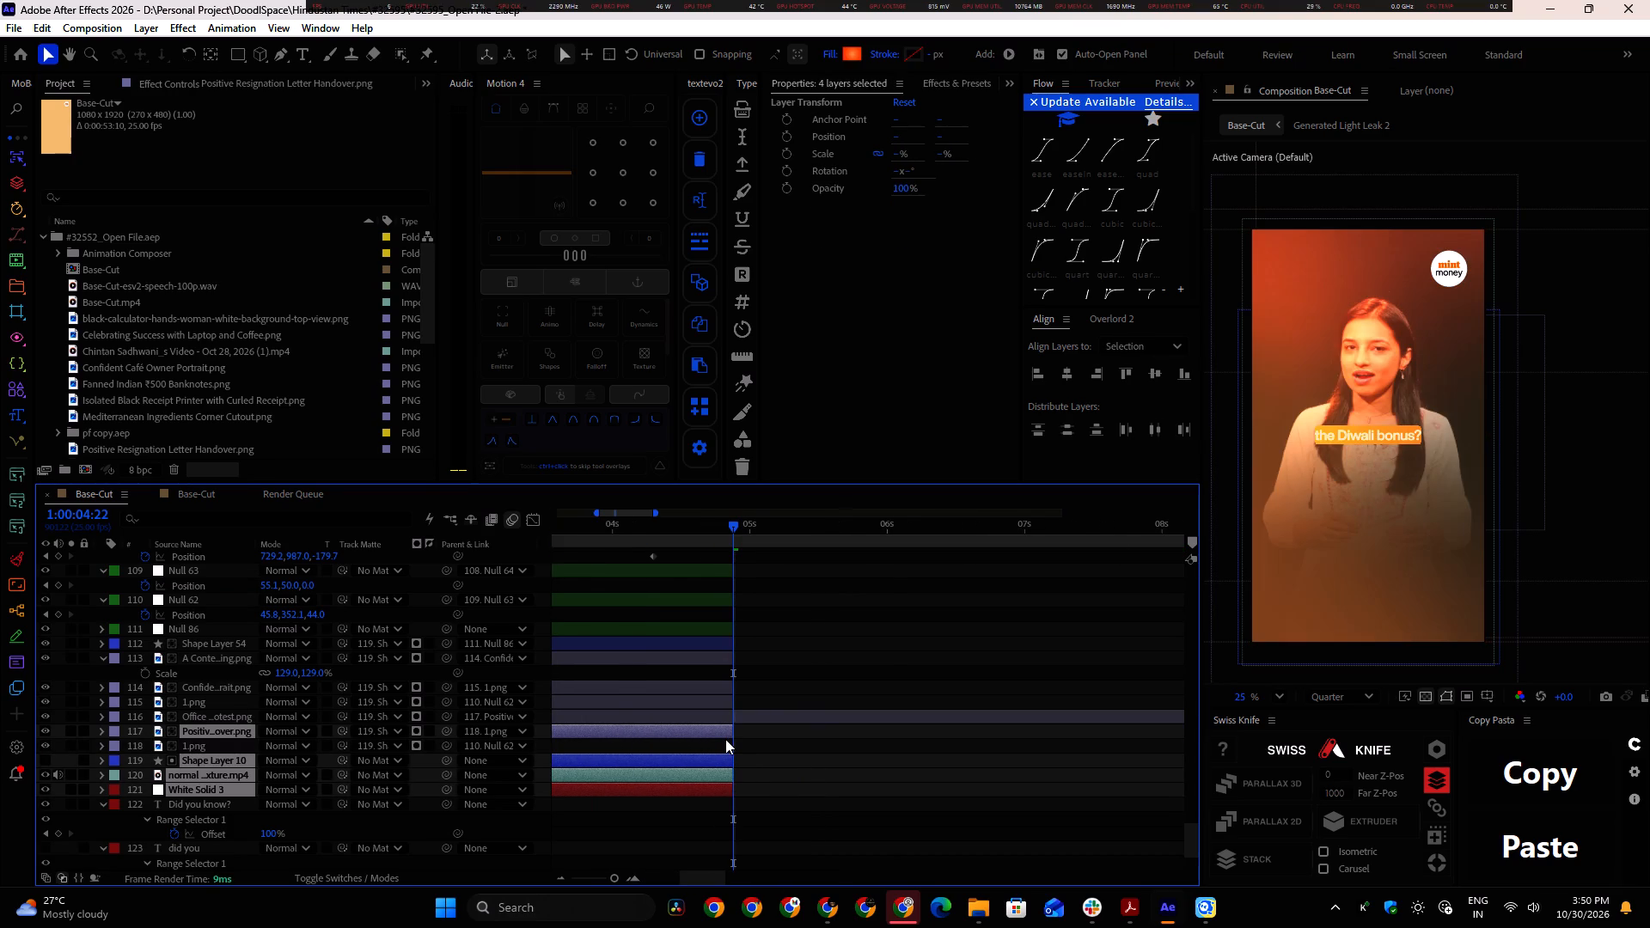
{"action": "key", "text": "alt+bracketright"}
{"action": "scroll", "coordinate": [690, 732], "scroll_direction": "up", "scroll_amount": 2, "text": "alt"}
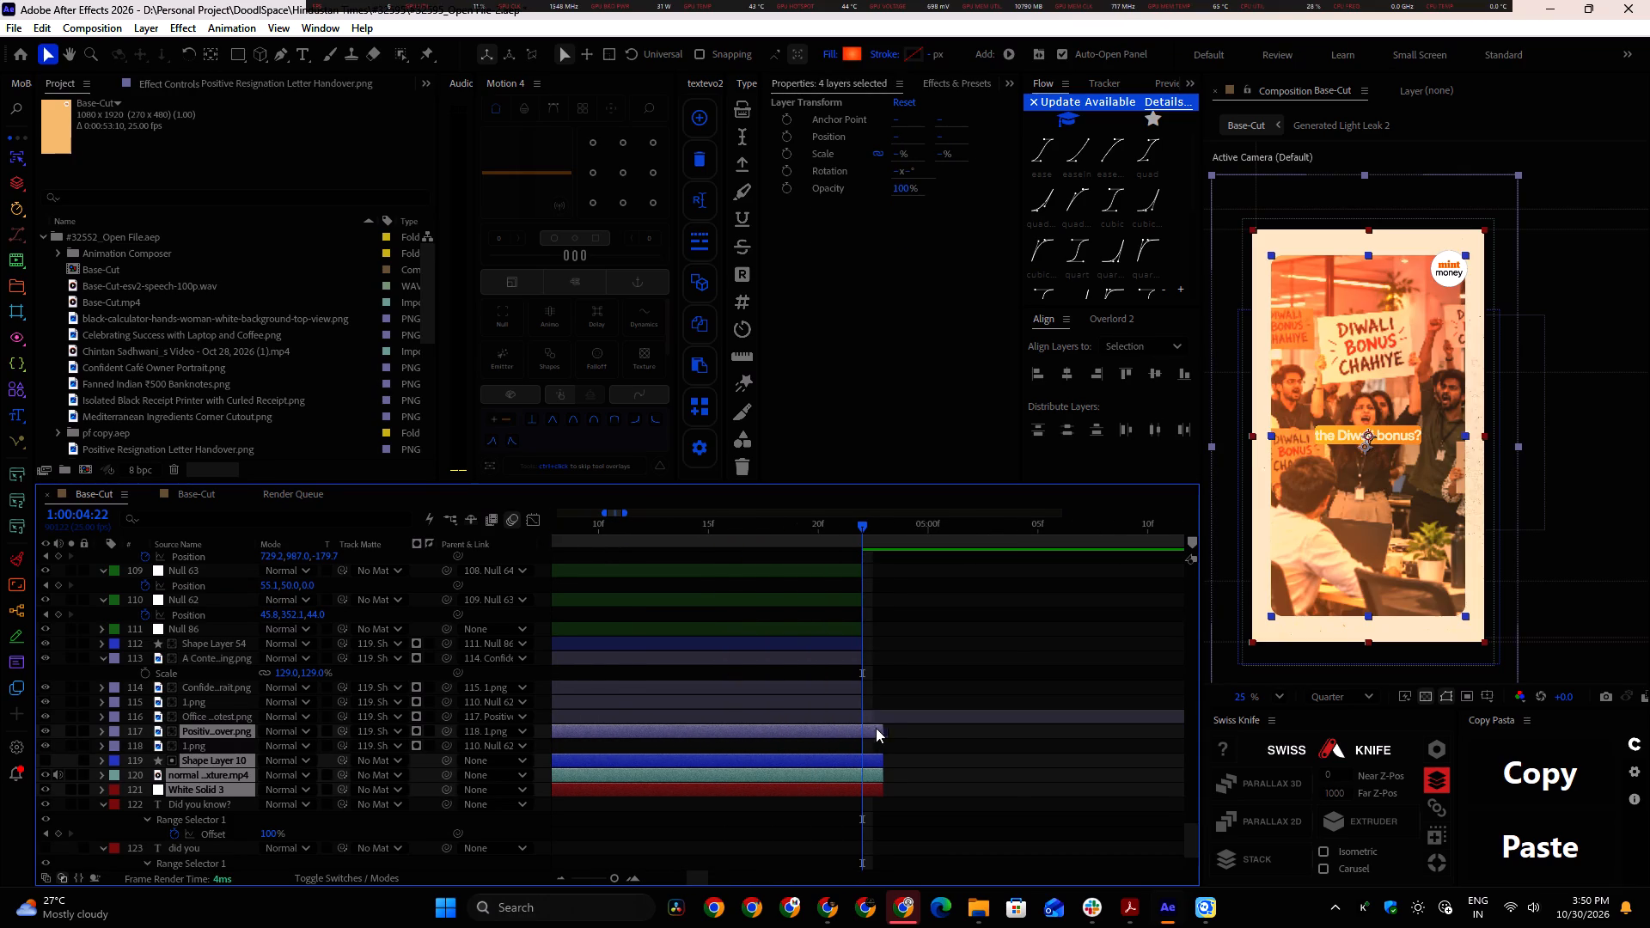
{"action": "left_click_drag", "start_coordinate": [888, 729], "coordinate": [866, 730]}
Move the second Generated Light Leak 2 transition so its cut marker sits at 1:00:04:22.
{"action": "scroll", "coordinate": [825, 693], "scroll_direction": "up", "scroll_amount": 17}
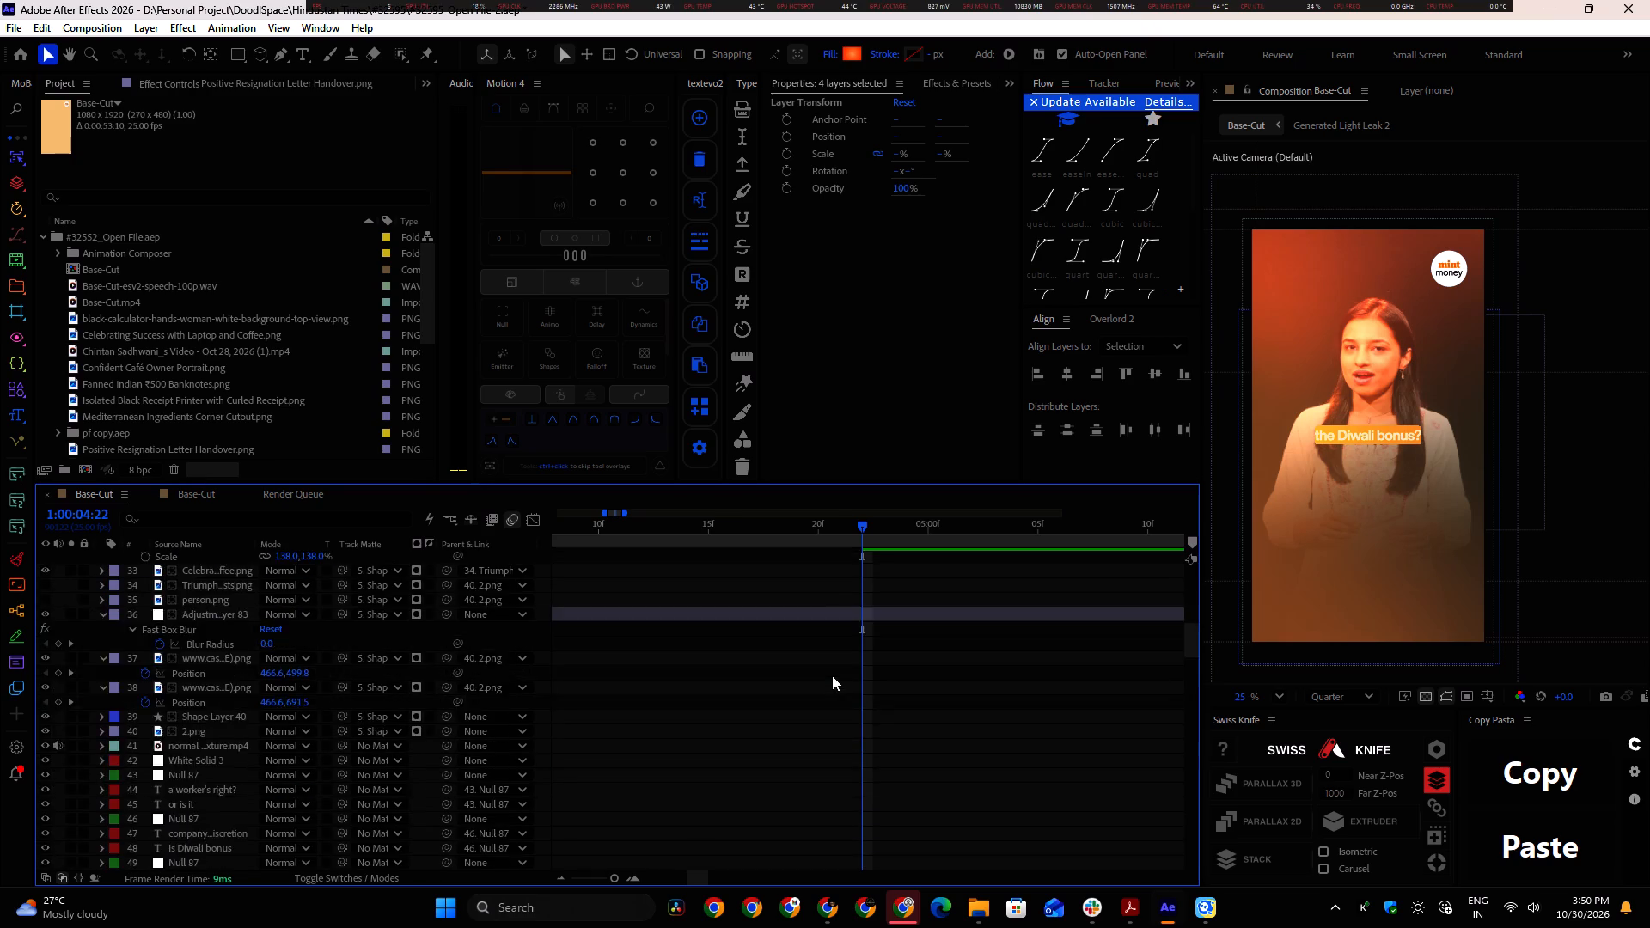
{"action": "scroll", "coordinate": [832, 675], "scroll_direction": "up", "scroll_amount": 2}
{"action": "left_click_drag", "start_coordinate": [787, 640], "coordinate": [807, 640]}
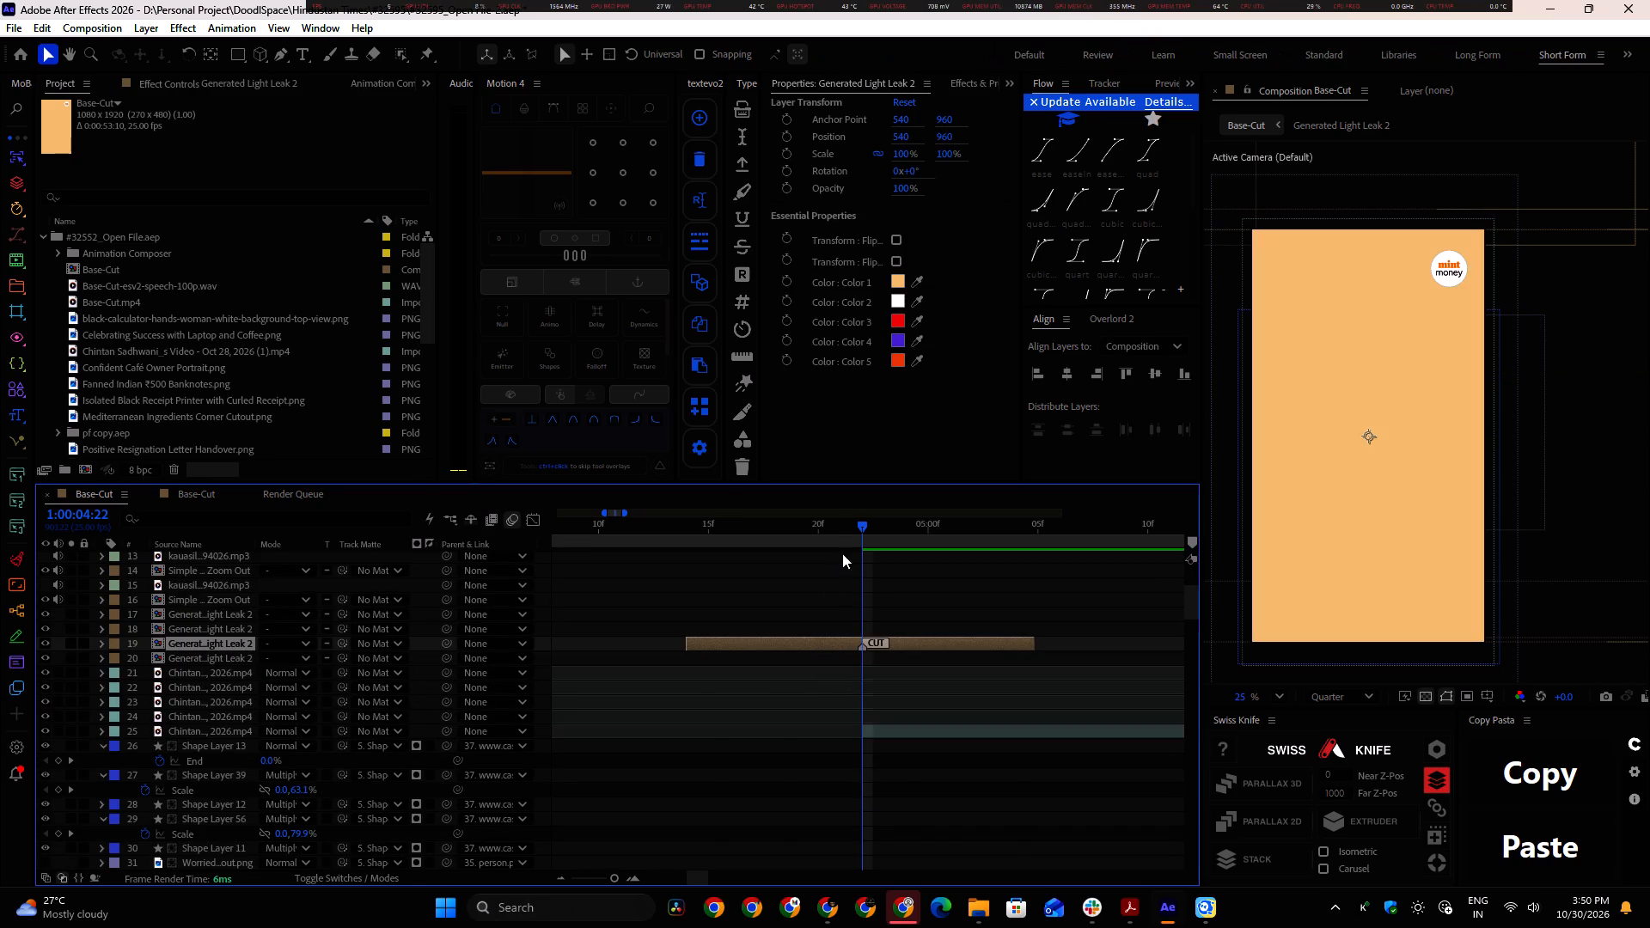
Scrub to 1:00:02:10 and find the layers of the "employees went to Supreme court" caption.
{"action": "left_click_drag", "start_coordinate": [860, 526], "coordinate": [975, 583]}
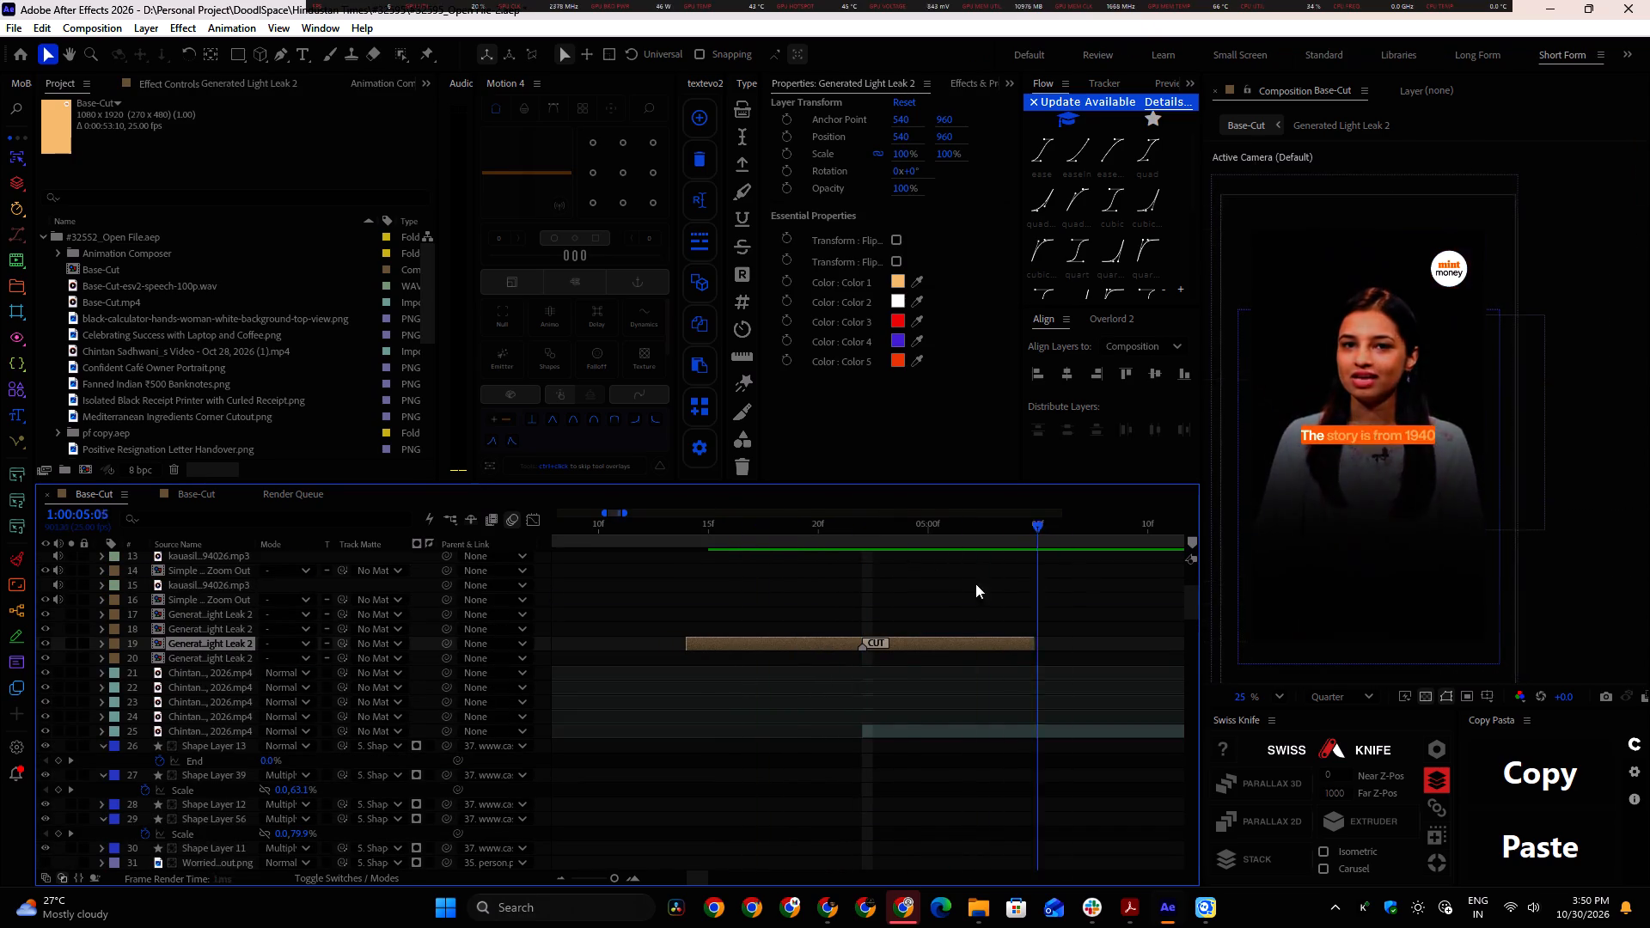
{"action": "left_click_drag", "start_coordinate": [975, 583], "coordinate": [397, 573]}
{"action": "scroll", "coordinate": [798, 634], "scroll_direction": "down", "scroll_amount": 4, "text": "alt"}
{"action": "scroll", "coordinate": [741, 620], "scroll_direction": "down", "scroll_amount": 2}
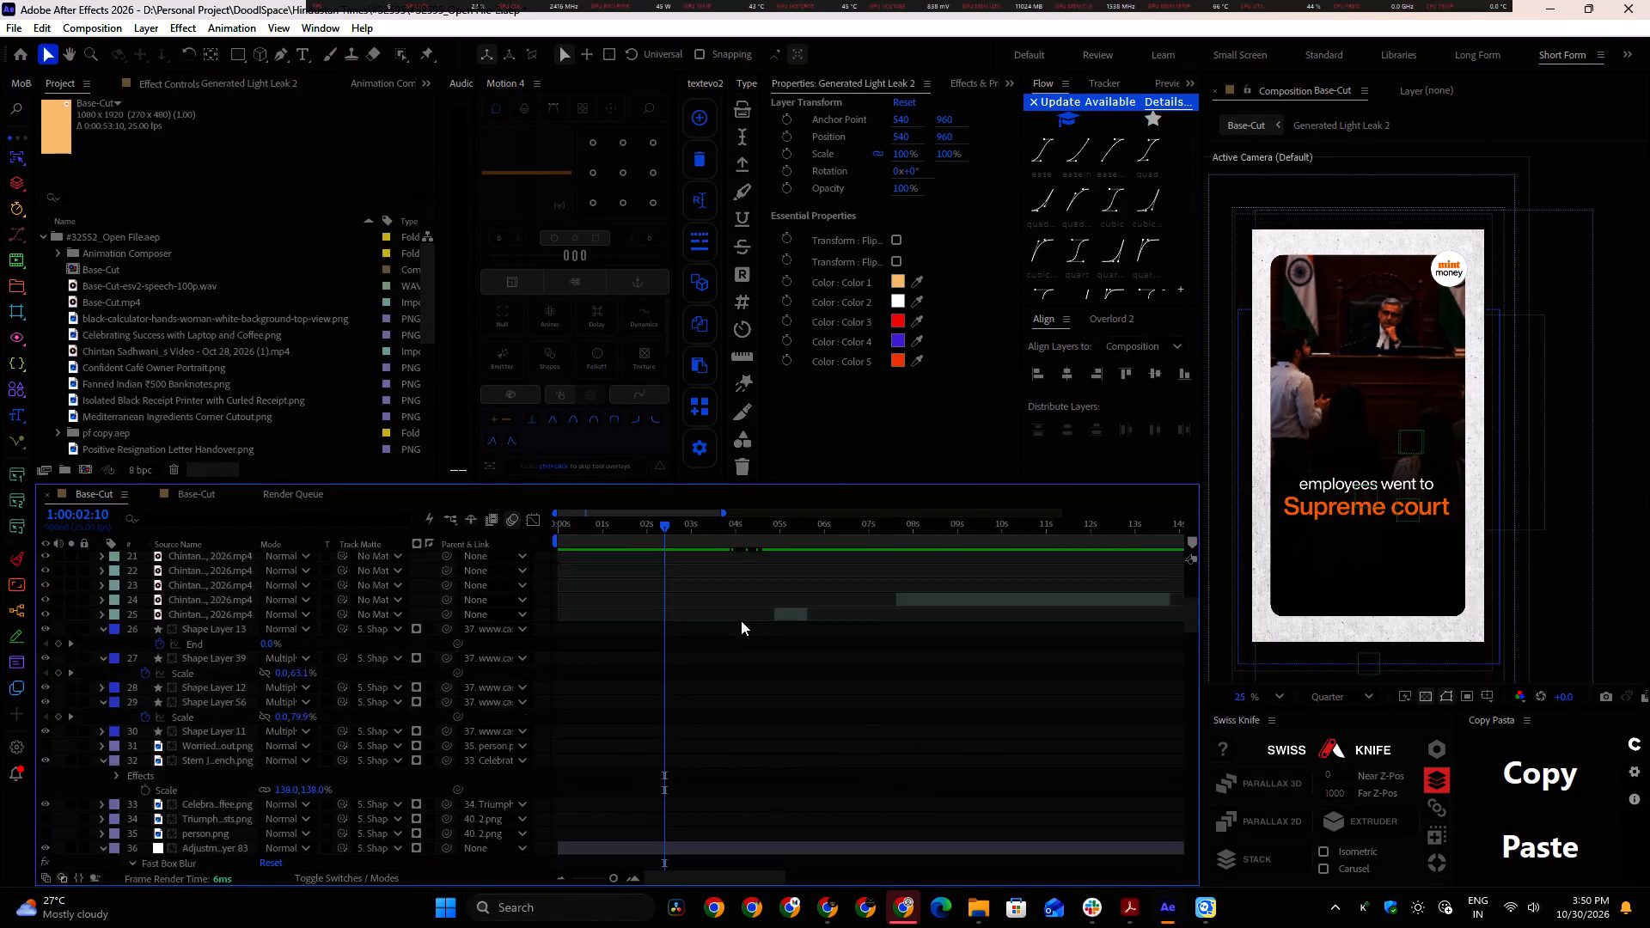
{"action": "scroll", "coordinate": [741, 620], "scroll_direction": "down", "scroll_amount": 15}
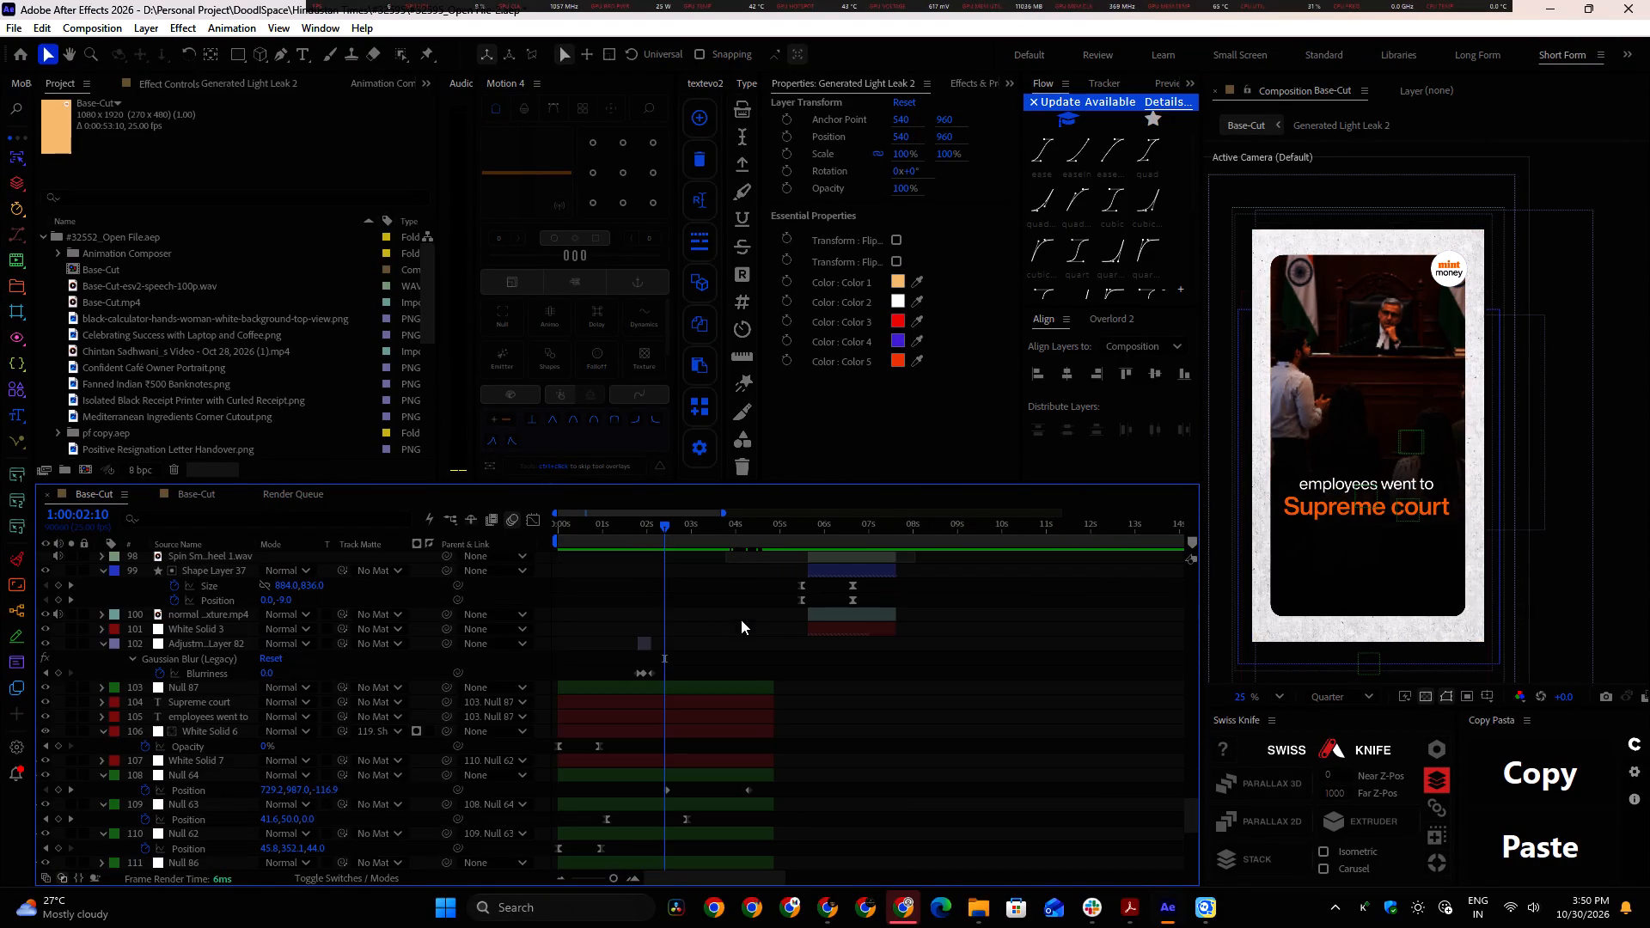
{"action": "scroll", "coordinate": [670, 599], "scroll_direction": "up", "scroll_amount": 7}
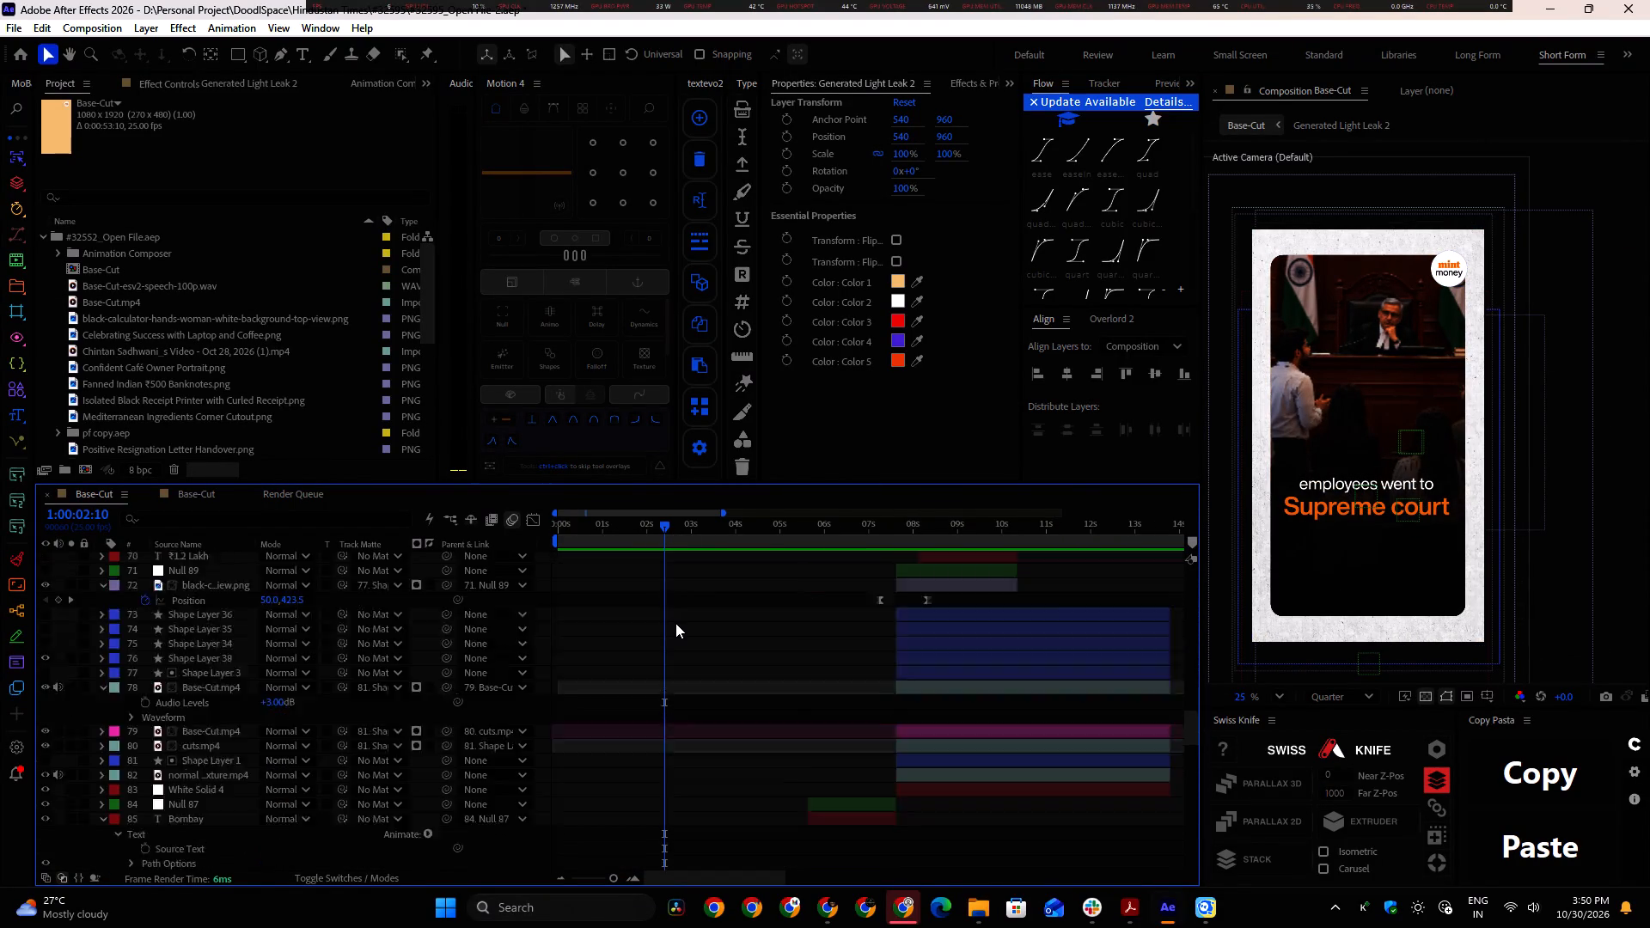
{"action": "scroll", "coordinate": [675, 623], "scroll_direction": "up", "scroll_amount": 1}
{"action": "scroll", "coordinate": [675, 623], "scroll_direction": "down", "scroll_amount": 11}
{"action": "scroll", "coordinate": [675, 626], "scroll_direction": "up", "scroll_amount": 3}
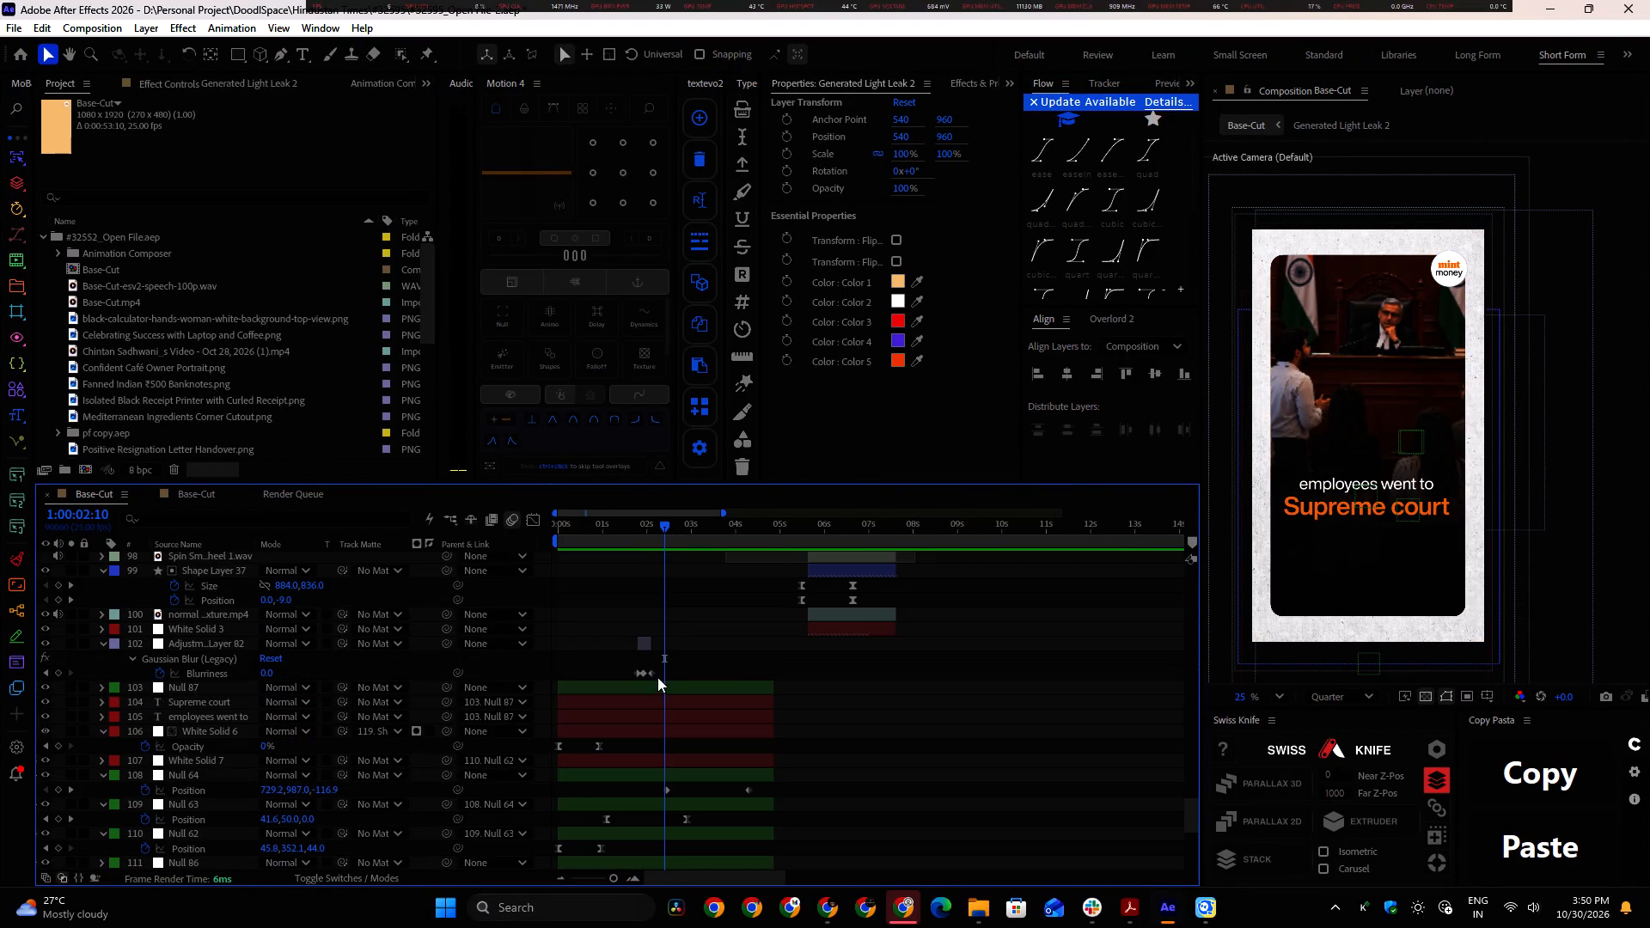
{"action": "left_click", "coordinate": [651, 700]}
Copy the hook text "Is Diwali Bonus" from the client's revision comment in Chrome and return to After Effects.
{"action": "key", "text": "alt+Tab"}
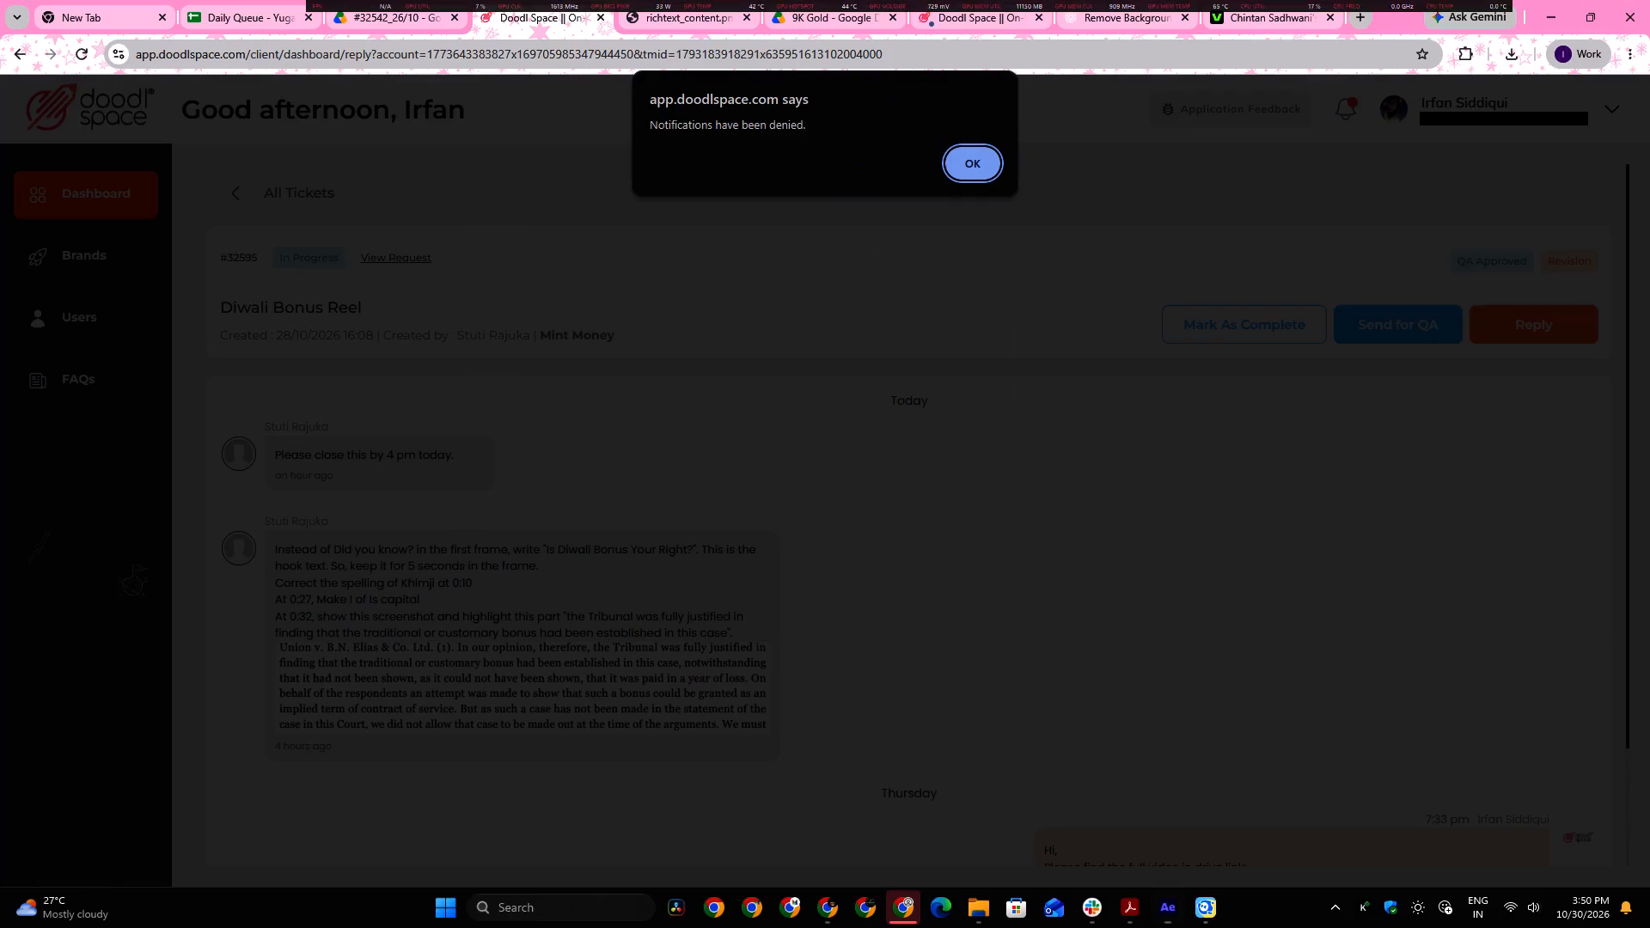
{"action": "left_click", "coordinate": [972, 174]}
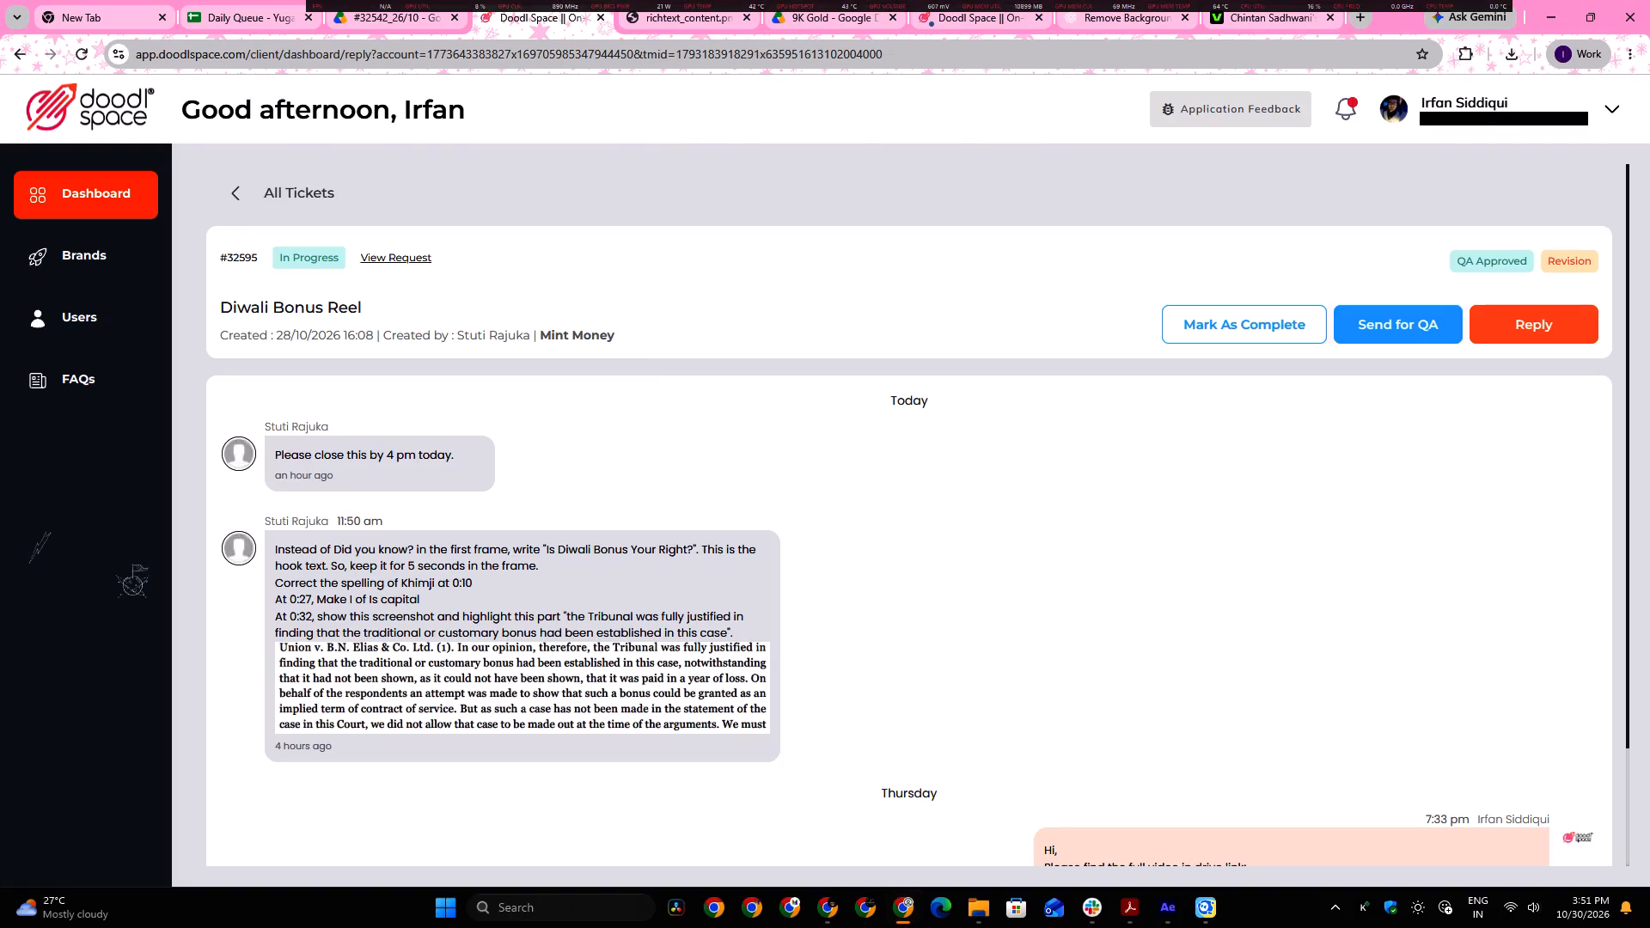
{"action": "left_click_drag", "start_coordinate": [544, 550], "coordinate": [626, 553]}
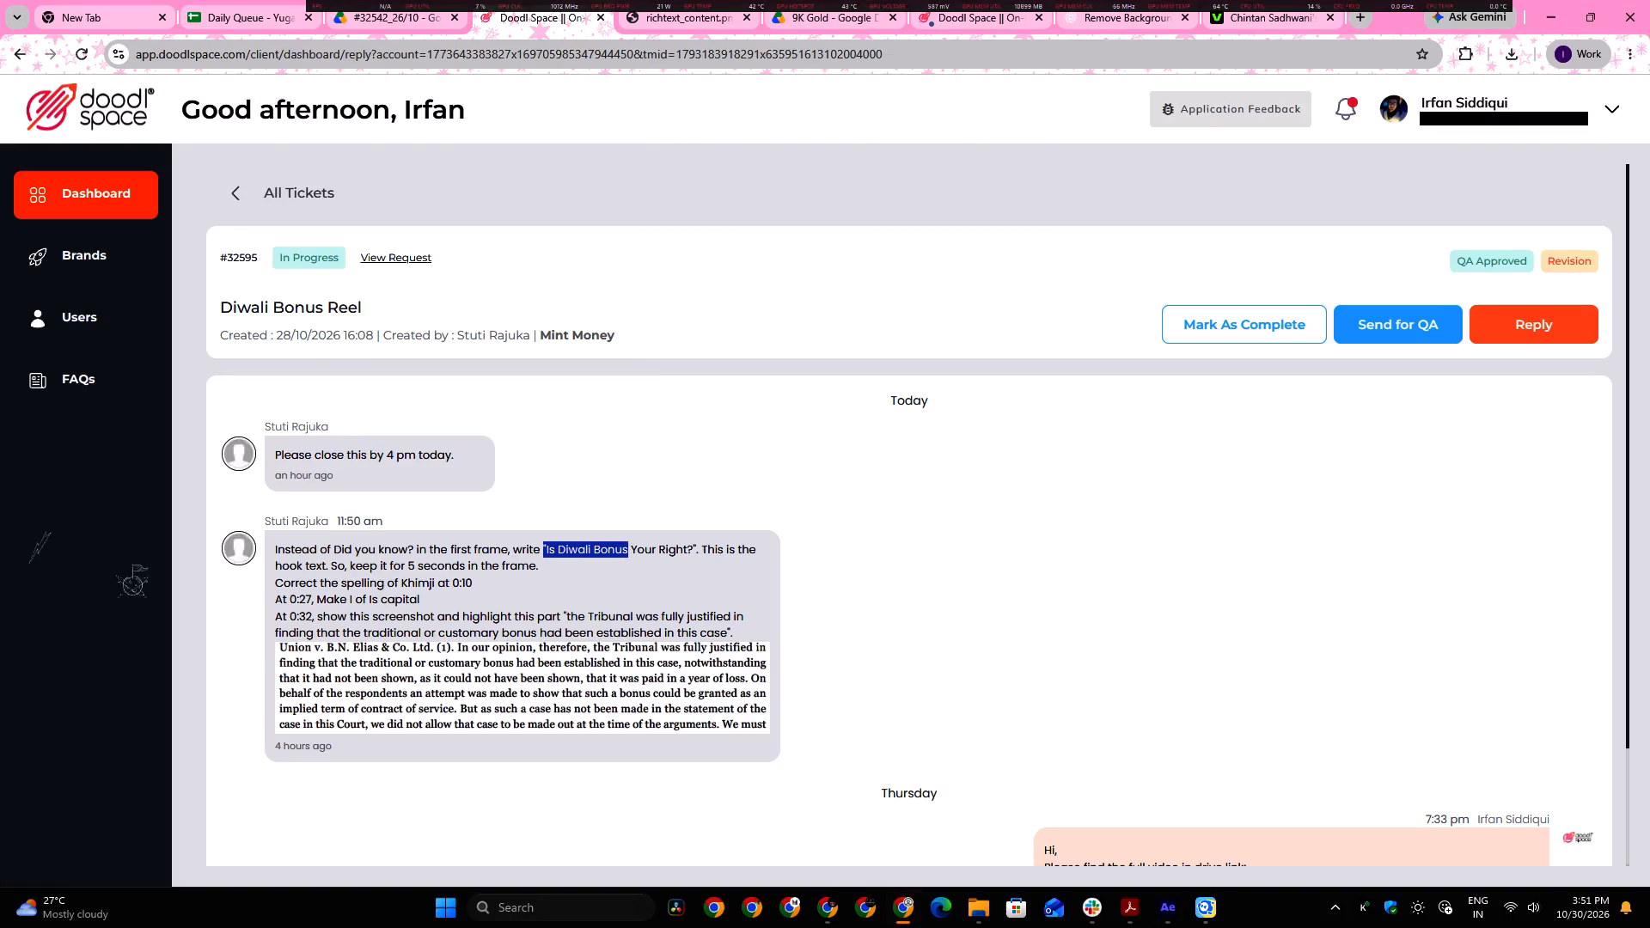
{"action": "key", "text": "ctrl+c"}
{"action": "key", "text": "ctrl+c"}
{"action": "key", "text": "alt+Tab"}
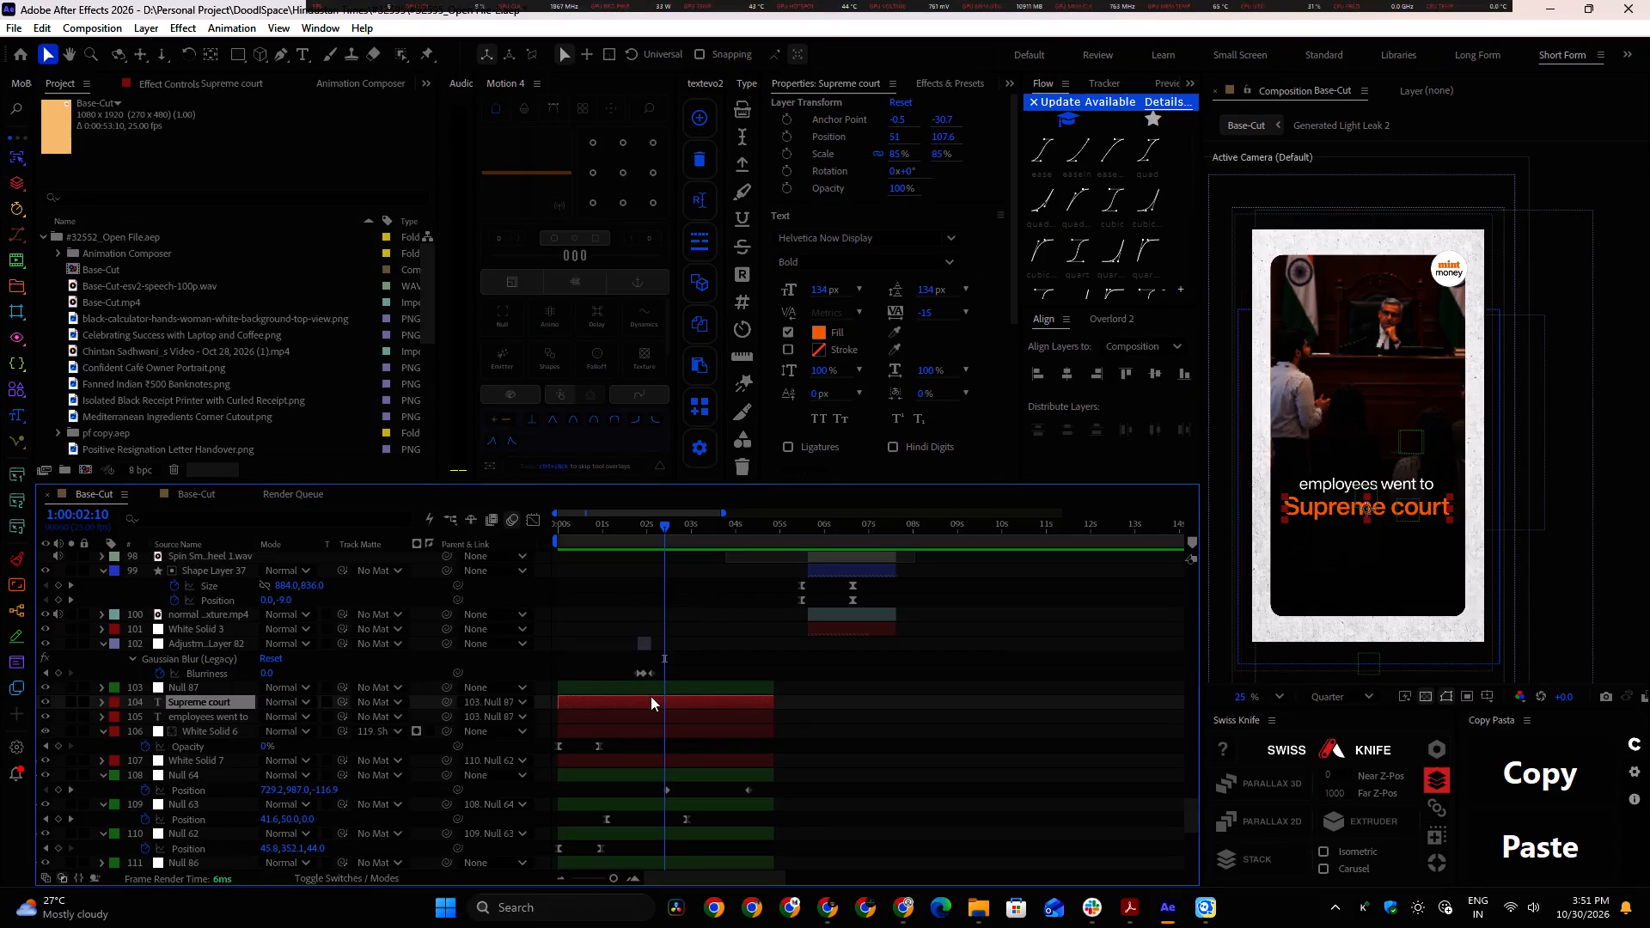
Hide the "employees went to" caption layer.
{"action": "left_click", "coordinate": [624, 713]}
{"action": "left_click", "coordinate": [44, 718]}
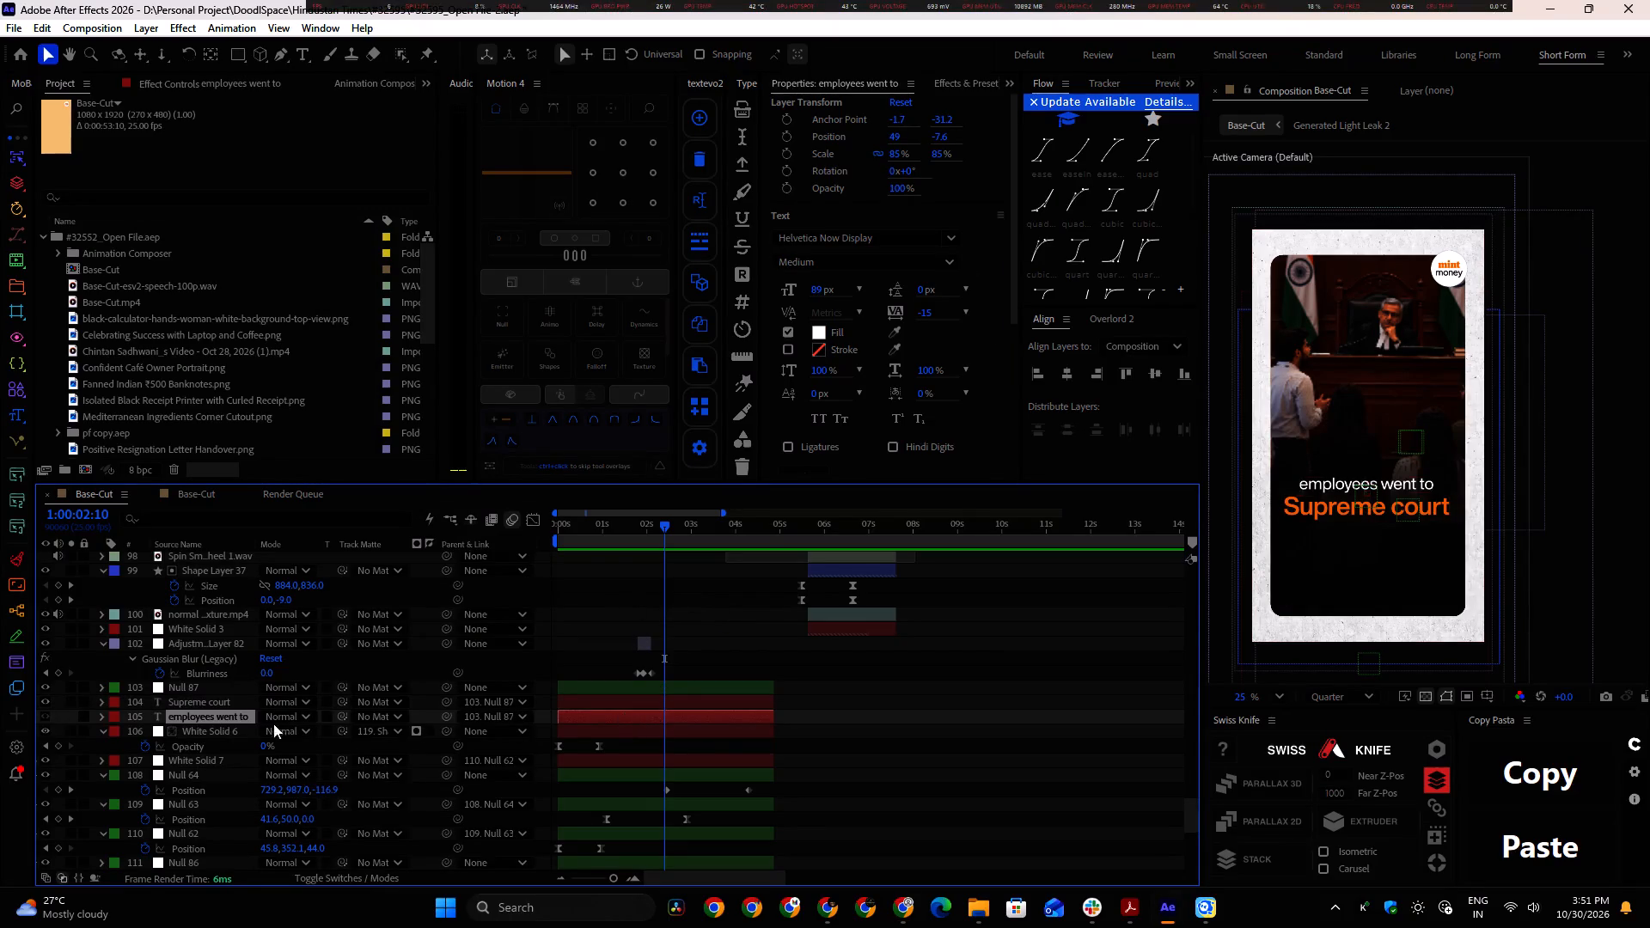
Move the "Supreme court" caption up to a Y position of 30 and replace its text with "Is Diwali Bonus".
{"action": "left_click", "coordinate": [688, 701]}
{"action": "left_click_drag", "start_coordinate": [1333, 508], "coordinate": [1337, 491]}
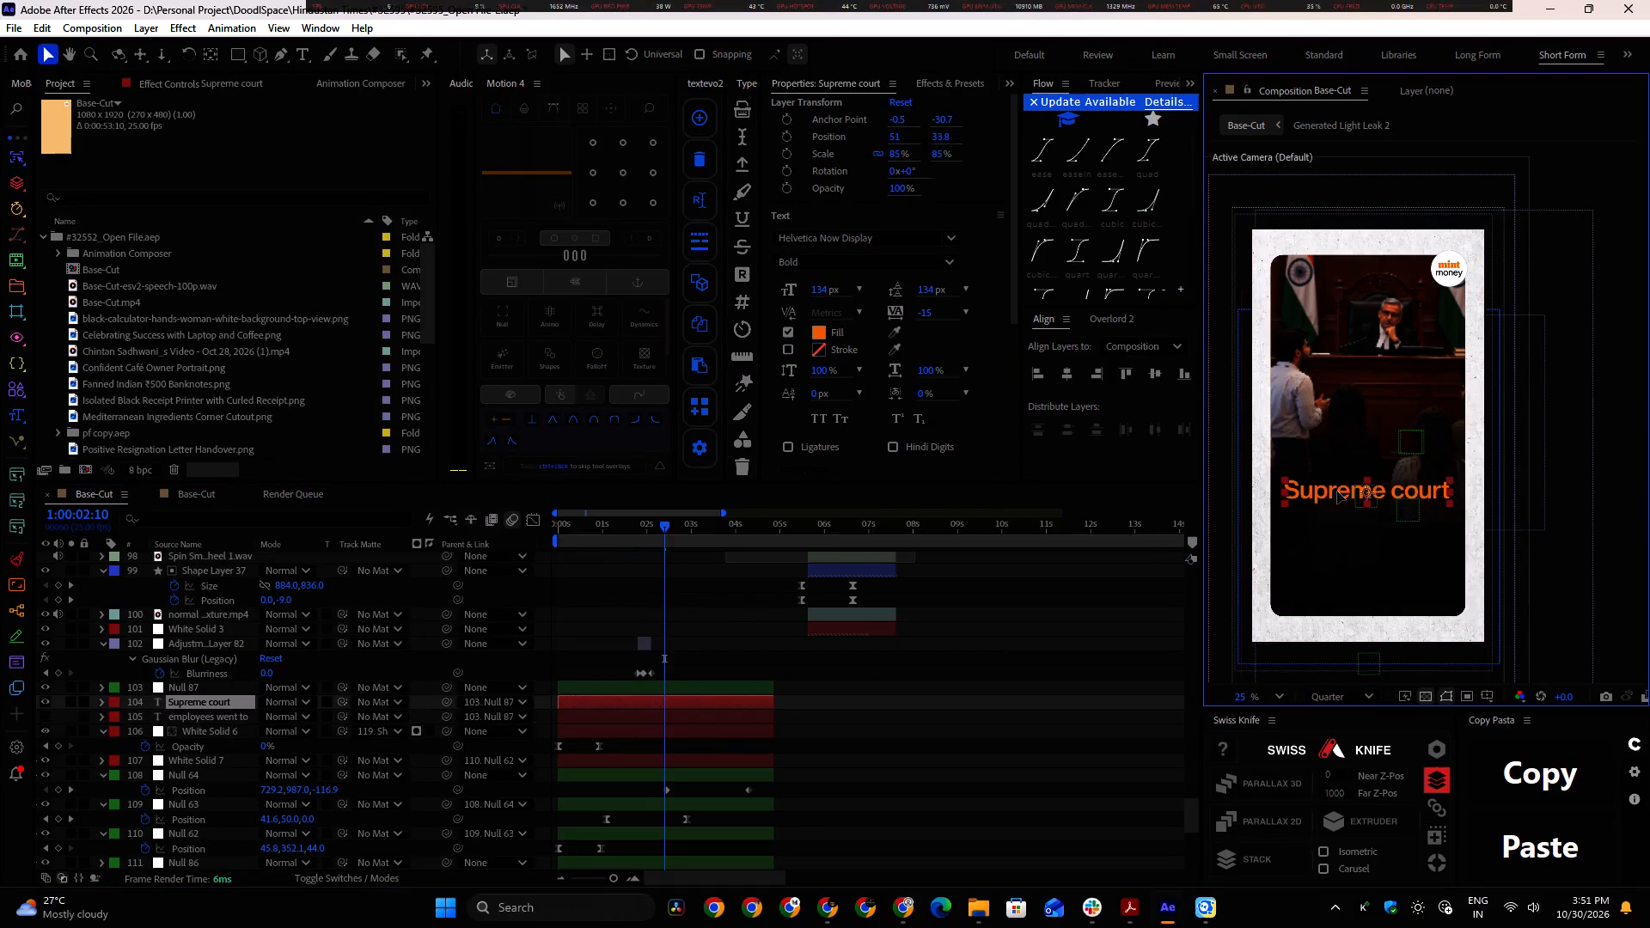
{"action": "left_click_drag", "start_coordinate": [1337, 491], "coordinate": [1337, 491]}
{"action": "double_click", "coordinate": [1337, 491]}
{"action": "key", "text": "ctrl+v"}
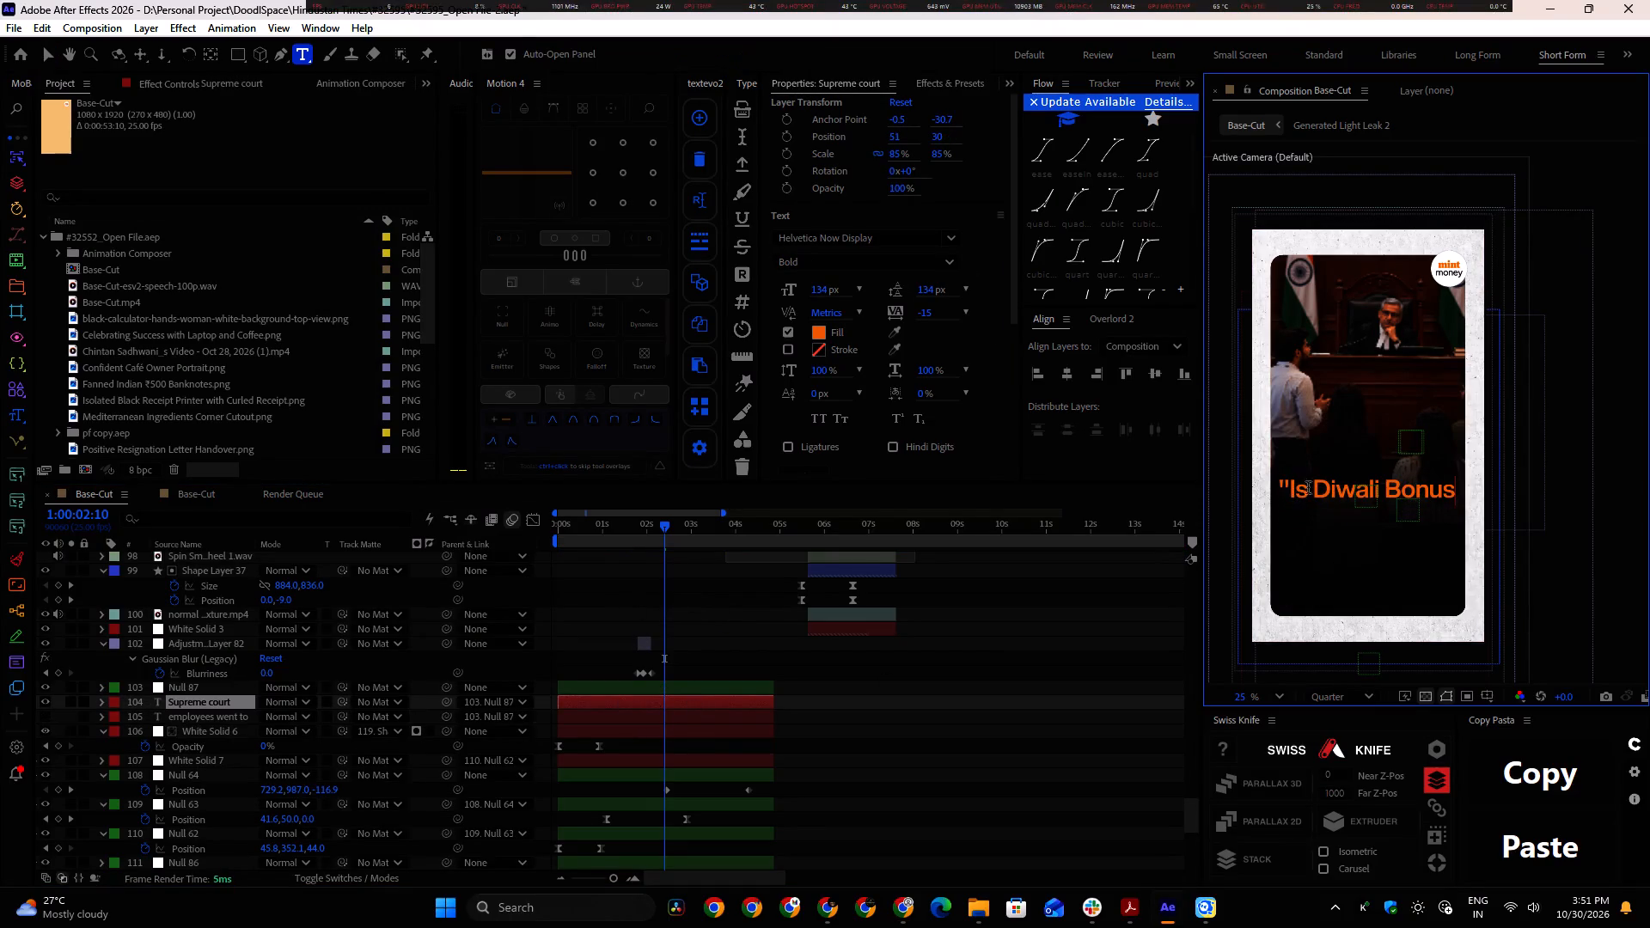
{"action": "left_click", "coordinate": [1290, 485]}
{"action": "key", "text": "BackSpace"}
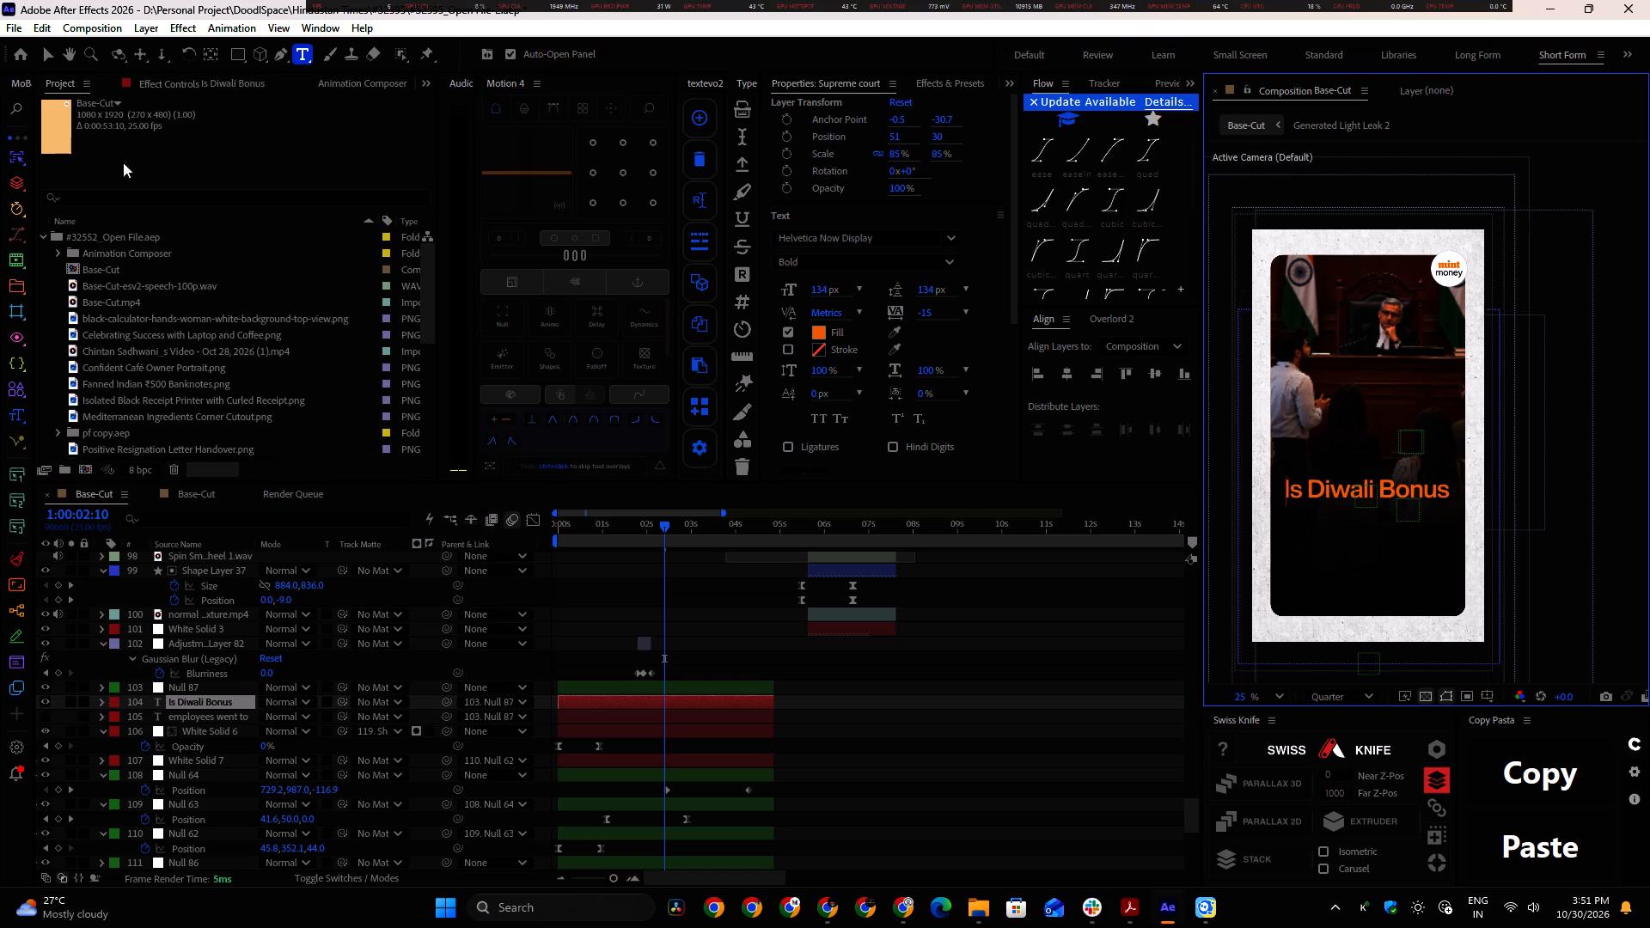
{"action": "left_click", "coordinate": [60, 53]}
{"action": "left_click", "coordinate": [48, 52]}
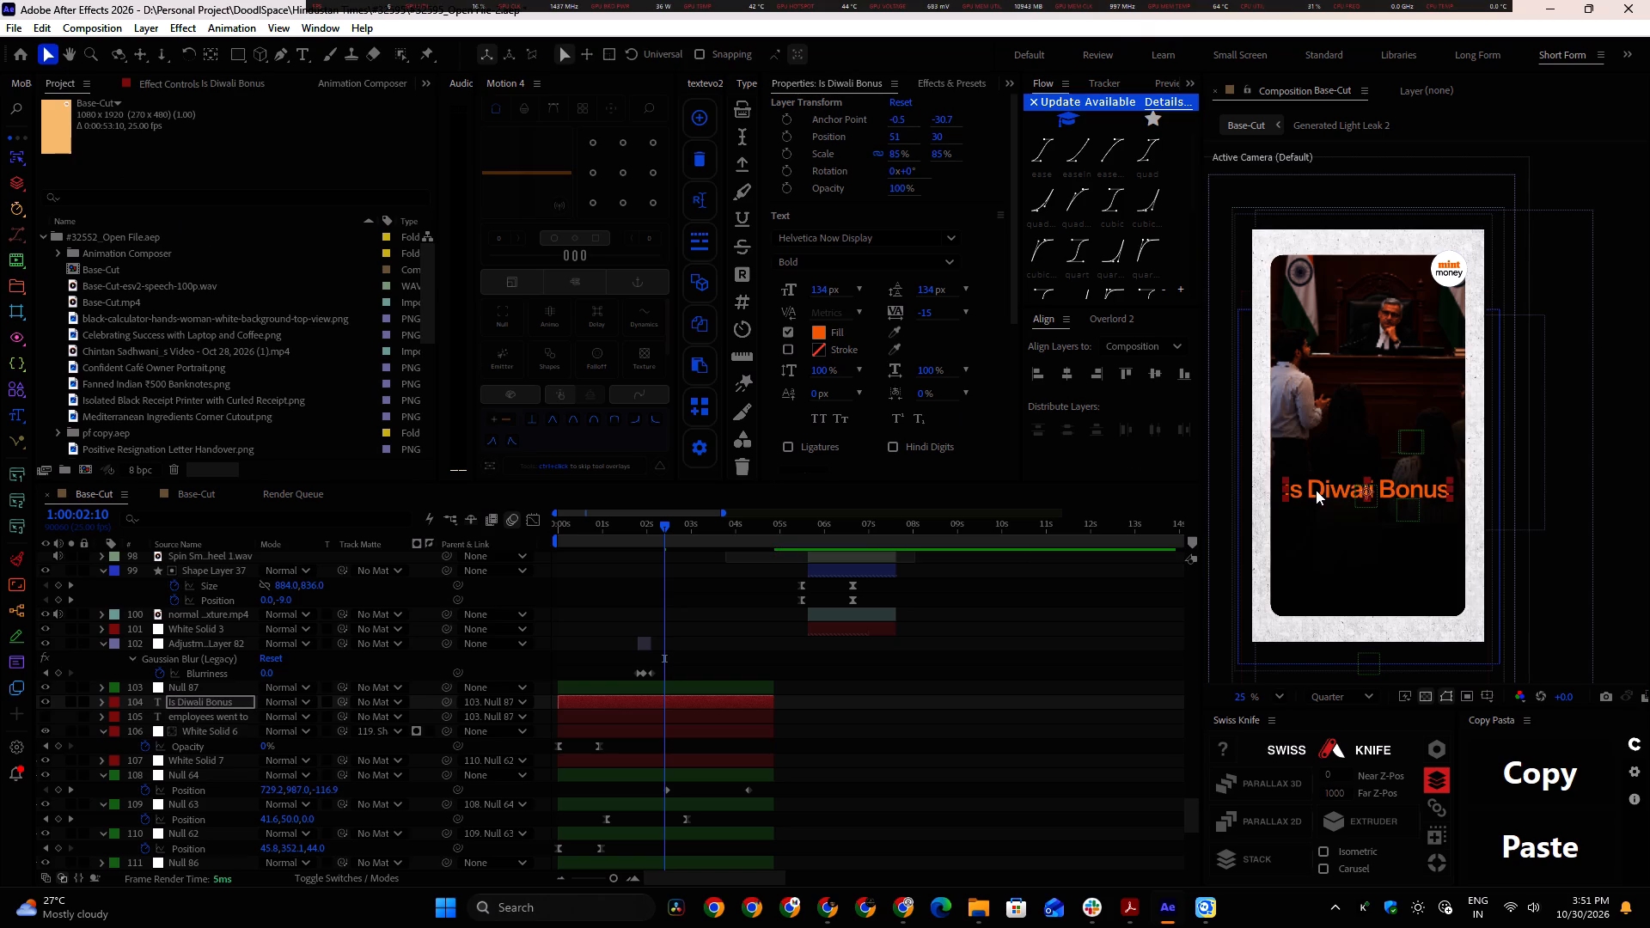
Duplicate the "Is Diwali Bonus" caption and place the copy directly below it, at a Y position of about 119.
{"action": "left_click", "coordinate": [1316, 490]}
{"action": "key", "text": "ctrl+d"}
{"action": "left_click_drag", "start_coordinate": [1329, 485], "coordinate": [1330, 510]}
Copy "Your Right?" from the client's comment in Chrome, paste it over the lower duplicate caption in After Effects, and preview the opening.
{"action": "key", "text": "alt+Tab"}
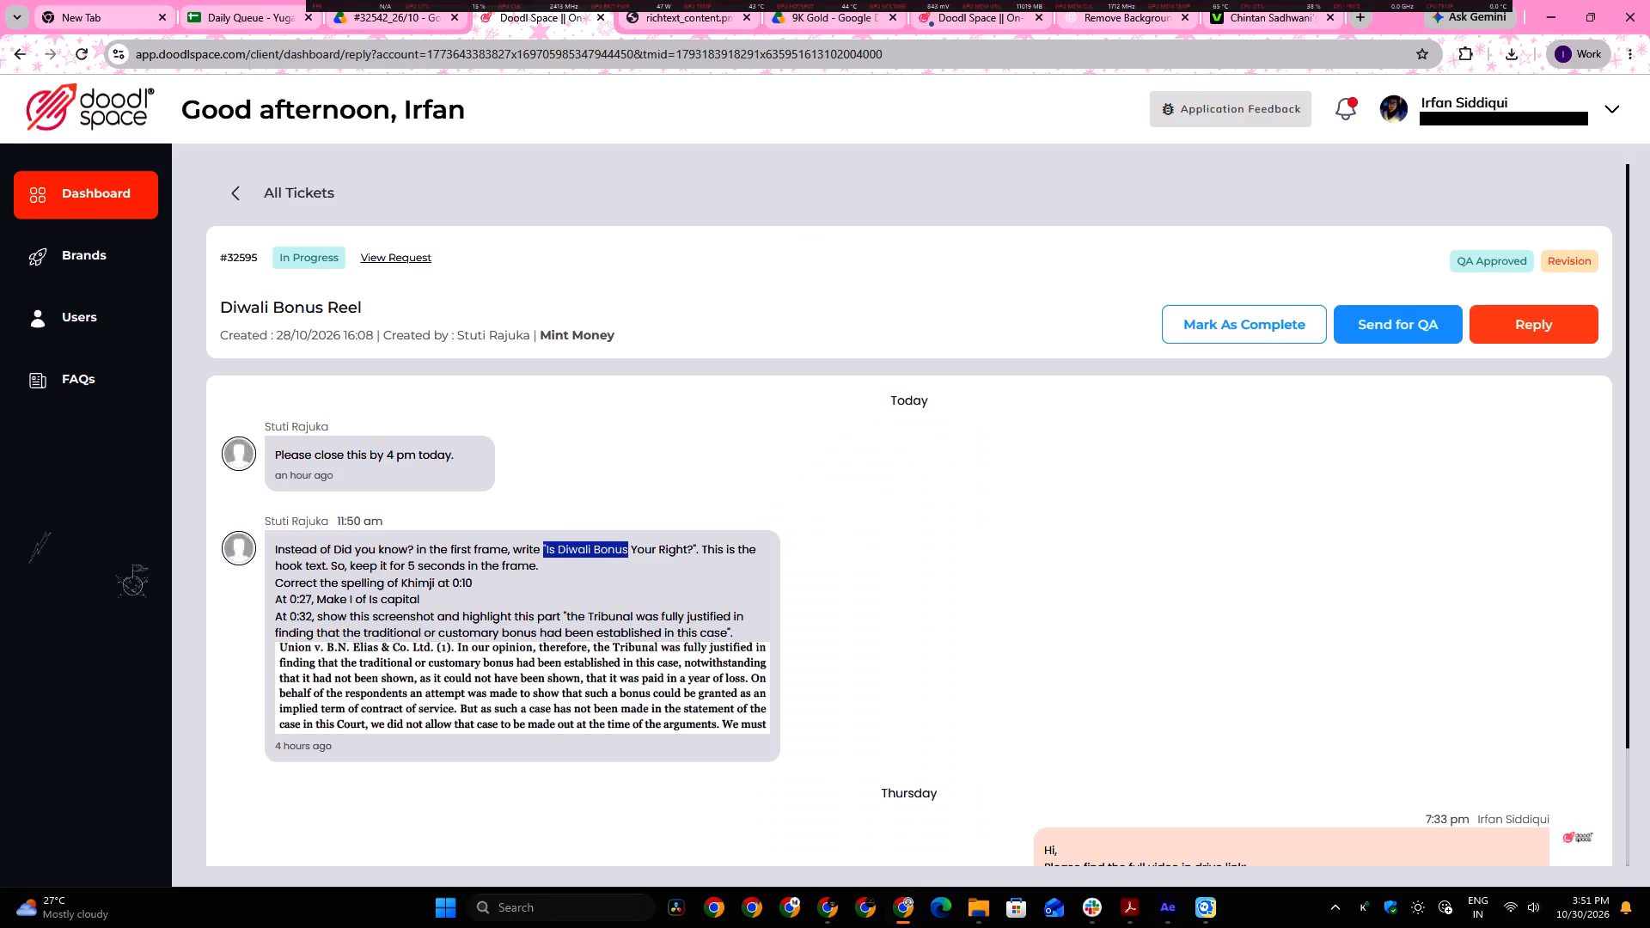
{"action": "left_click_drag", "start_coordinate": [630, 547], "coordinate": [687, 553]}
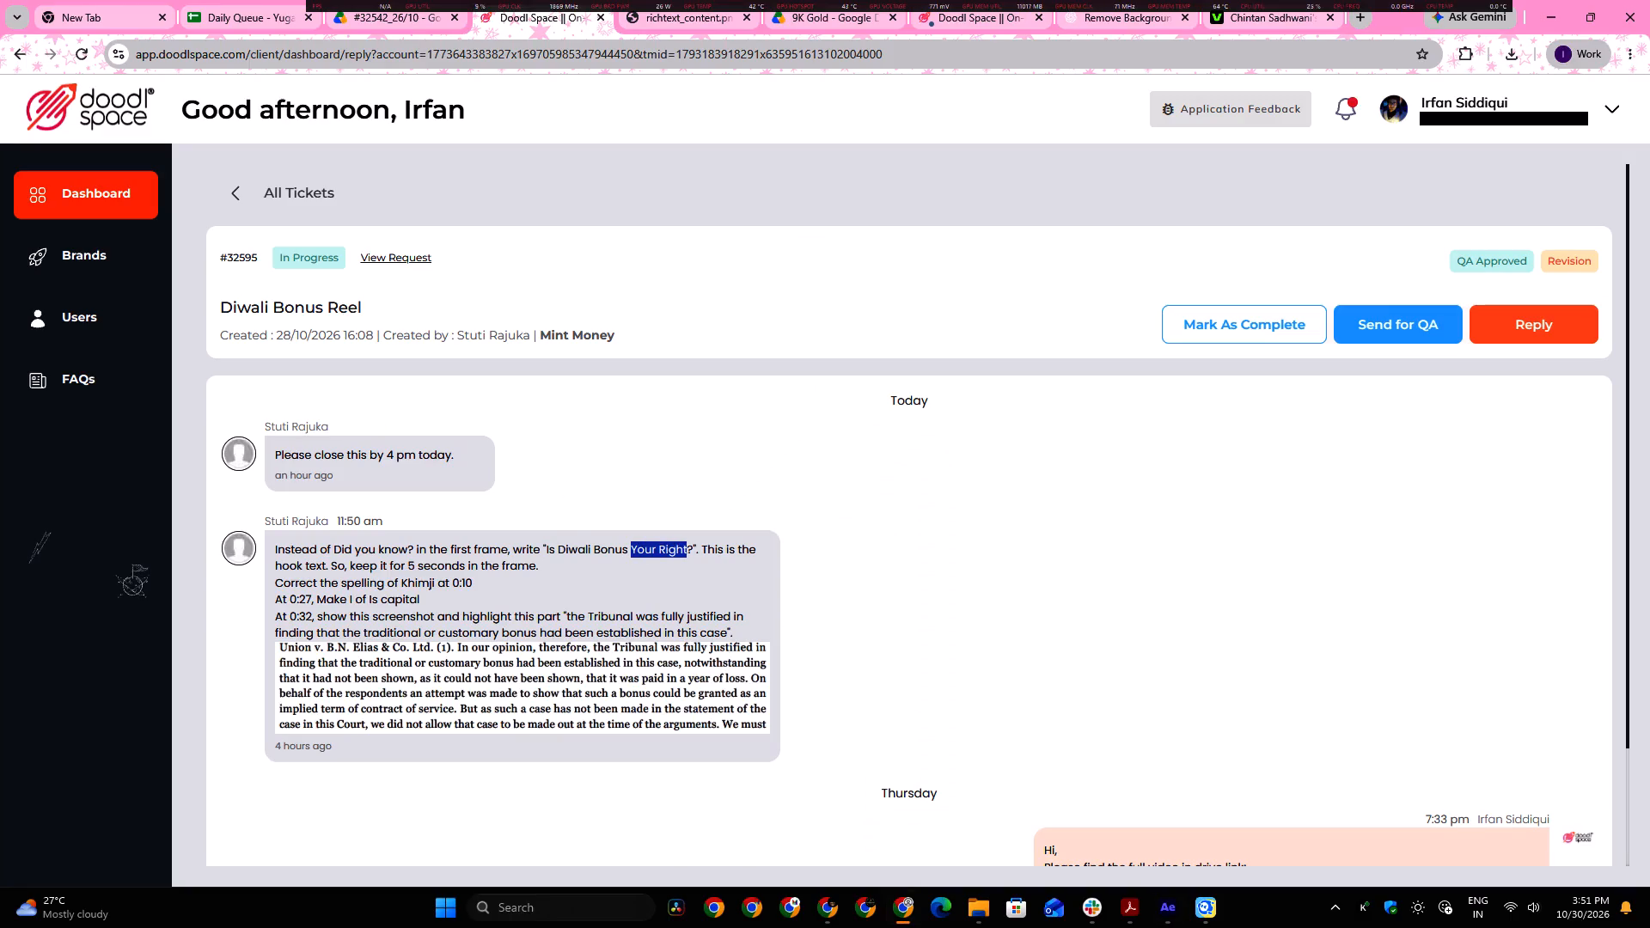
{"action": "left_click_drag", "start_coordinate": [690, 553], "coordinate": [632, 553]}
{"action": "key", "text": "ctrl+c"}
{"action": "key", "text": "alt+Tab"}
{"action": "double_click", "coordinate": [635, 705]}
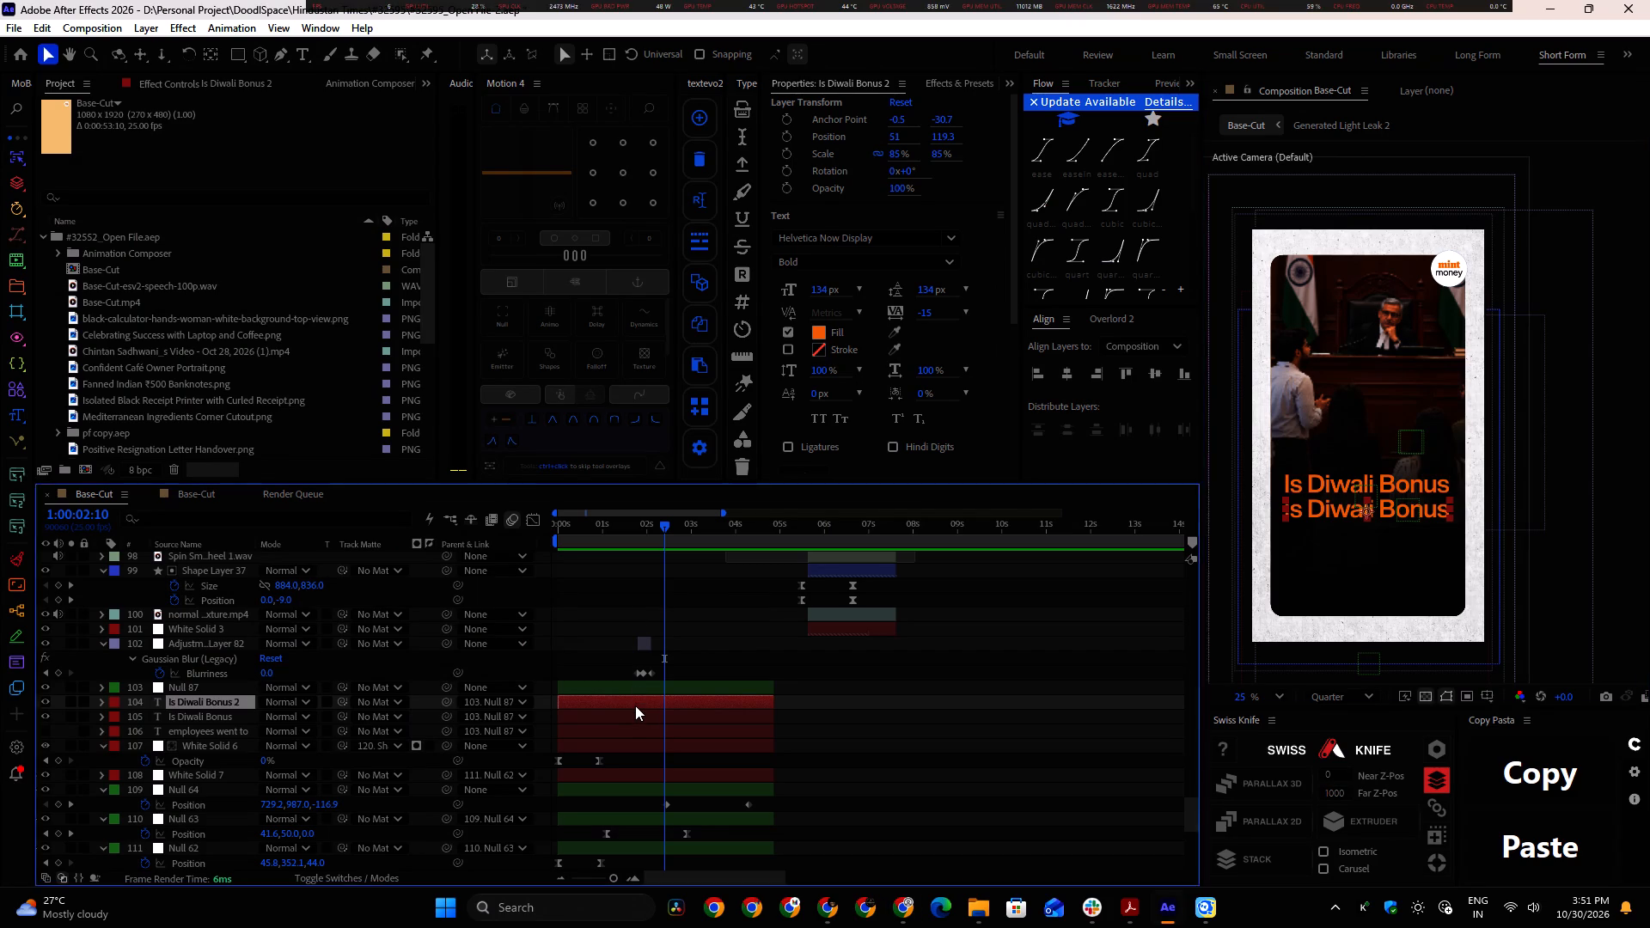
{"action": "key", "text": "ctrl+v"}
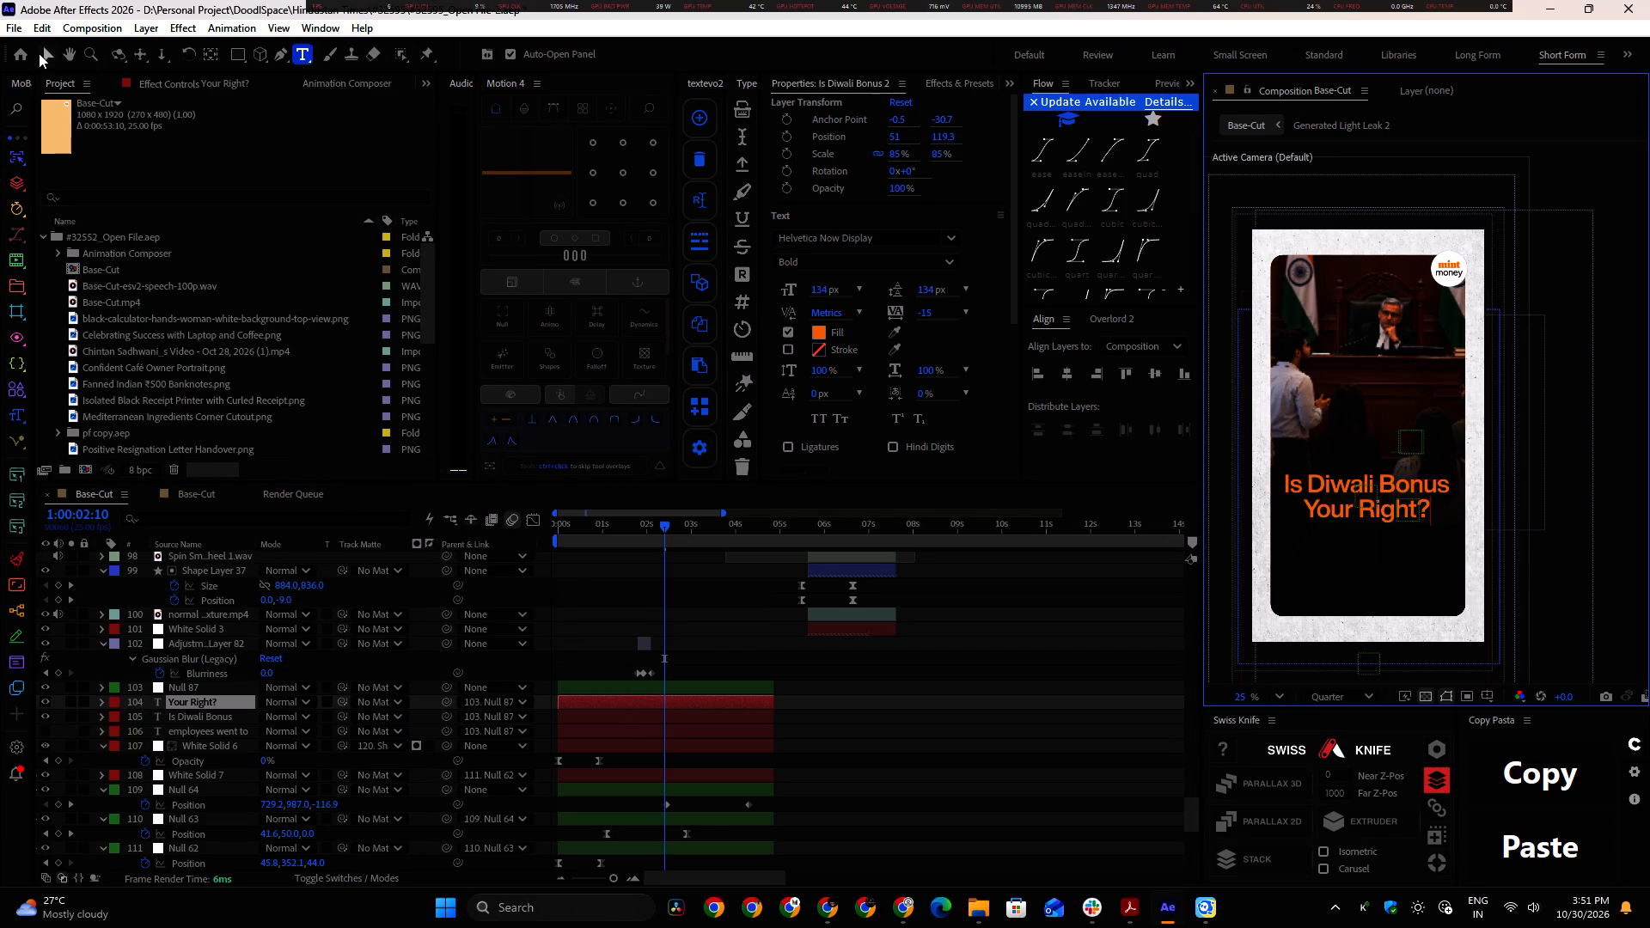
{"action": "left_click", "coordinate": [46, 58]}
{"action": "left_click_drag", "start_coordinate": [659, 526], "coordinate": [473, 534]}
{"action": "key", "text": "space"}
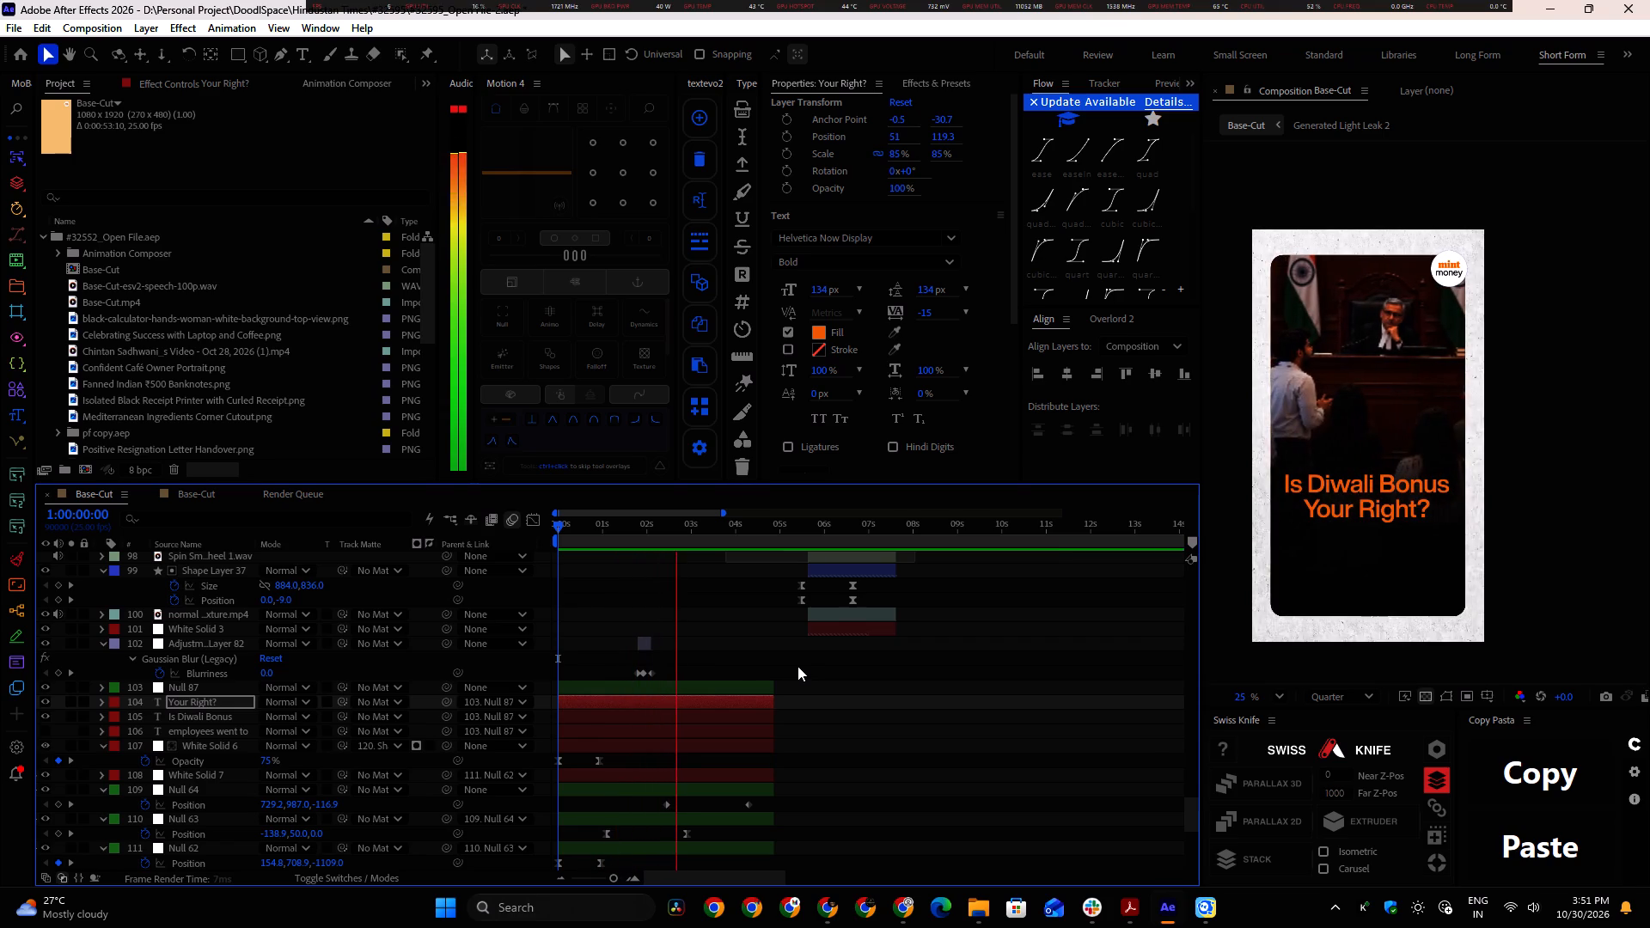
{"action": "key", "text": "space"}
Move the image cut to 1:00:02:21 by trimming the courtroom image and the two layers below it, and extending layer 119's 1.png.
{"action": "scroll", "coordinate": [697, 677], "scroll_direction": "down", "scroll_amount": 3}
{"action": "scroll", "coordinate": [697, 675], "scroll_direction": "up", "scroll_amount": 1}
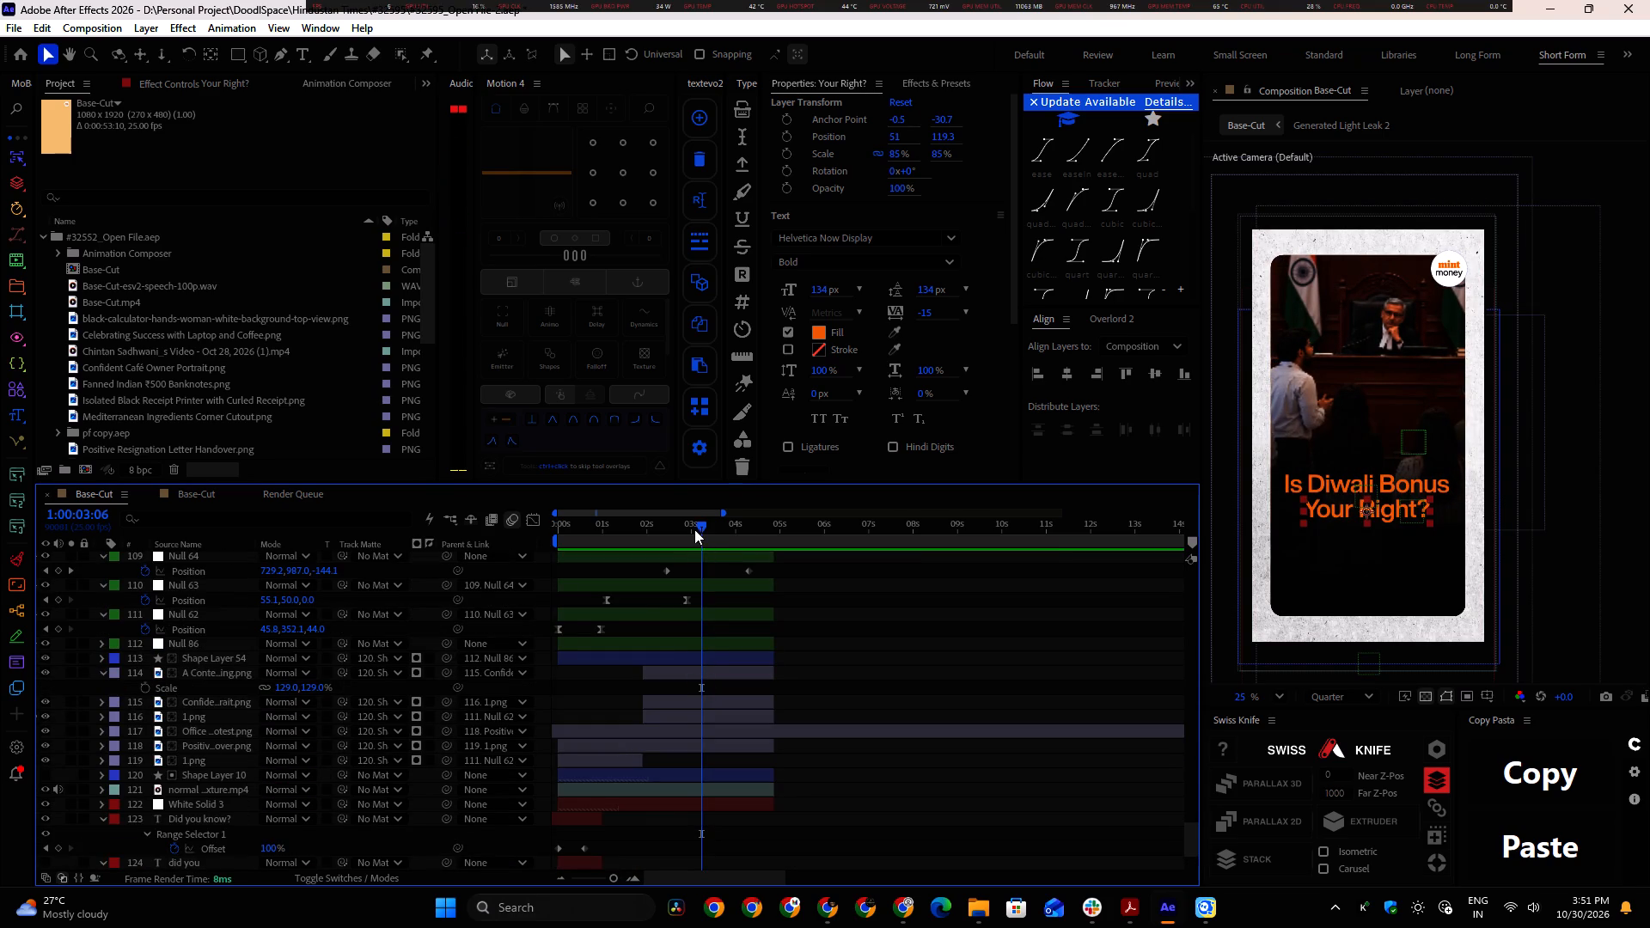
{"action": "left_click_drag", "start_coordinate": [700, 528], "coordinate": [683, 531]}
{"action": "left_click", "coordinate": [676, 675]}
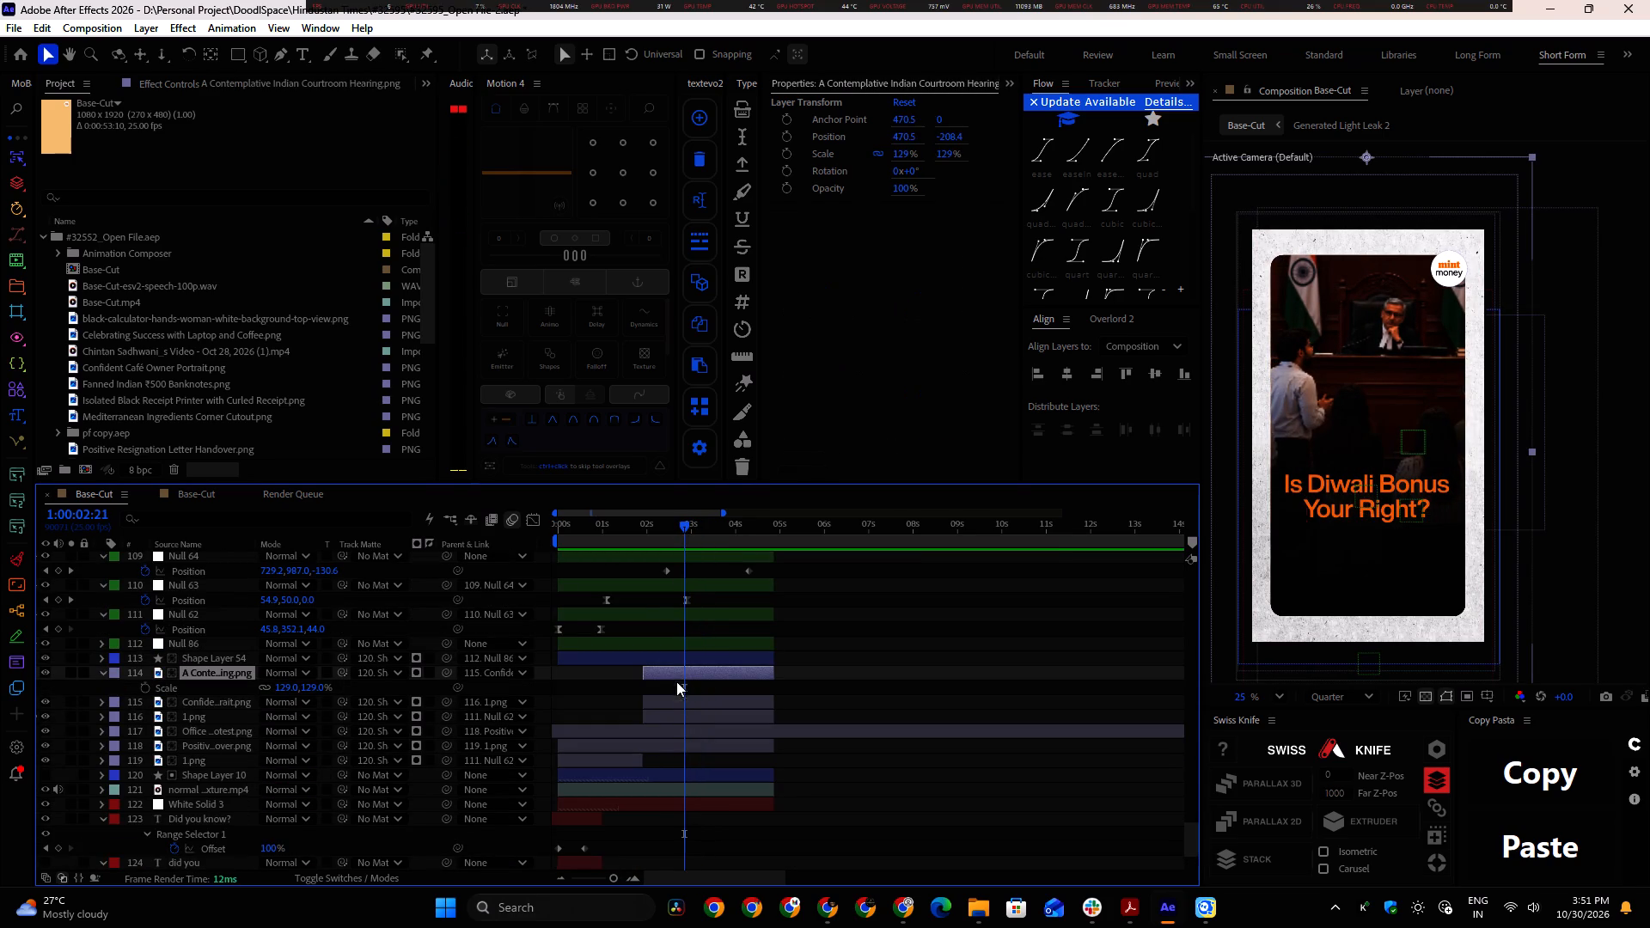
{"action": "left_click", "coordinate": [675, 717], "text": "shift"}
{"action": "left_click_drag", "start_coordinate": [643, 717], "coordinate": [689, 717]}
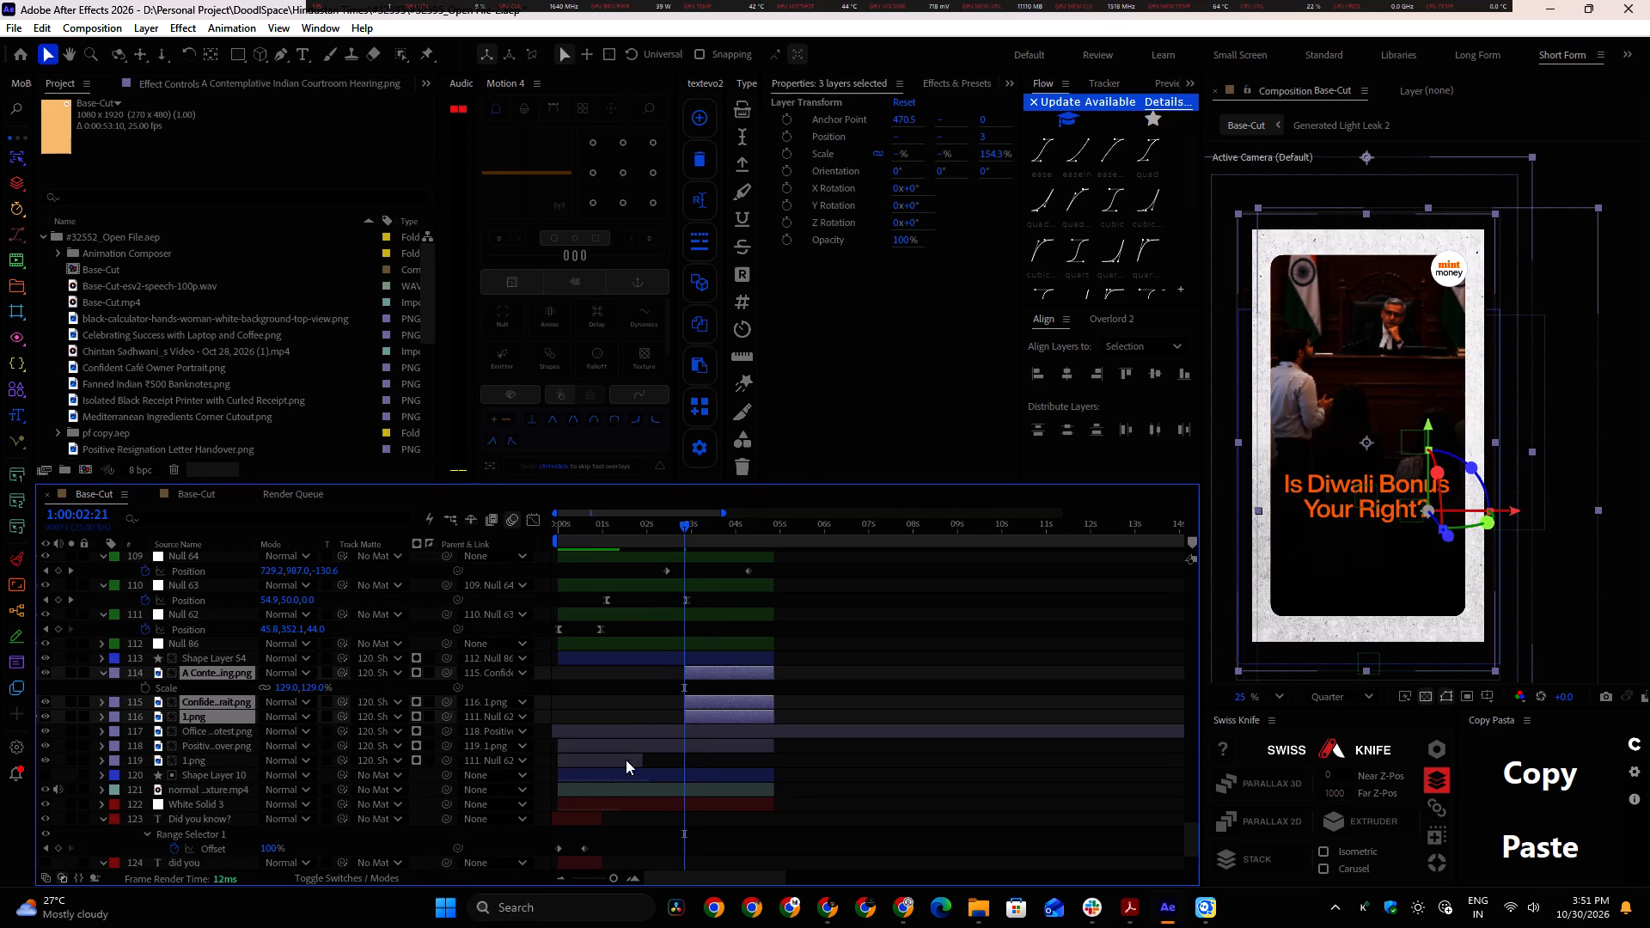
{"action": "left_click", "coordinate": [626, 758]}
{"action": "left_click_drag", "start_coordinate": [643, 762], "coordinate": [683, 760]}
Shift both Null 63 Position keyframes later so they run from about 1:21 to 3:17 around the cut.
{"action": "left_click_drag", "start_coordinate": [582, 601], "coordinate": [721, 606]}
{"action": "scroll", "coordinate": [701, 608], "scroll_direction": "up", "scroll_amount": 1, "text": "alt"}
{"action": "left_click_drag", "start_coordinate": [671, 599], "coordinate": [737, 608]}
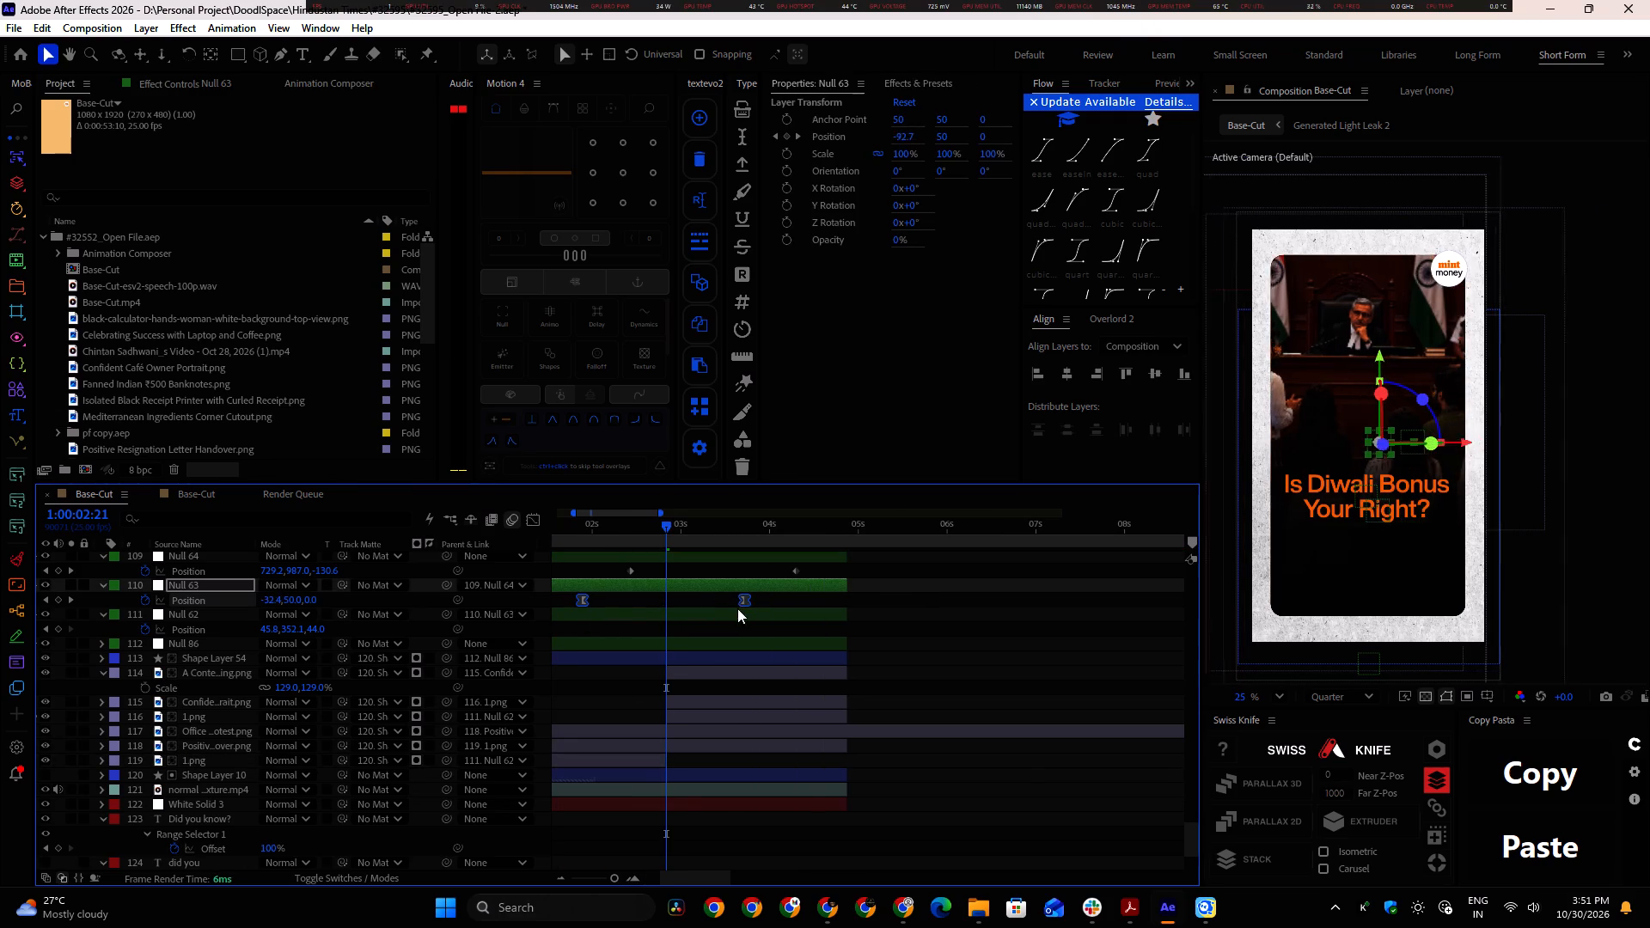
{"action": "left_click_drag", "start_coordinate": [737, 608], "coordinate": [741, 609]}
Shift Adjustment Layer 82 later so its Gaussian Blur peak falls on the cut at 1:00:02:21.
{"action": "scroll", "coordinate": [722, 614], "scroll_direction": "up", "scroll_amount": 2}
{"action": "left_click_drag", "start_coordinate": [589, 643], "coordinate": [628, 642]}
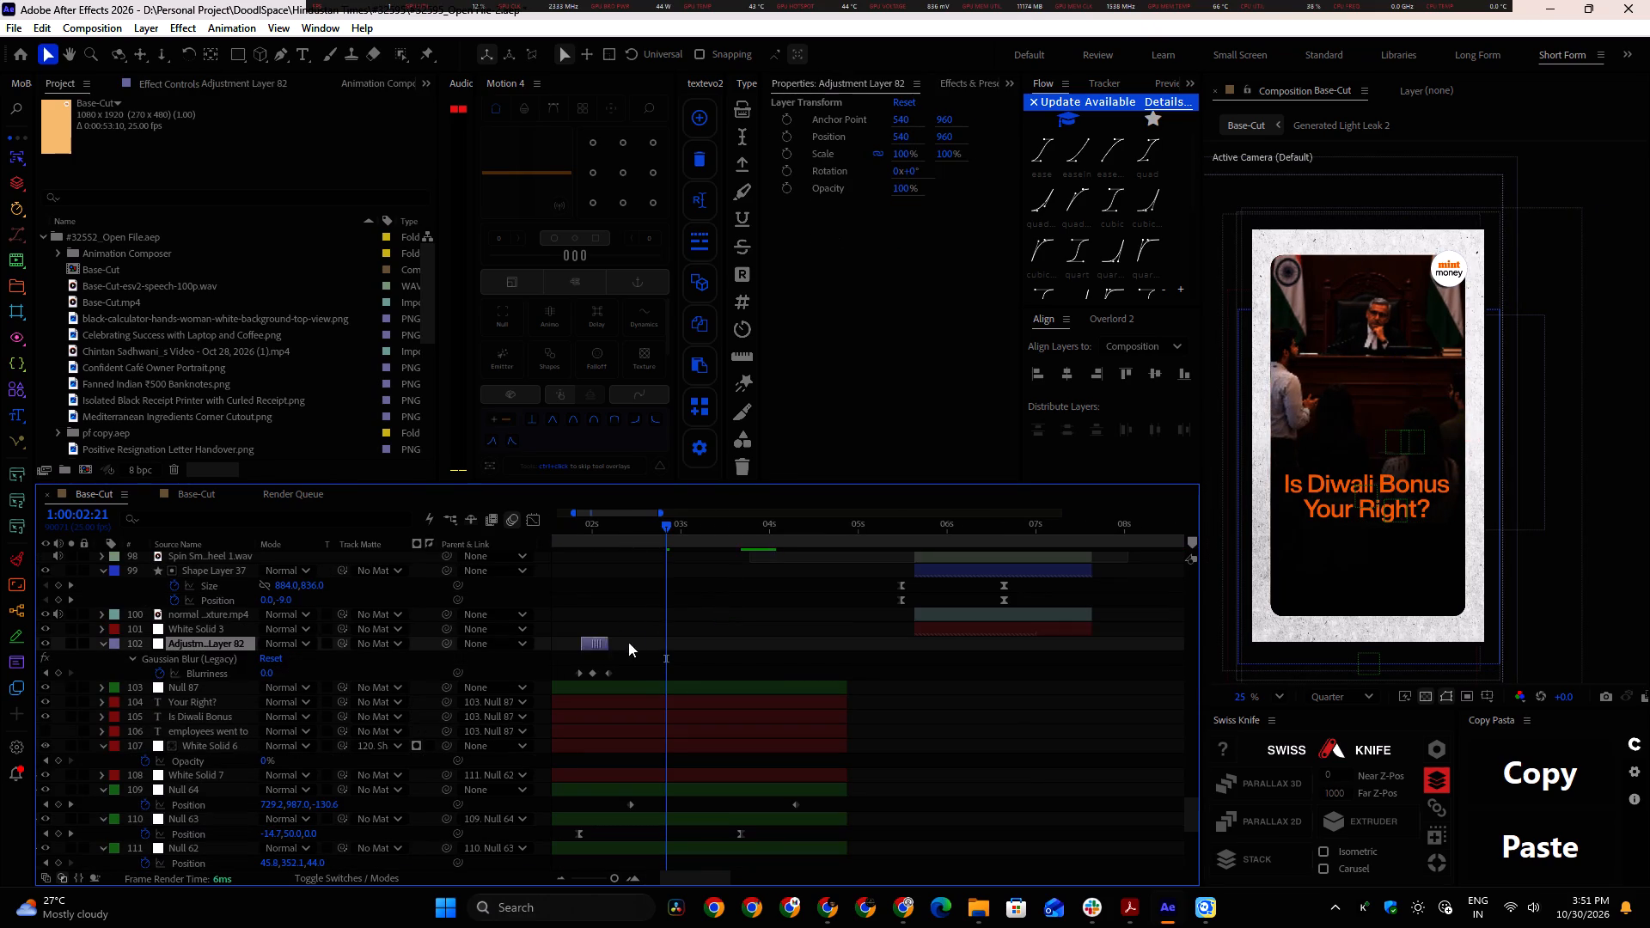
{"action": "left_click_drag", "start_coordinate": [628, 642], "coordinate": [670, 642]}
Move Adjustment Layer 82 down the layer stack, directly below the "Your Right?" and "Is Diwali Bonus" captions.
{"action": "scroll", "coordinate": [658, 657], "scroll_direction": "down", "scroll_amount": 1}
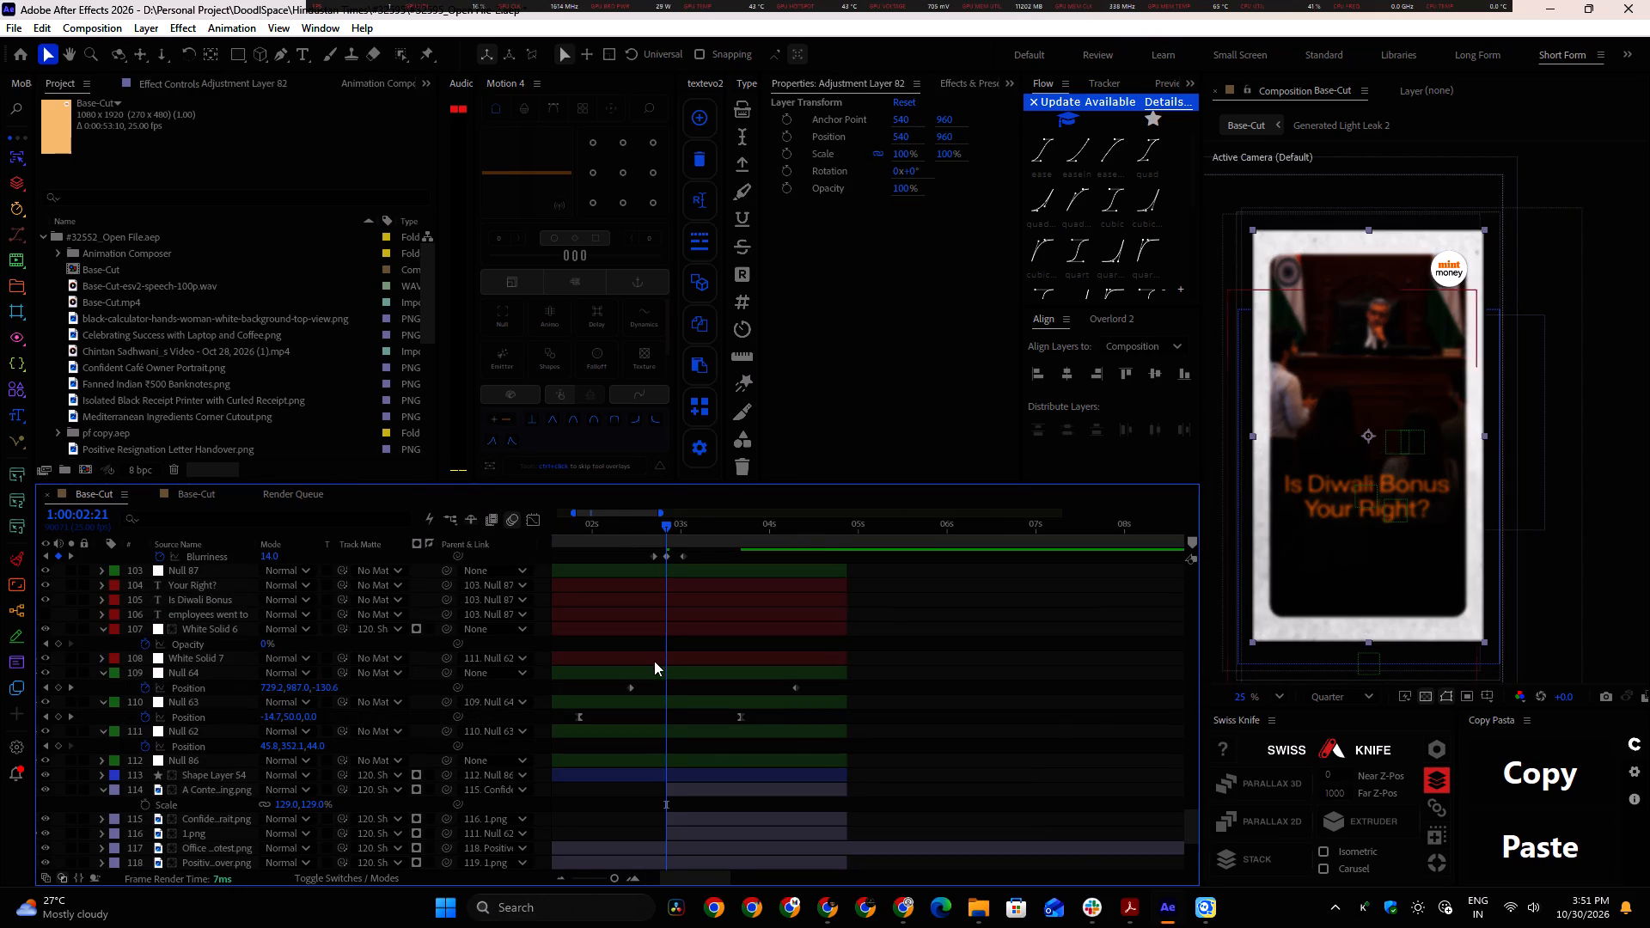
{"action": "scroll", "coordinate": [642, 672], "scroll_direction": "up", "scroll_amount": 1, "text": "alt"}
{"action": "scroll", "coordinate": [642, 672], "scroll_direction": "up", "scroll_amount": 4, "text": "shift"}
{"action": "scroll", "coordinate": [747, 642], "scroll_direction": "up", "scroll_amount": 1}
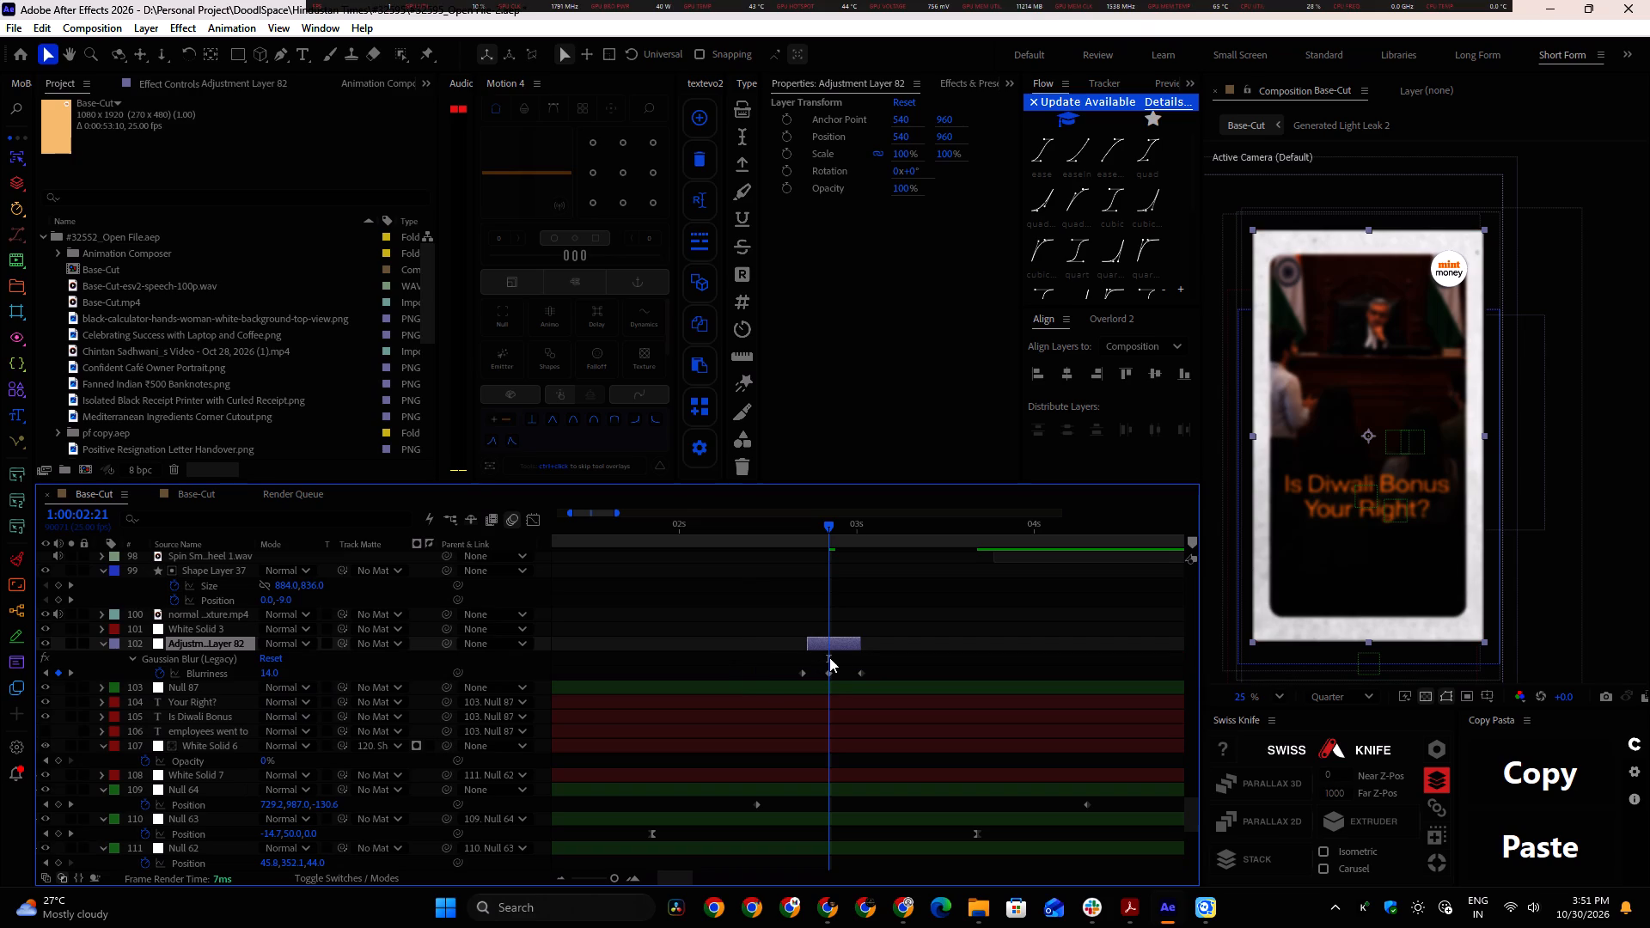
{"action": "key", "text": "ctrl+bracketleft"}
{"action": "key", "text": "ctrl+bracketleft"}
{"action": "key", "text": "ctrl+bracketleft"}
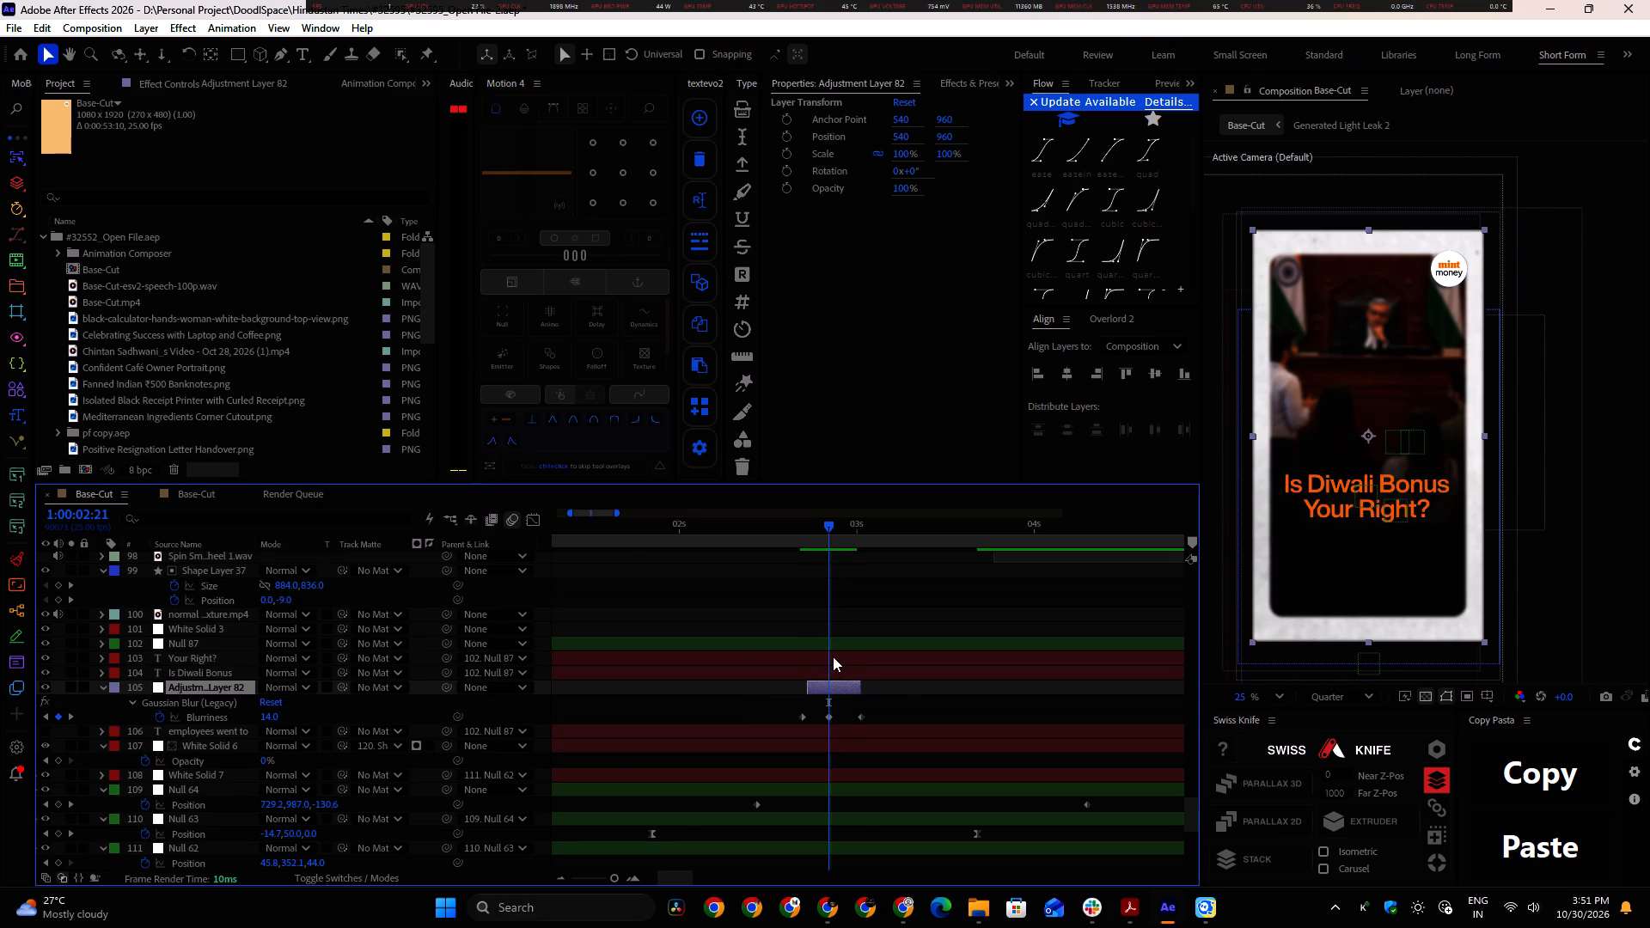
Set Shape Layer 10 as the track matte of Adjustment Layer 82 and preview the opening from the start.
{"action": "scroll", "coordinate": [741, 657], "scroll_direction": "down", "scroll_amount": 1, "text": "alt"}
{"action": "scroll", "coordinate": [742, 657], "scroll_direction": "down", "scroll_amount": 1}
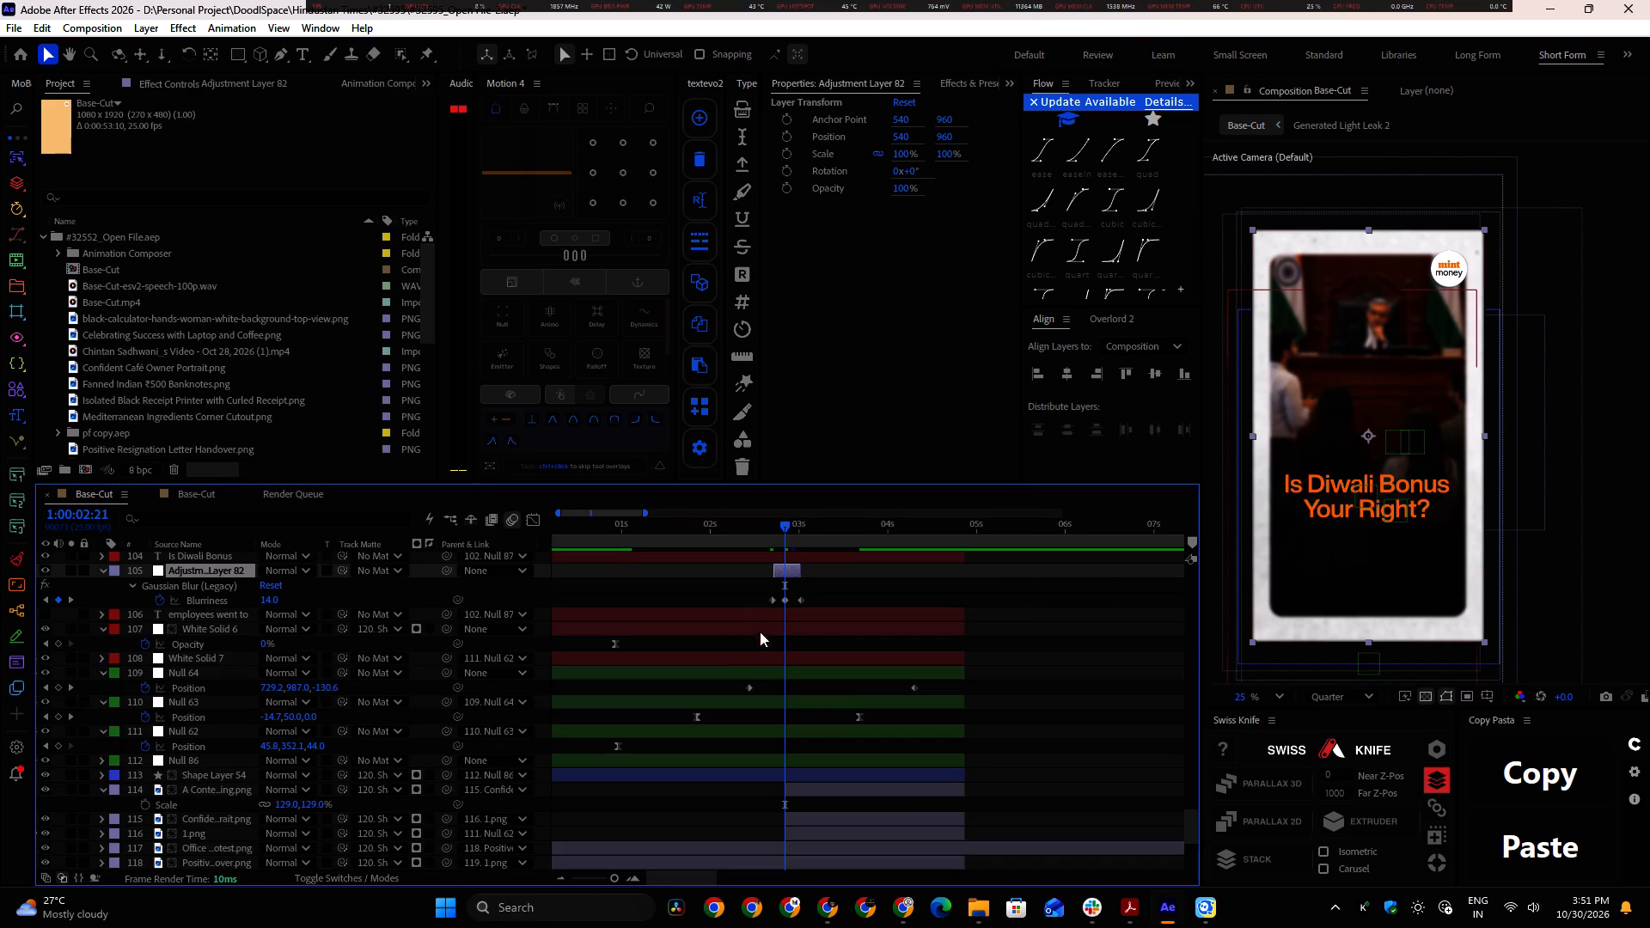
{"action": "left_click_drag", "start_coordinate": [340, 569], "coordinate": [339, 573]}
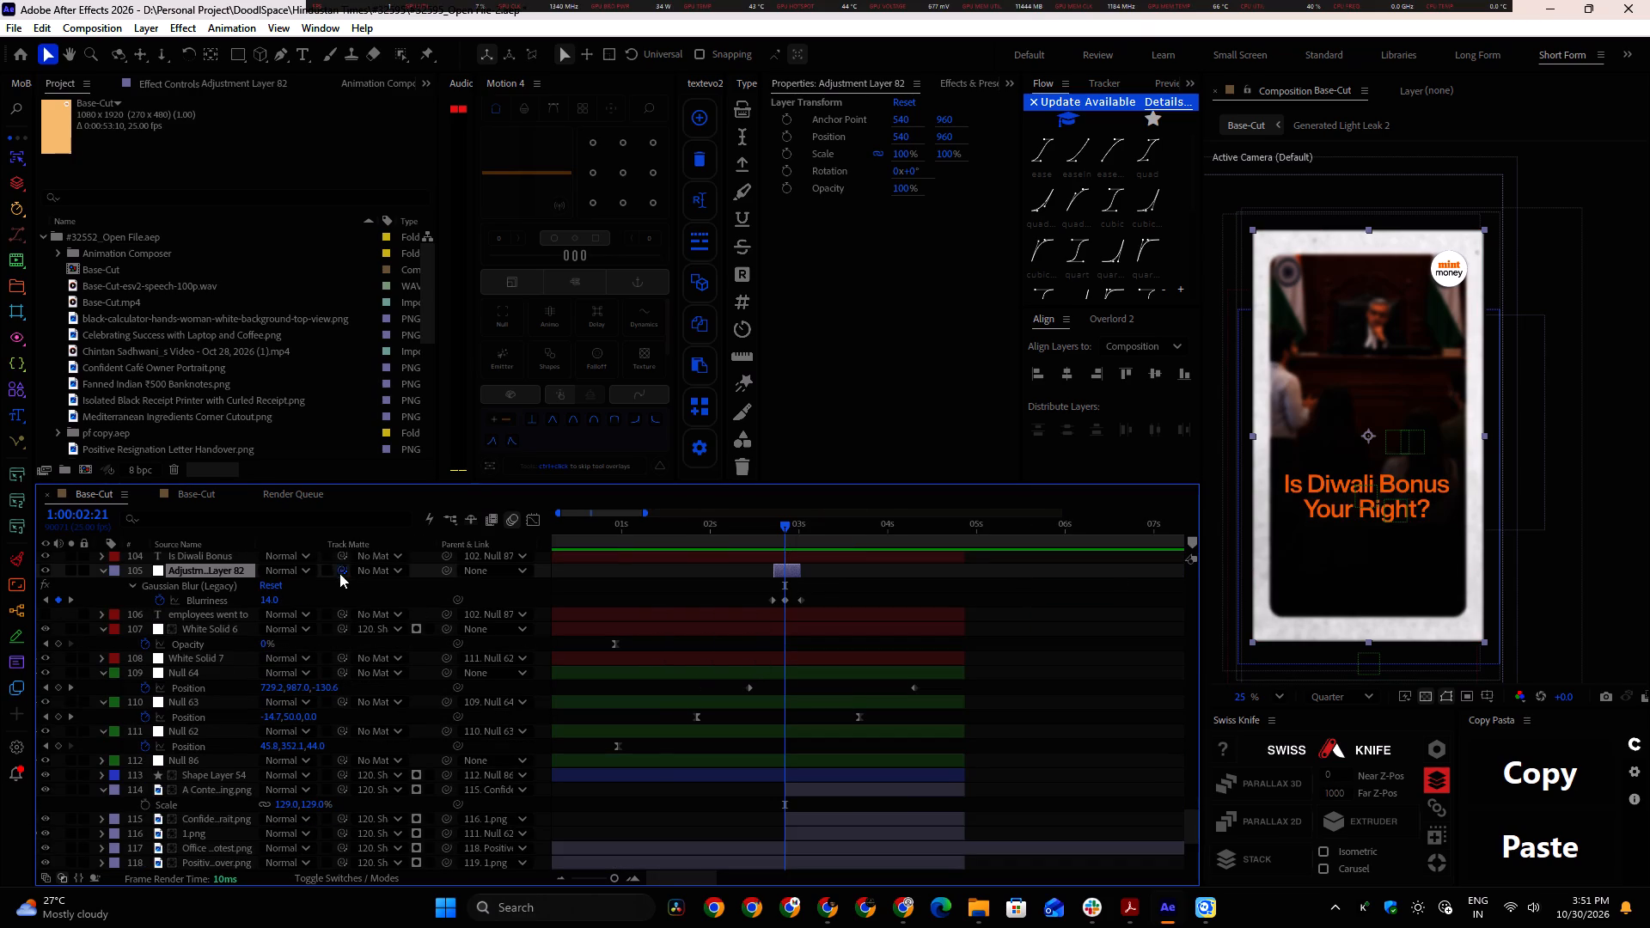
{"action": "left_click_drag", "start_coordinate": [339, 573], "coordinate": [241, 861]}
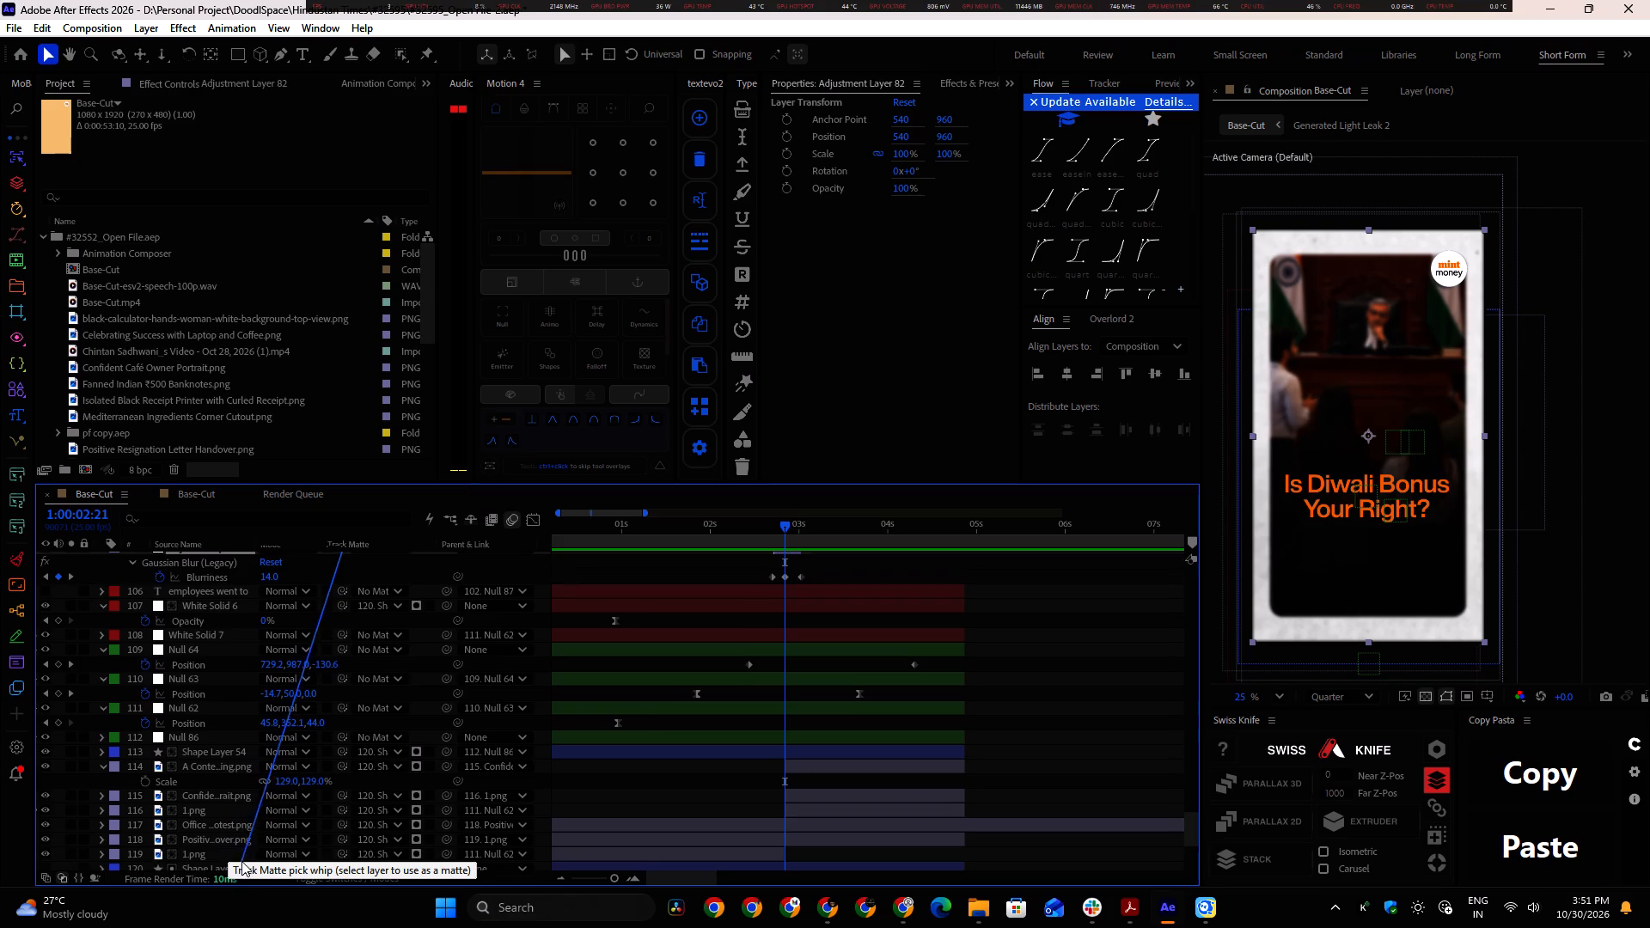
{"action": "left_click_drag", "start_coordinate": [241, 861], "coordinate": [232, 849]}
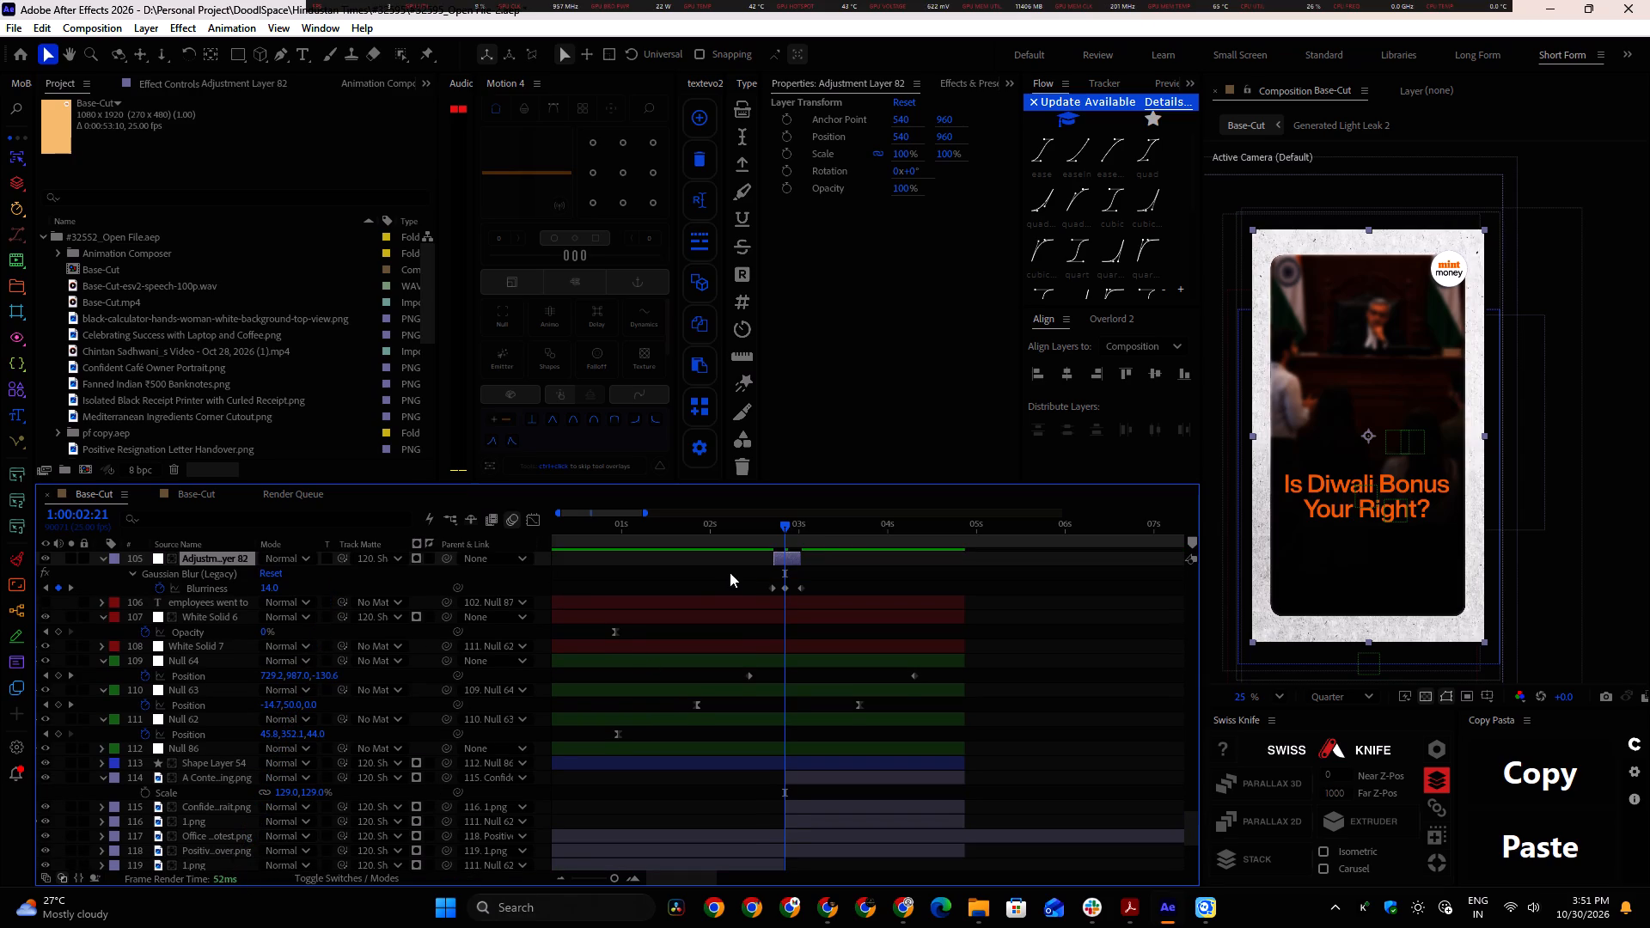
{"action": "left_click_drag", "start_coordinate": [785, 526], "coordinate": [534, 546]}
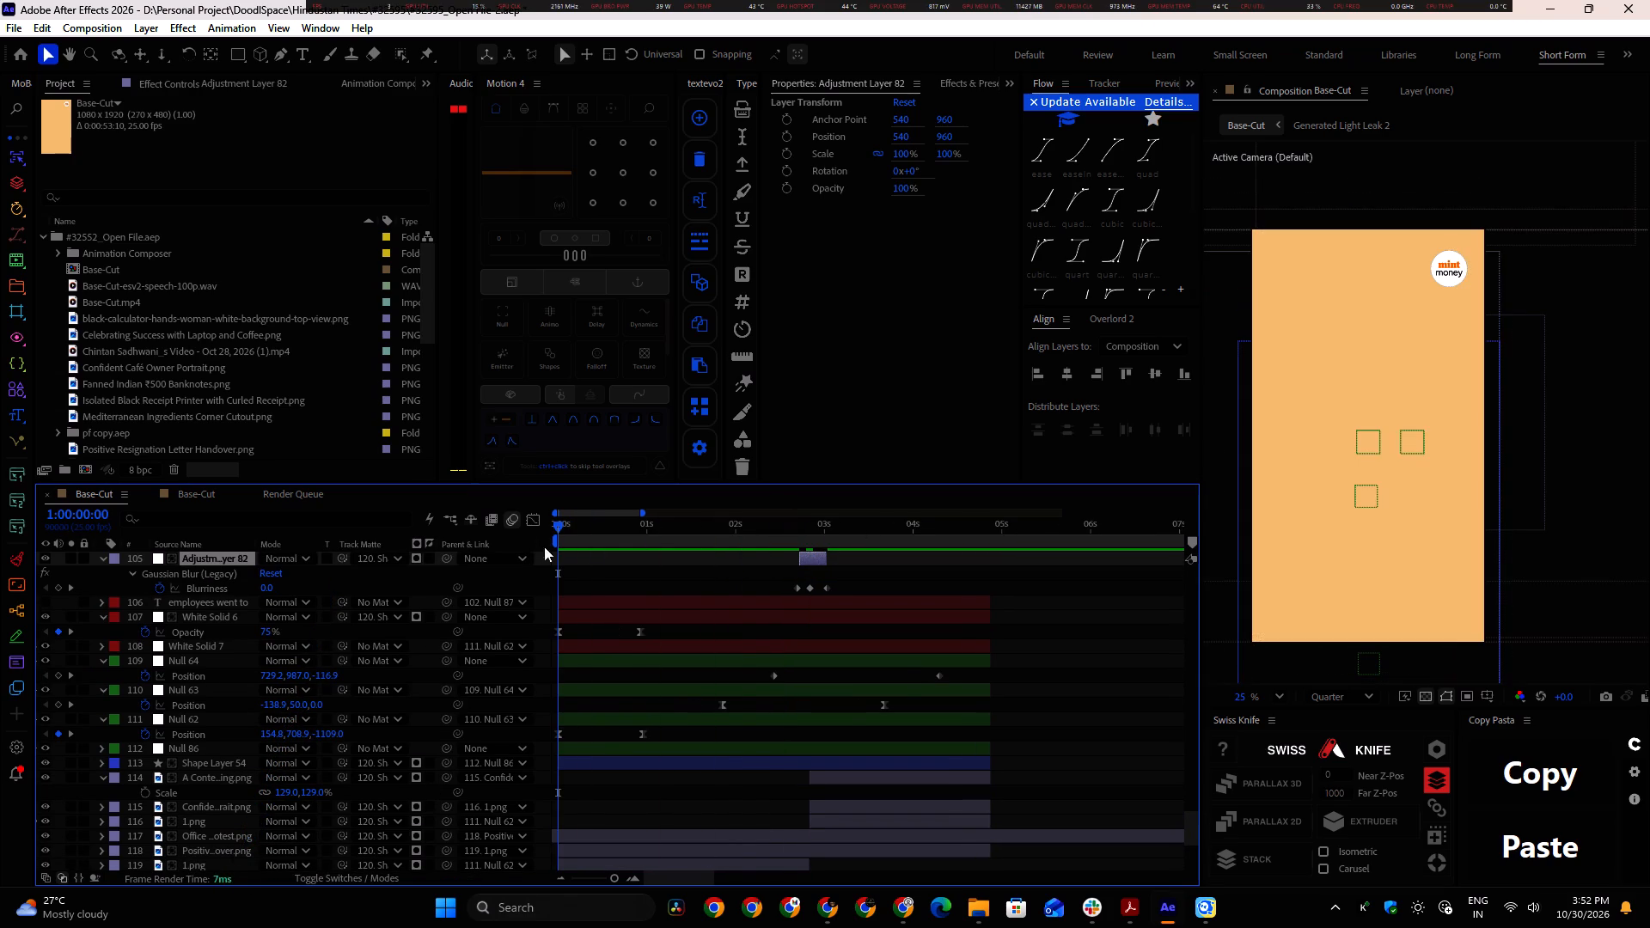
{"action": "key", "text": "space"}
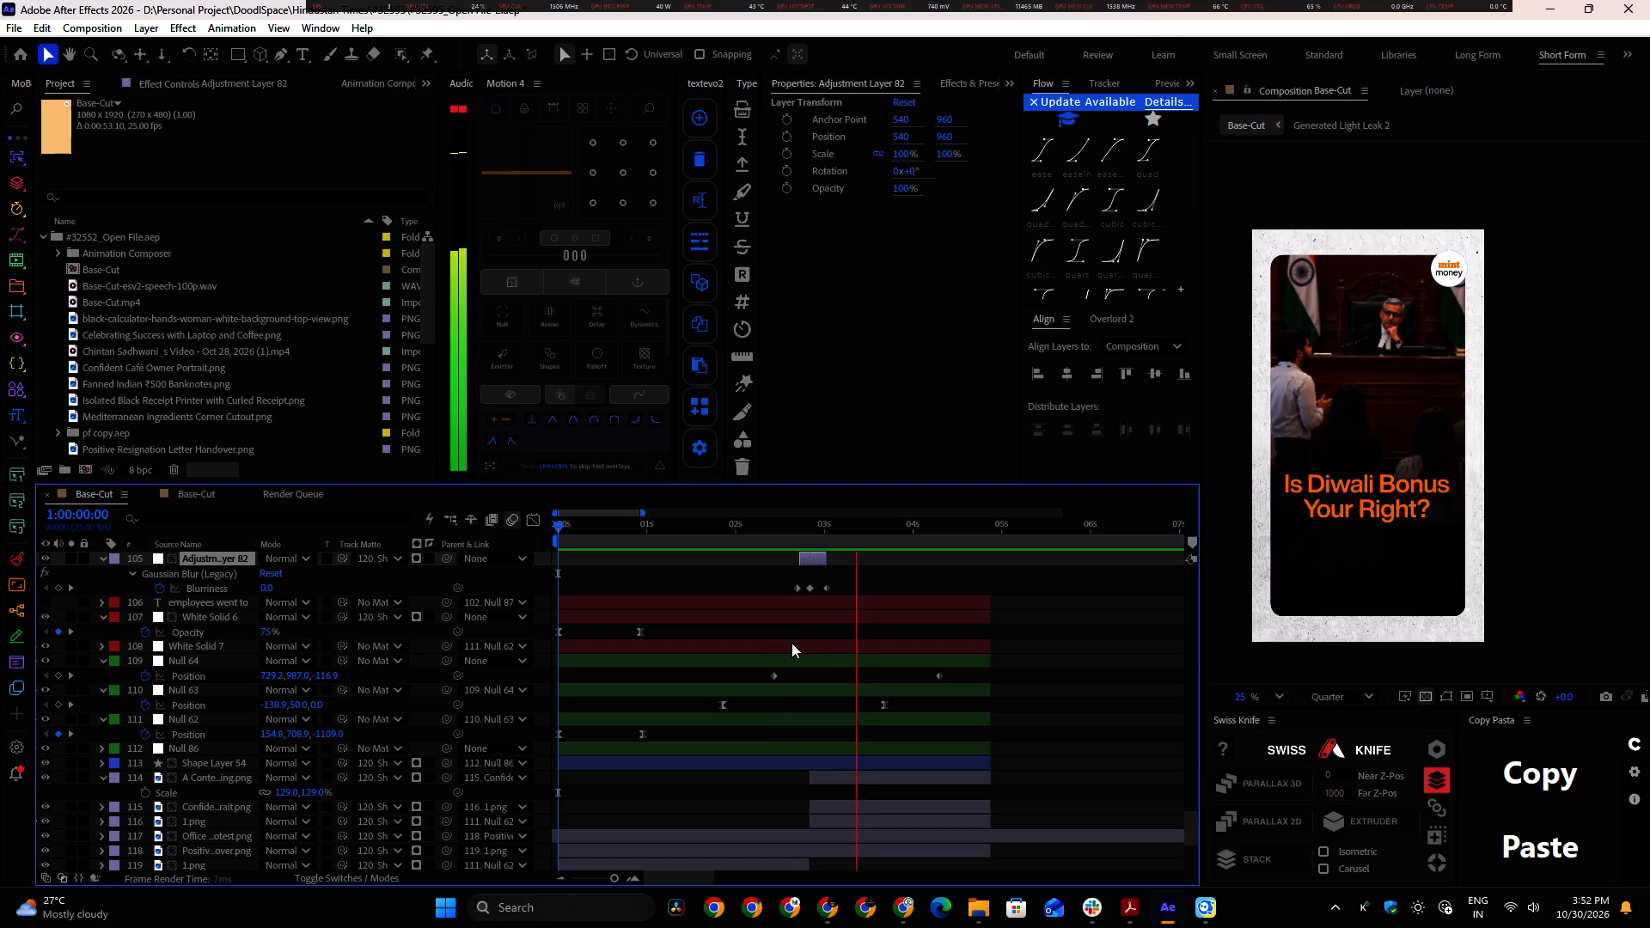
{"action": "key", "text": "space"}
Lengthen Null 62's Position animation by delaying its last keyframe to about 2:10, and preview the timing from the start.
{"action": "left_click_drag", "start_coordinate": [674, 732], "coordinate": [546, 748]}
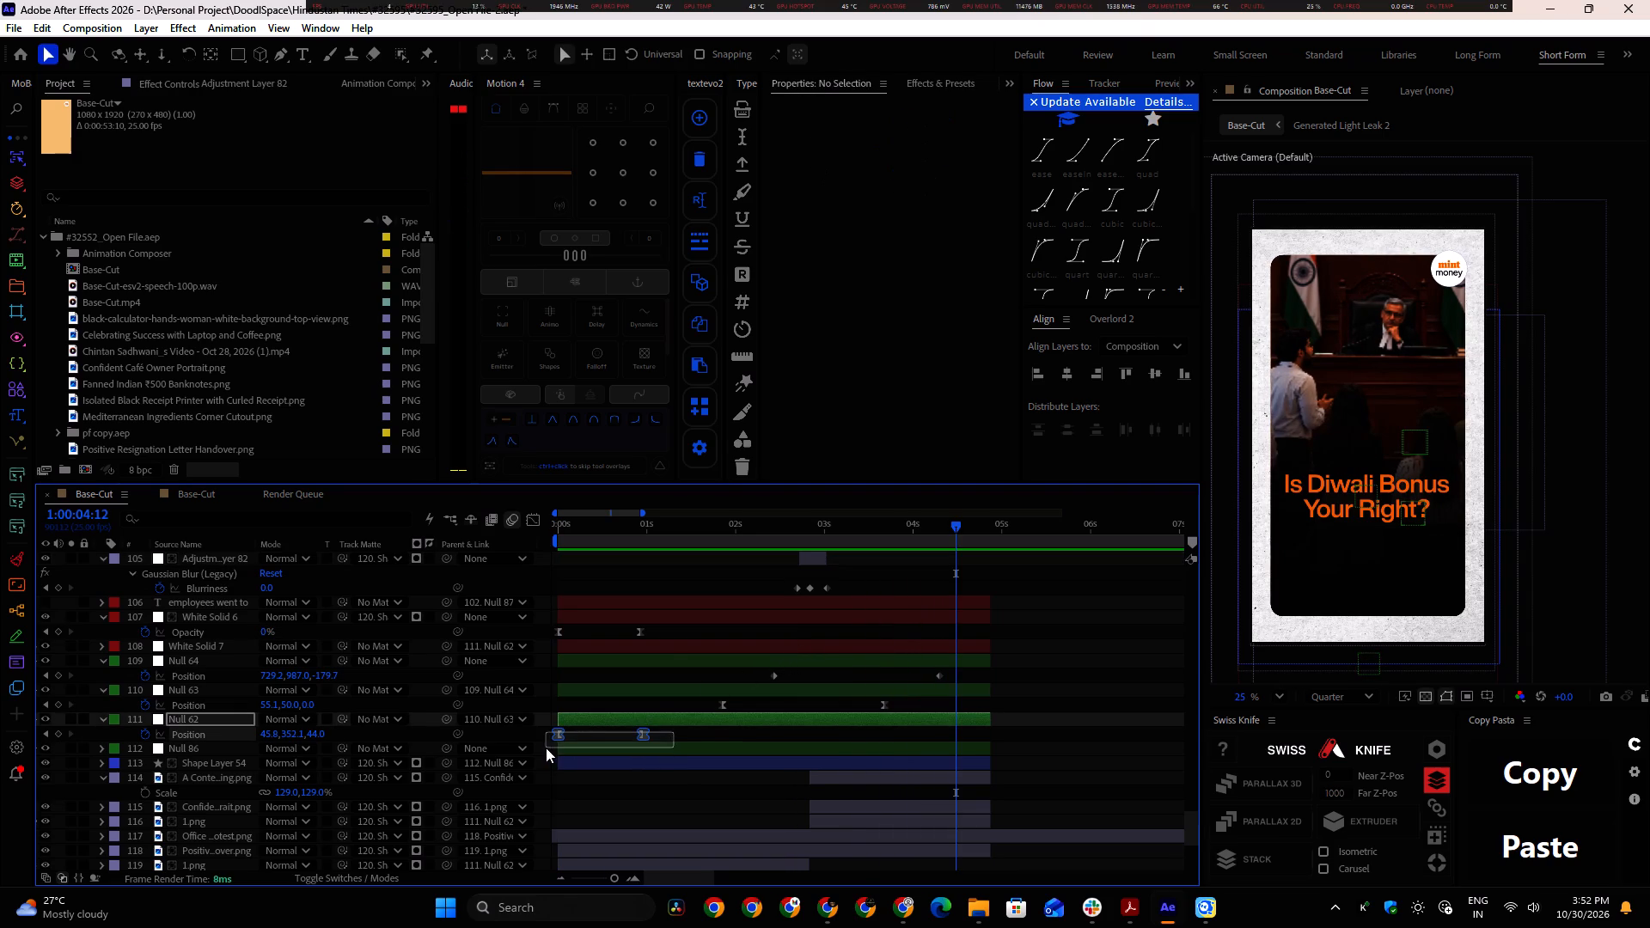
{"action": "left_click_drag", "start_coordinate": [546, 748], "coordinate": [544, 748]}
{"action": "left_click_drag", "start_coordinate": [675, 626], "coordinate": [540, 736]}
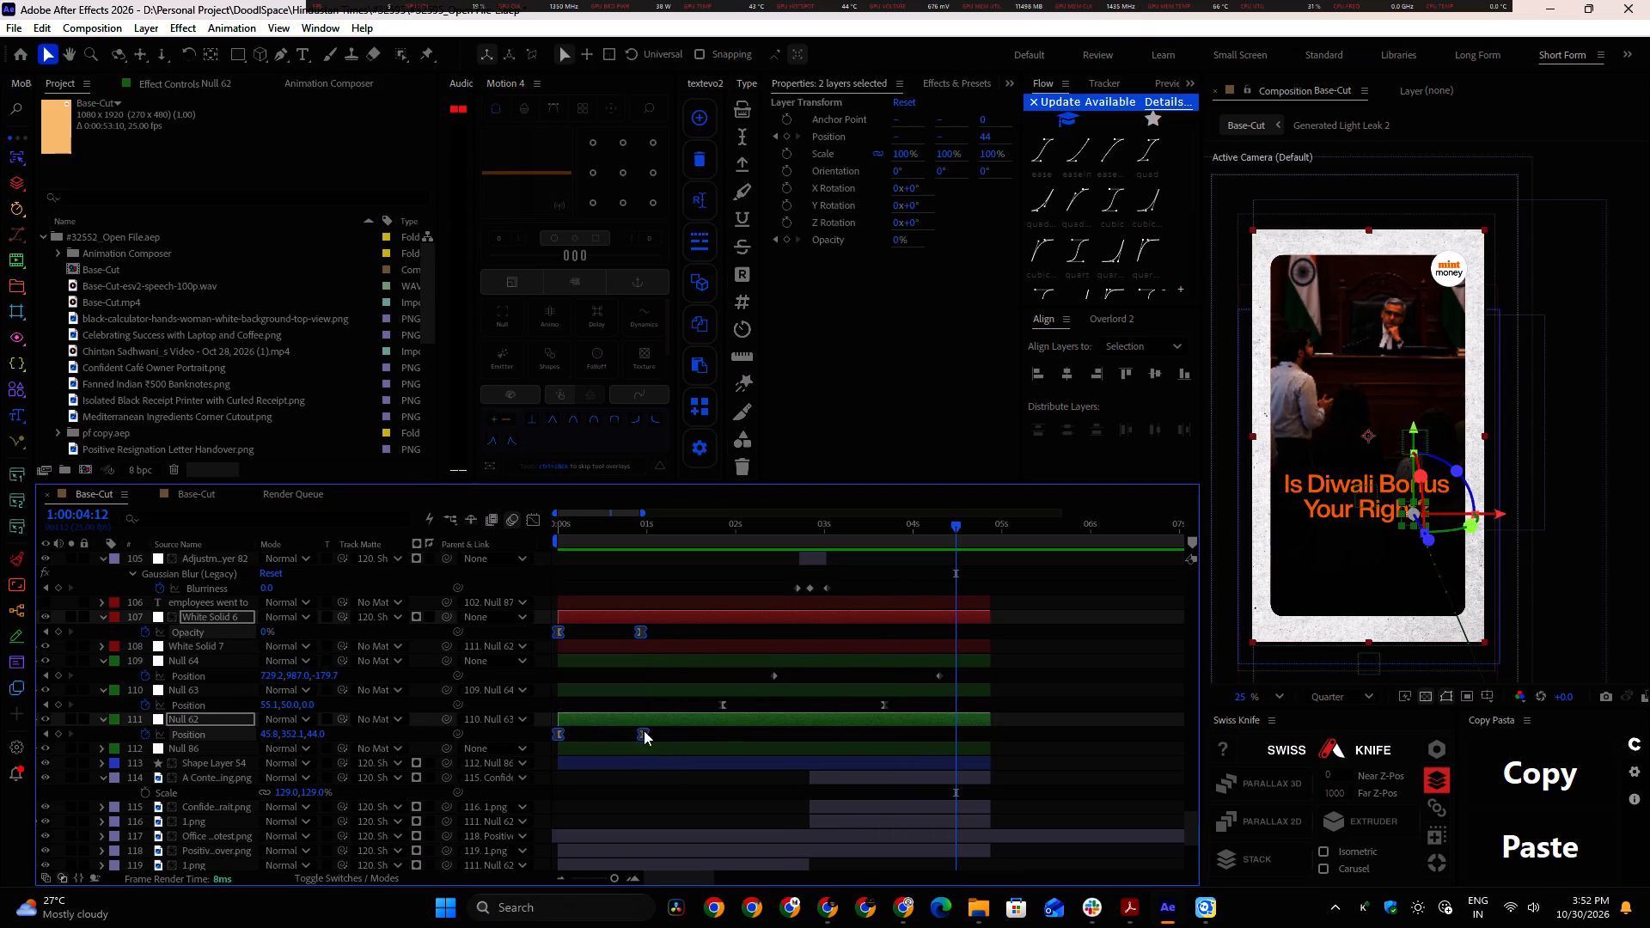
{"action": "left_click", "coordinate": [641, 733], "text": "alt"}
{"action": "left_click_drag", "start_coordinate": [686, 733], "coordinate": [541, 739]}
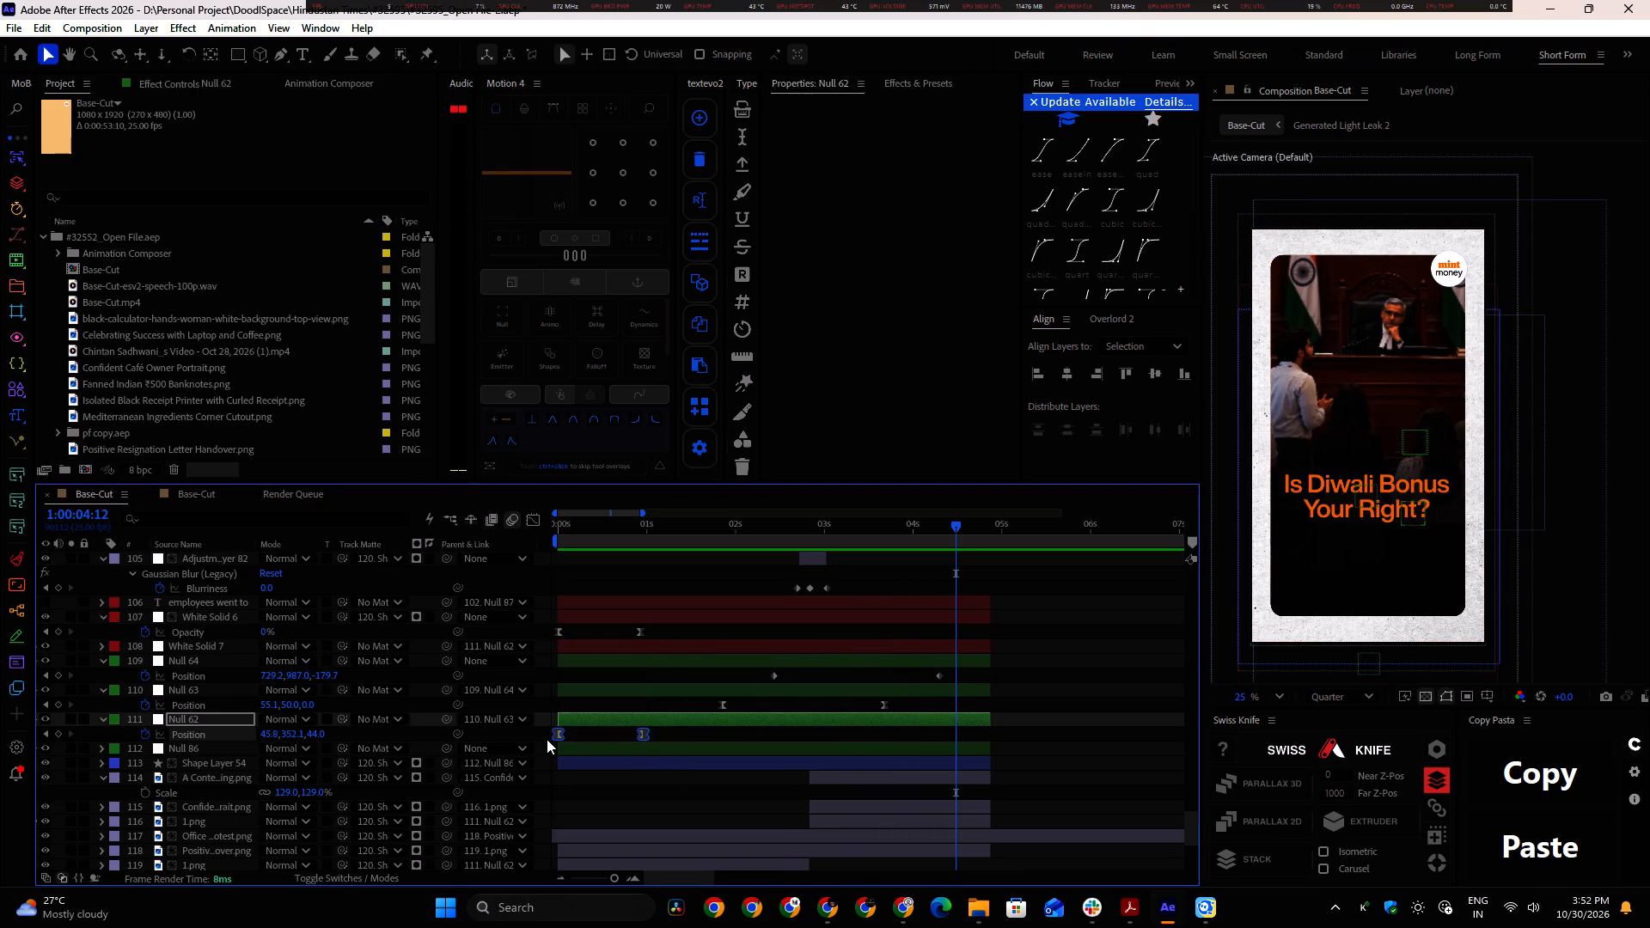
{"action": "left_click_drag", "start_coordinate": [643, 734], "coordinate": [731, 742], "text": "alt"}
{"action": "left_click_drag", "start_coordinate": [641, 524], "coordinate": [542, 541]}
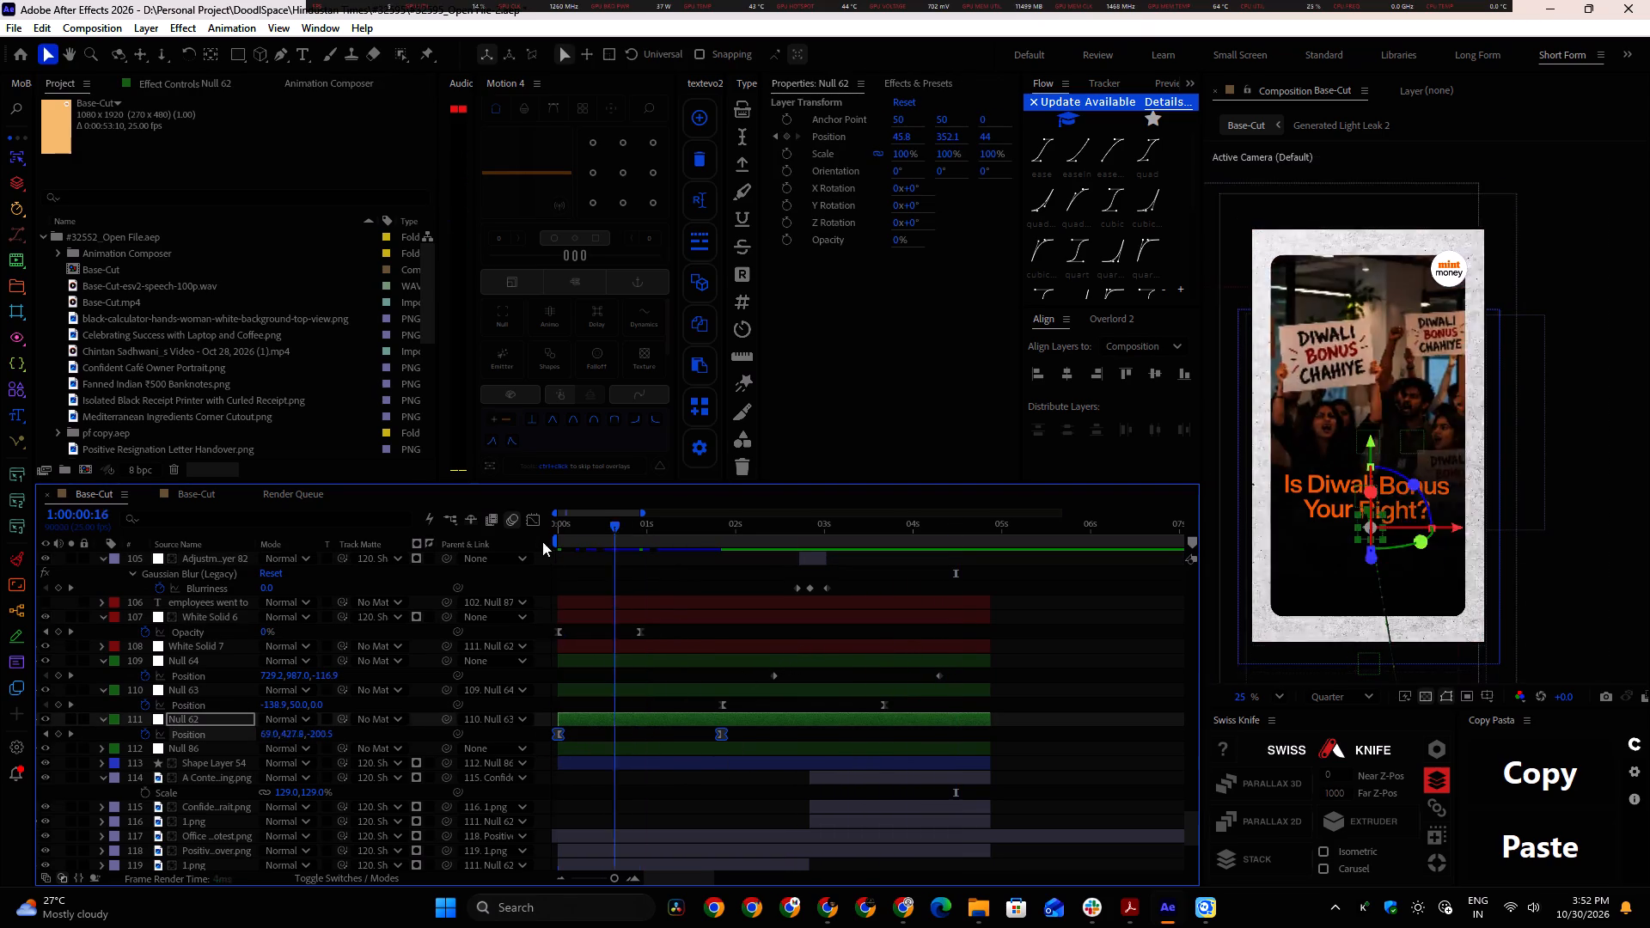
{"action": "left_click_drag", "start_coordinate": [542, 541], "coordinate": [535, 543]}
{"action": "key", "text": "space"}
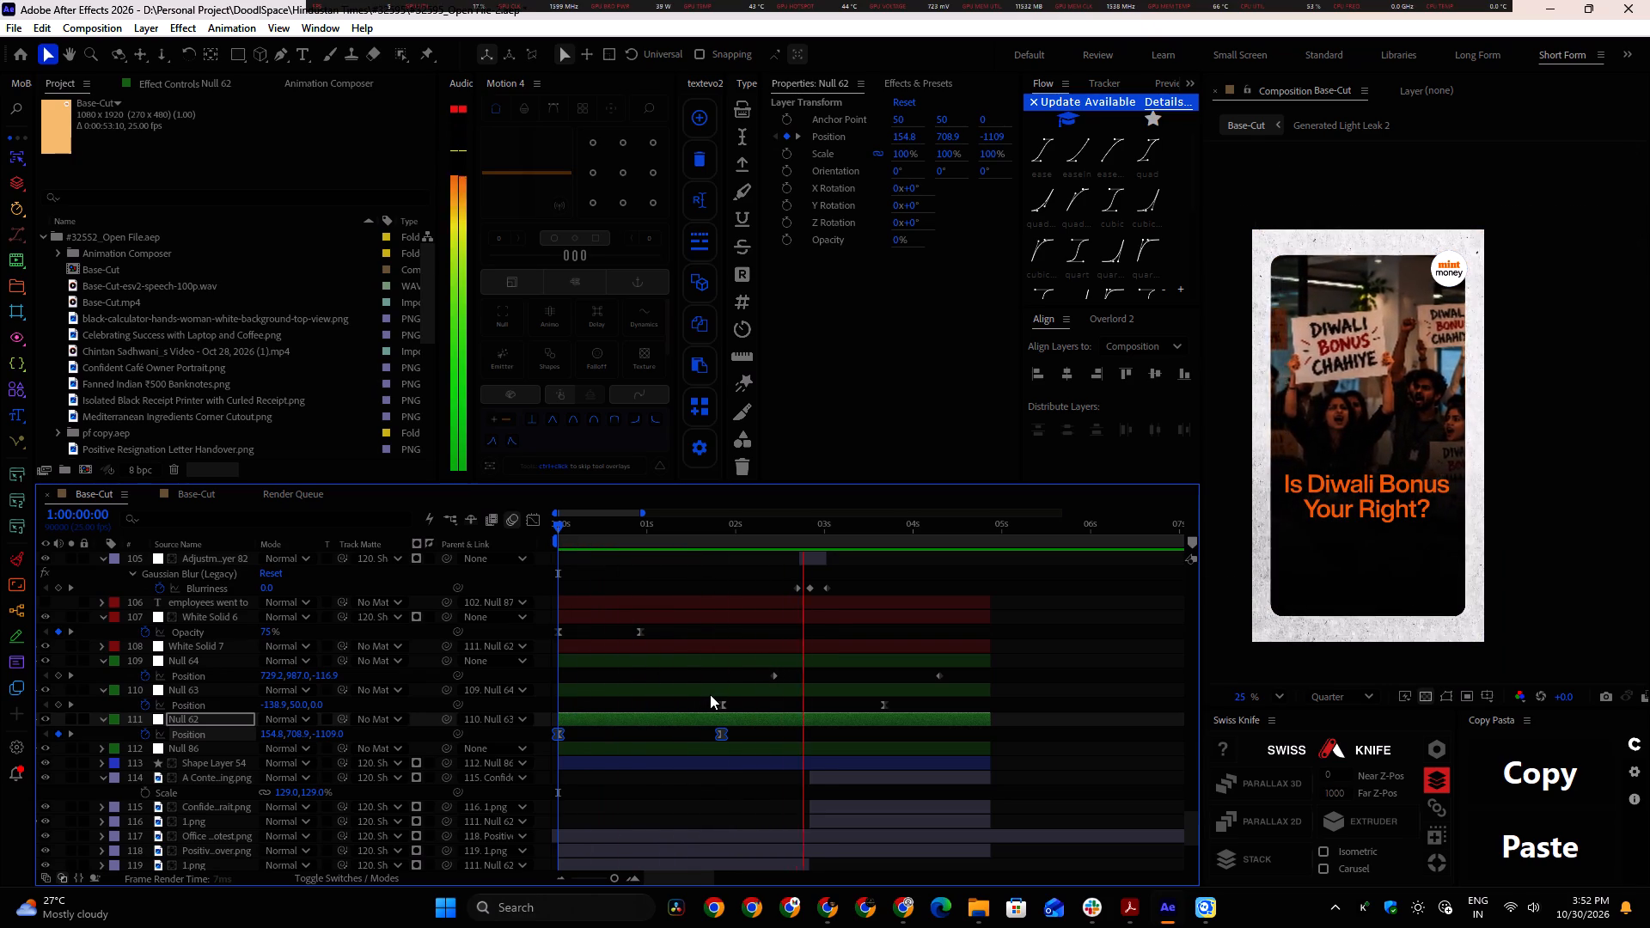
{"action": "key", "text": "space"}
{"action": "left_click_drag", "start_coordinate": [722, 734], "coordinate": [771, 742], "text": "alt"}
{"action": "left_click_drag", "start_coordinate": [706, 526], "coordinate": [474, 553]}
{"action": "key", "text": "space"}
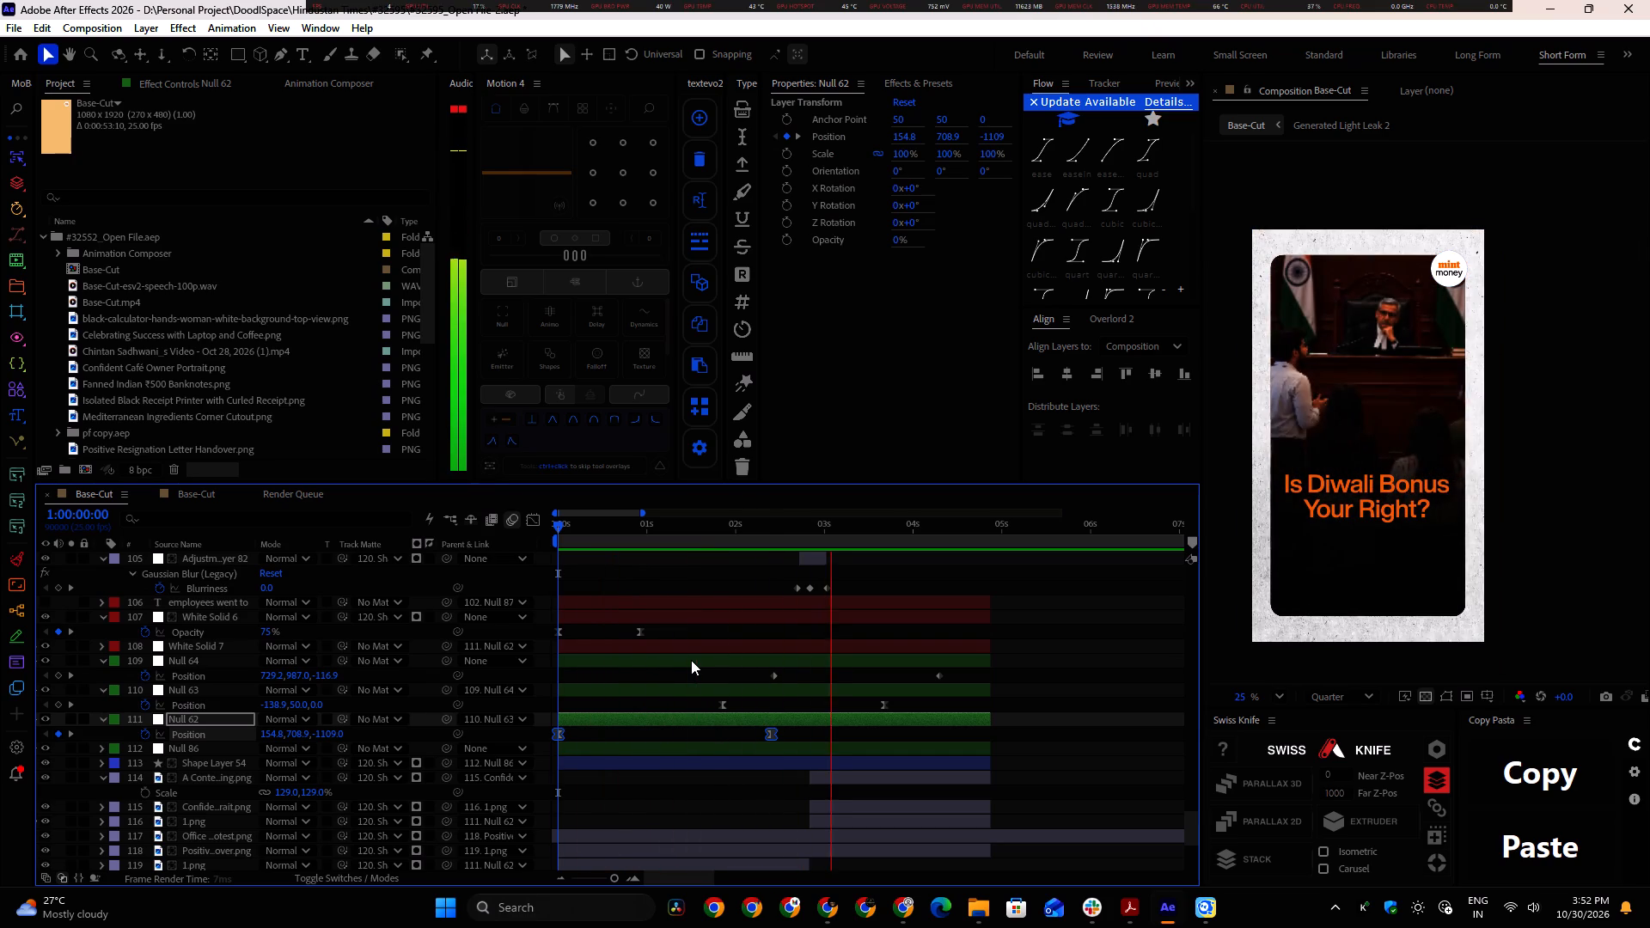
{"action": "scroll", "coordinate": [810, 703], "scroll_direction": "down", "scroll_amount": 1, "text": "alt"}
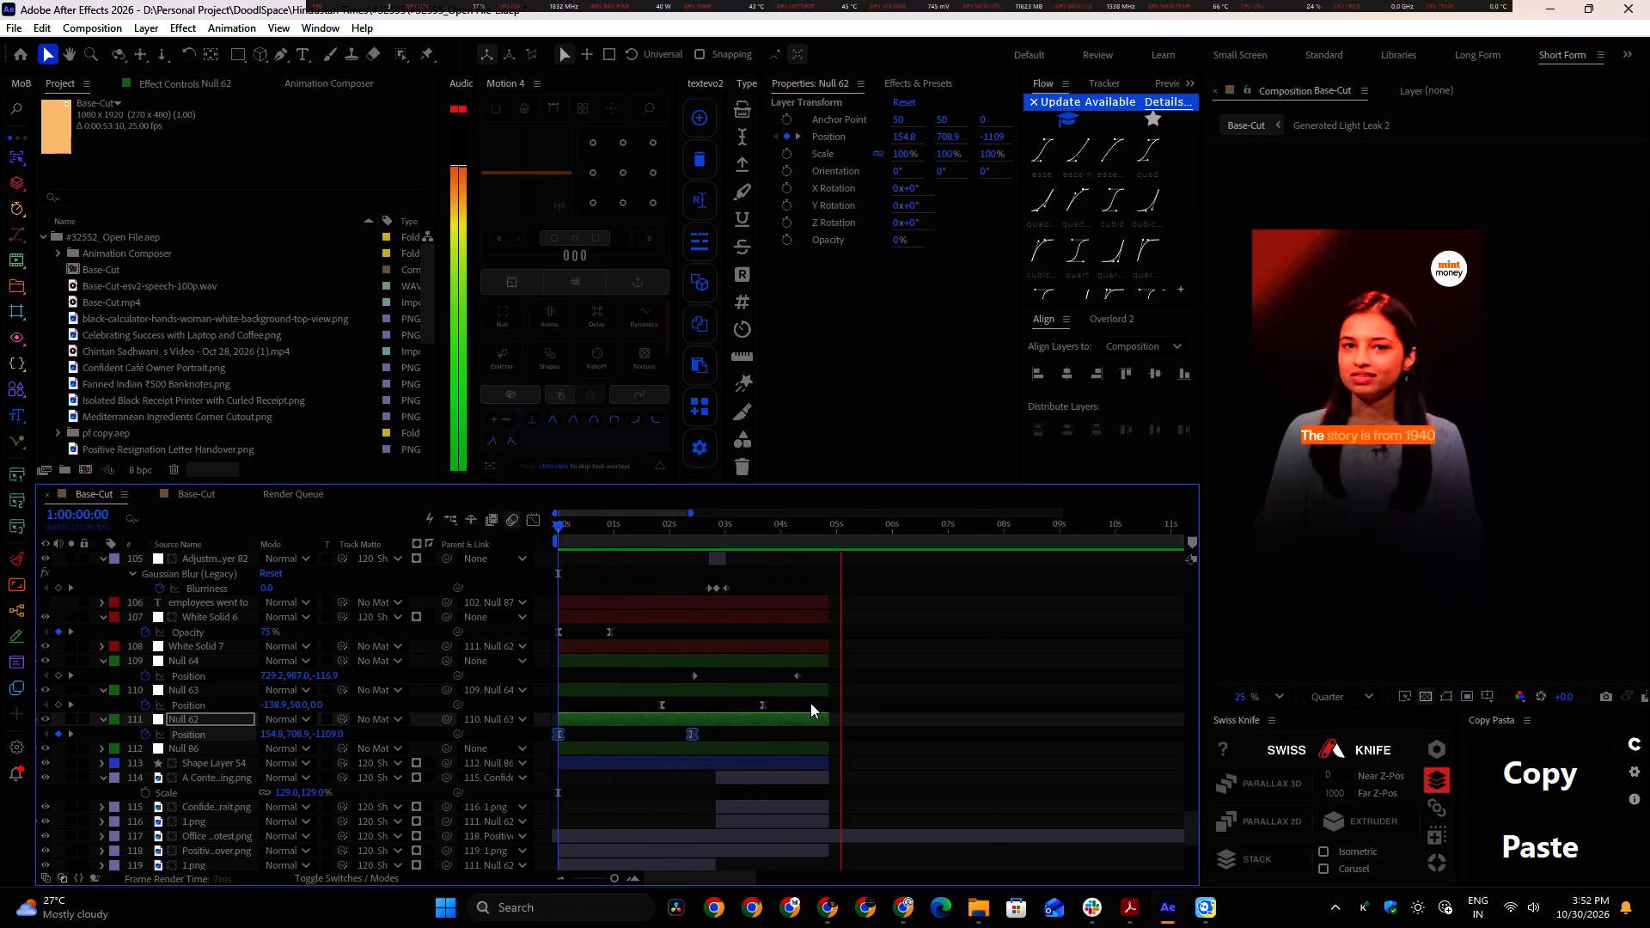
{"action": "key", "text": "space"}
Stretch Null 64's Position animation across the whole layer, placing its first keyframe at the layer's start and its last at the layer's end.
{"action": "left_click", "coordinate": [718, 662]}
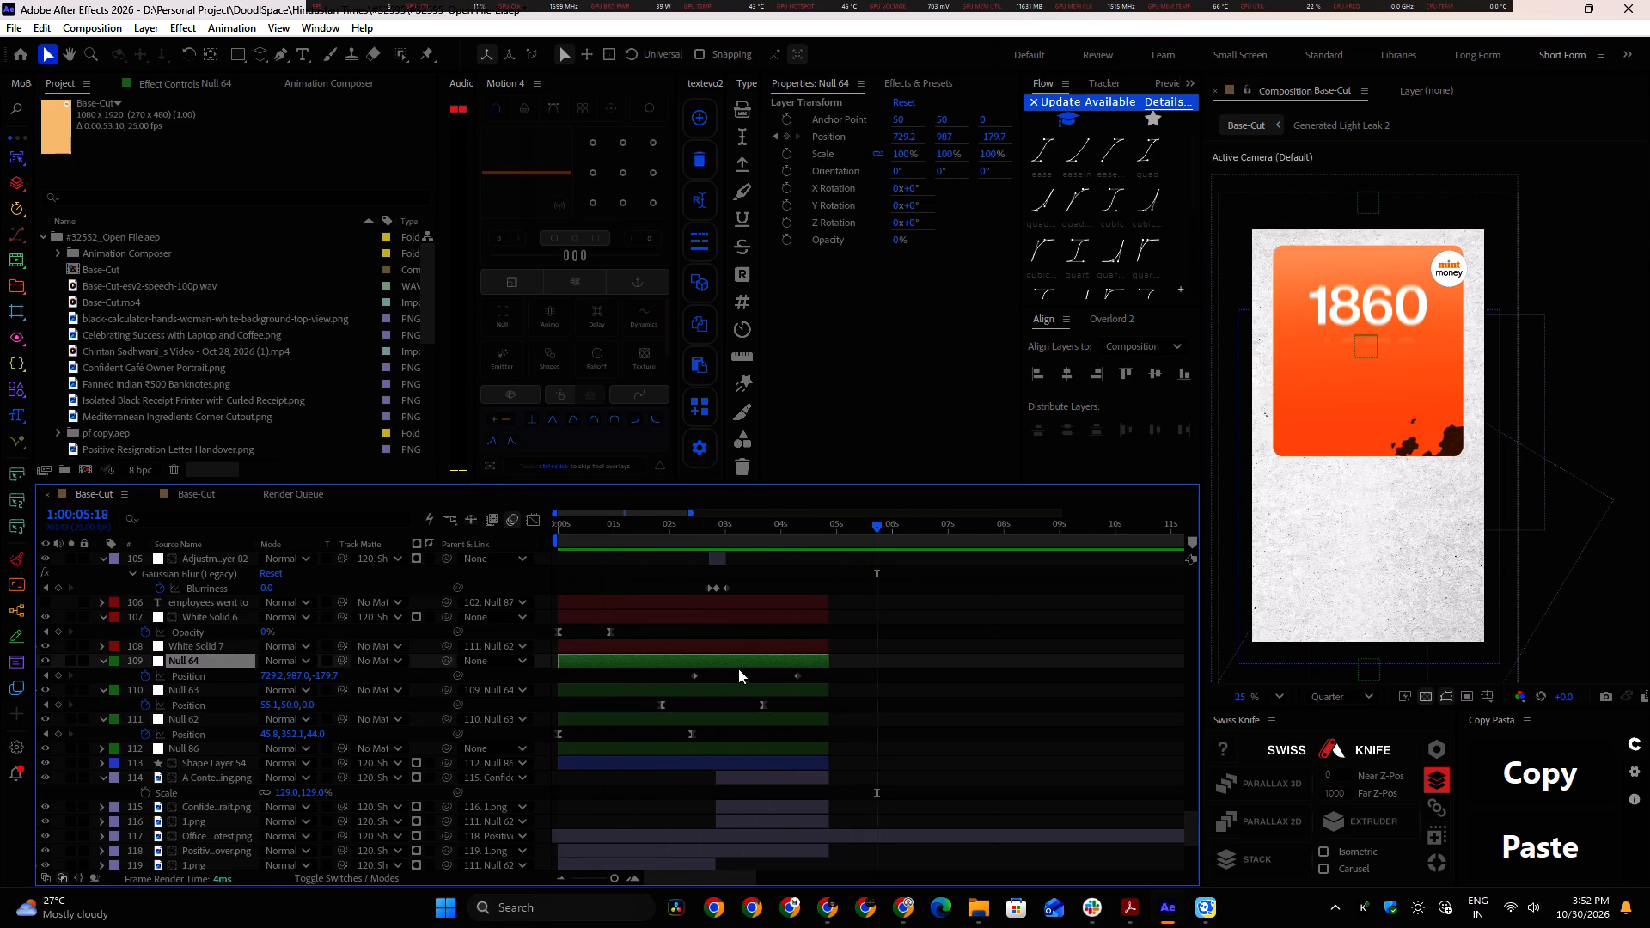
{"action": "left_click", "coordinate": [751, 533]}
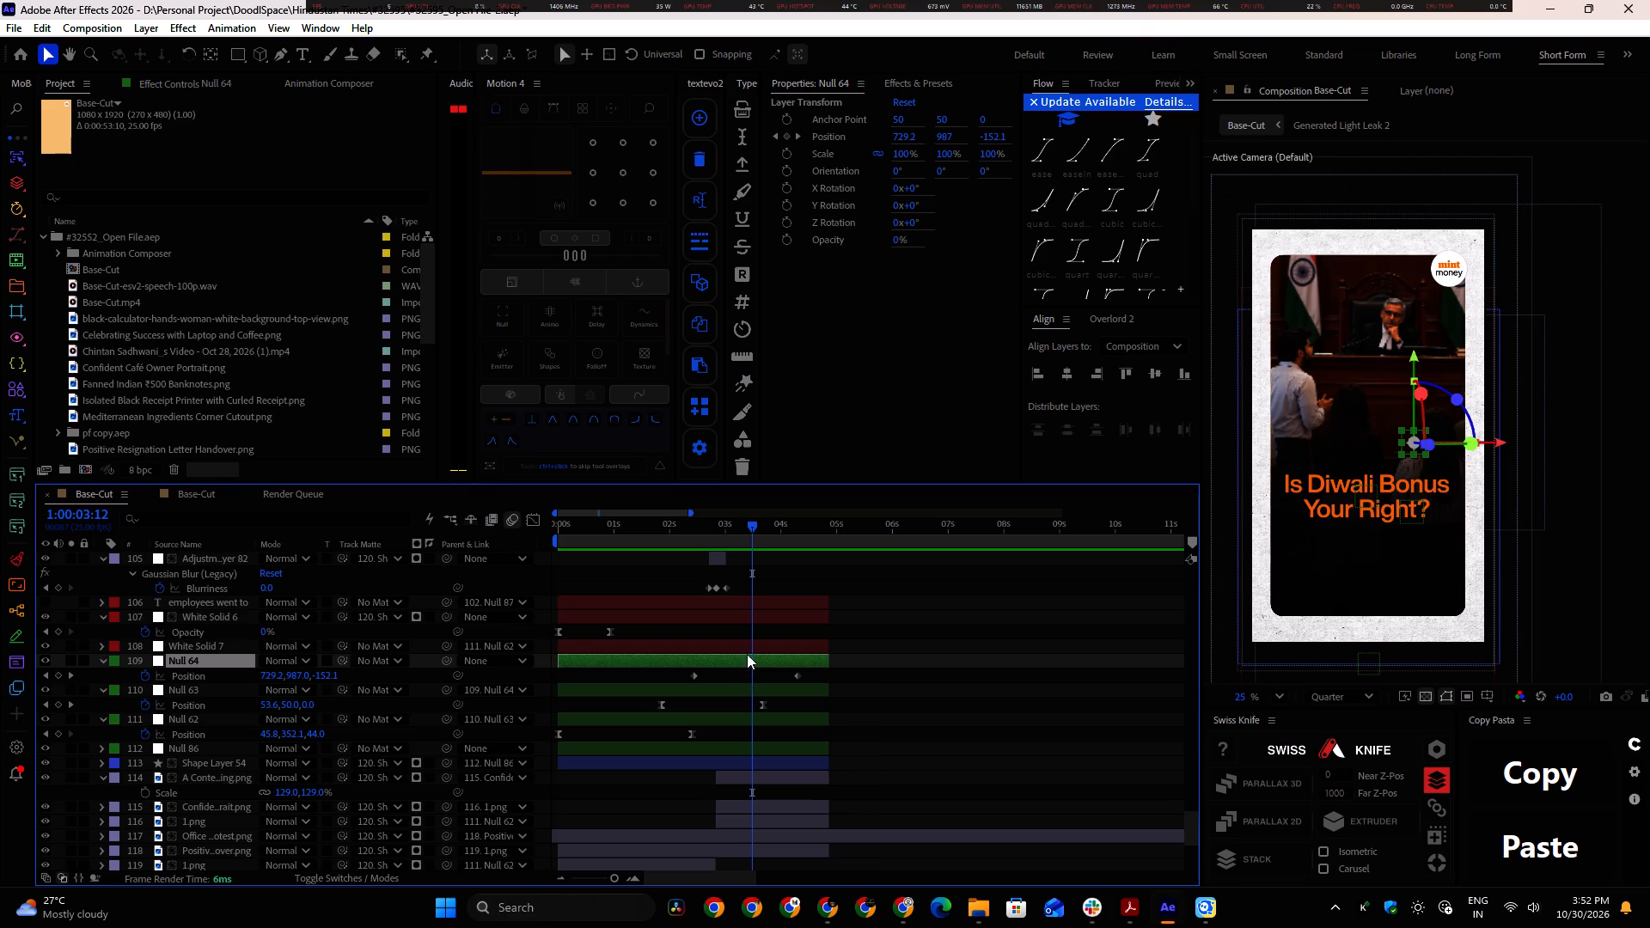
{"action": "left_click_drag", "start_coordinate": [755, 525], "coordinate": [714, 531]}
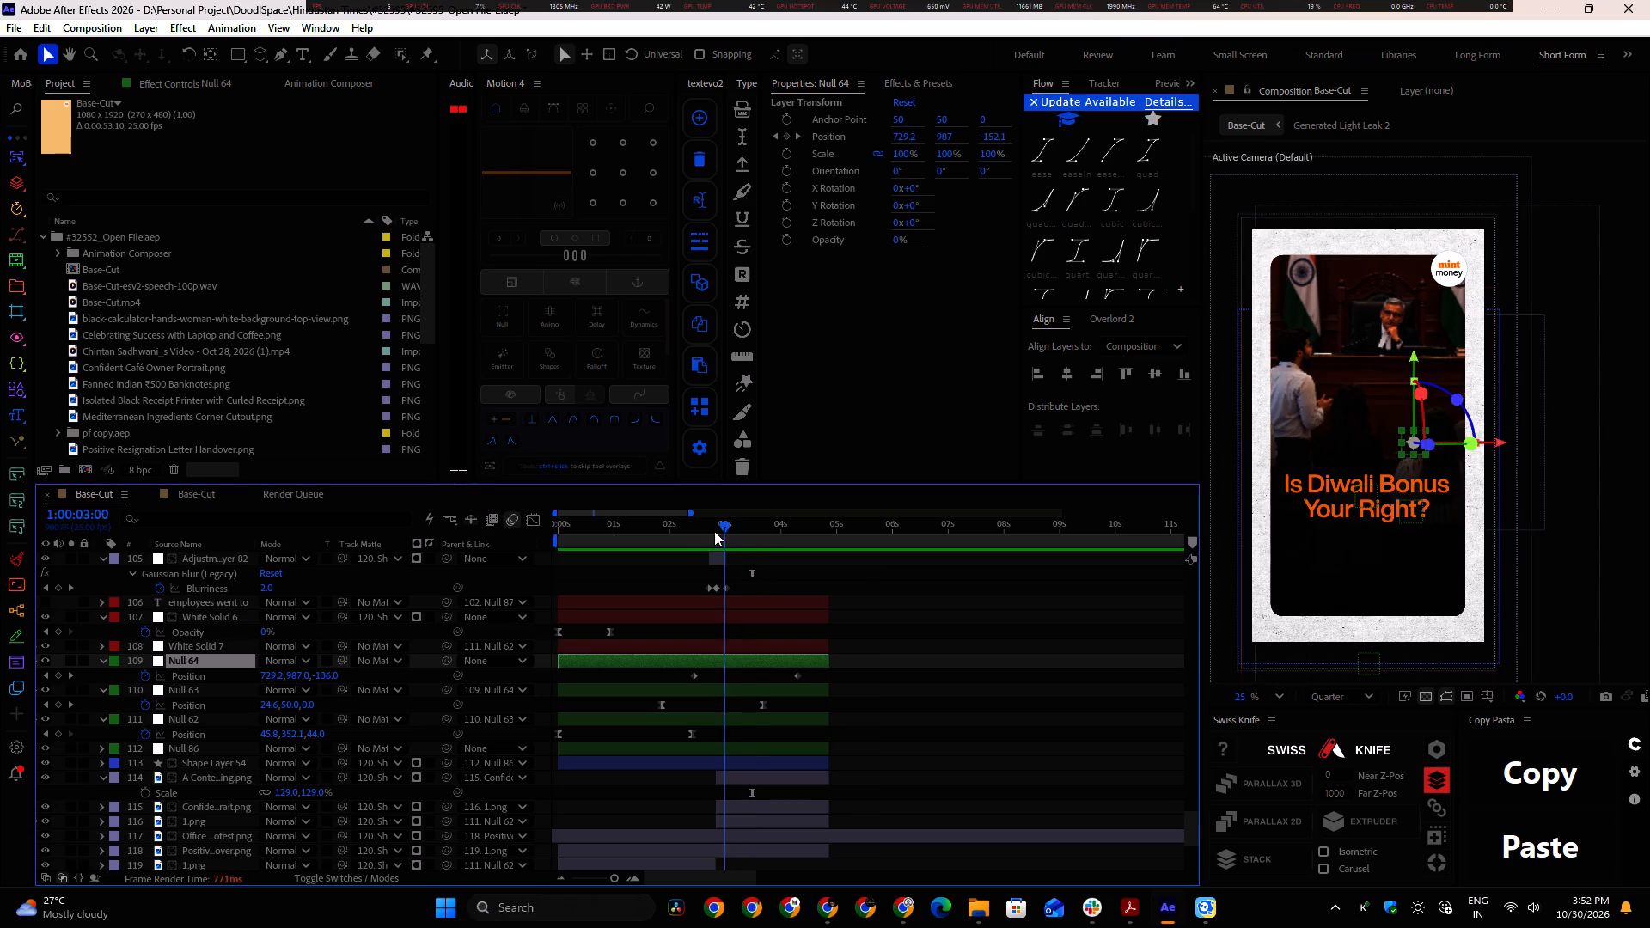
{"action": "left_click_drag", "start_coordinate": [714, 531], "coordinate": [761, 549]}
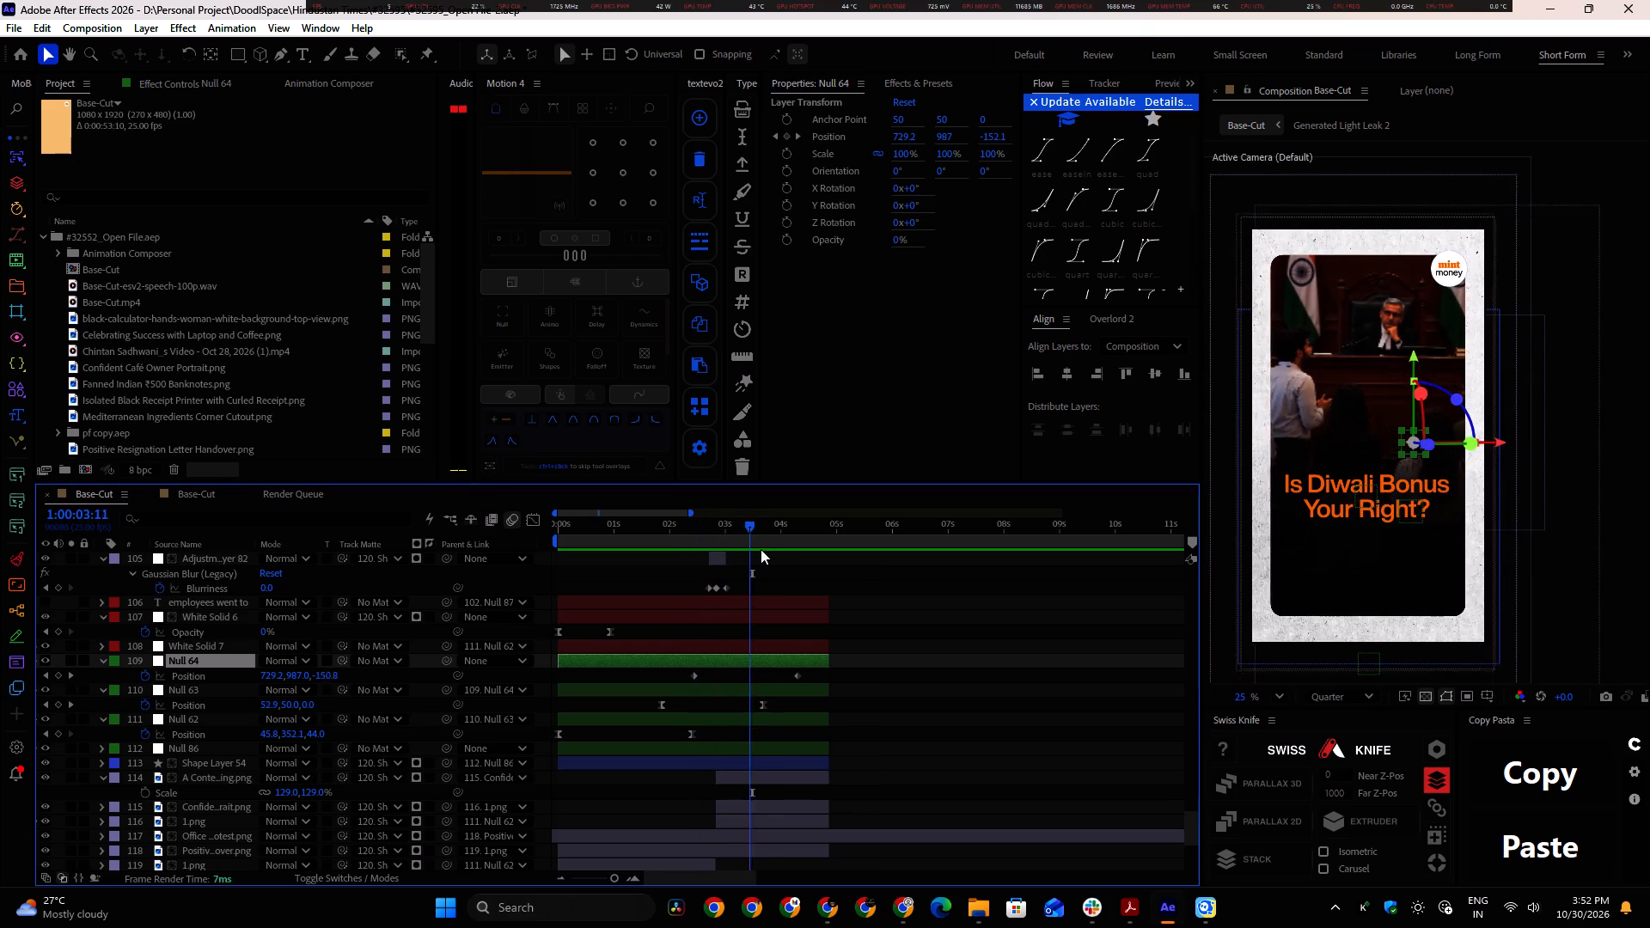
{"action": "left_click_drag", "start_coordinate": [761, 549], "coordinate": [713, 577]}
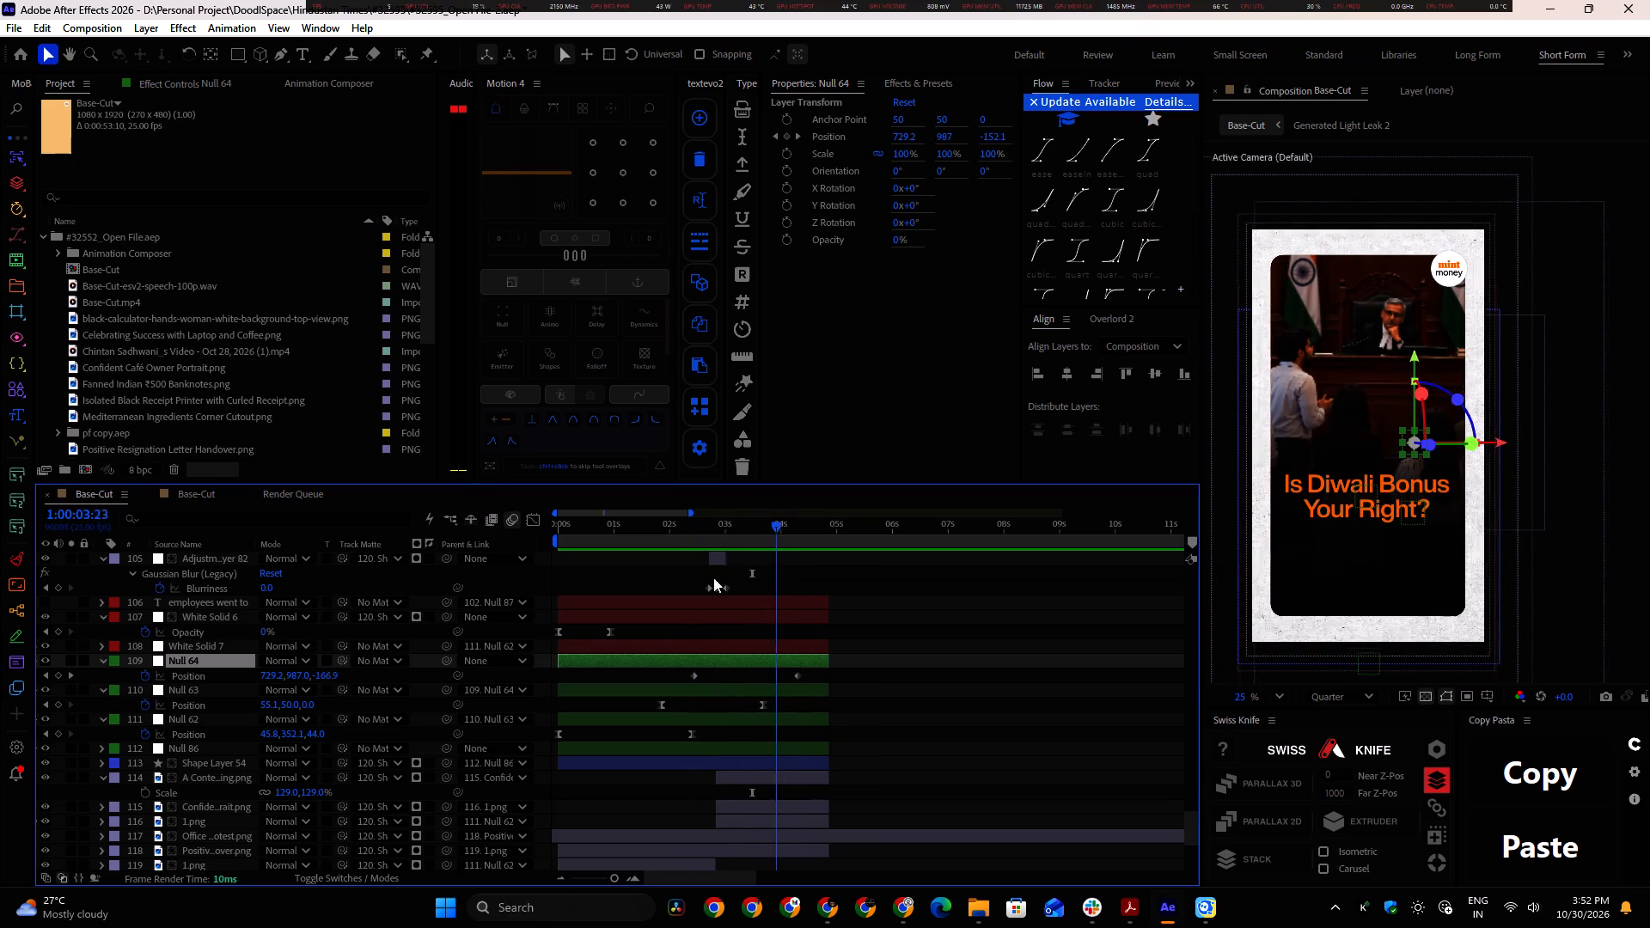
{"action": "left_click_drag", "start_coordinate": [713, 577], "coordinate": [687, 589]}
{"action": "left_click_drag", "start_coordinate": [657, 682], "coordinate": [870, 683]}
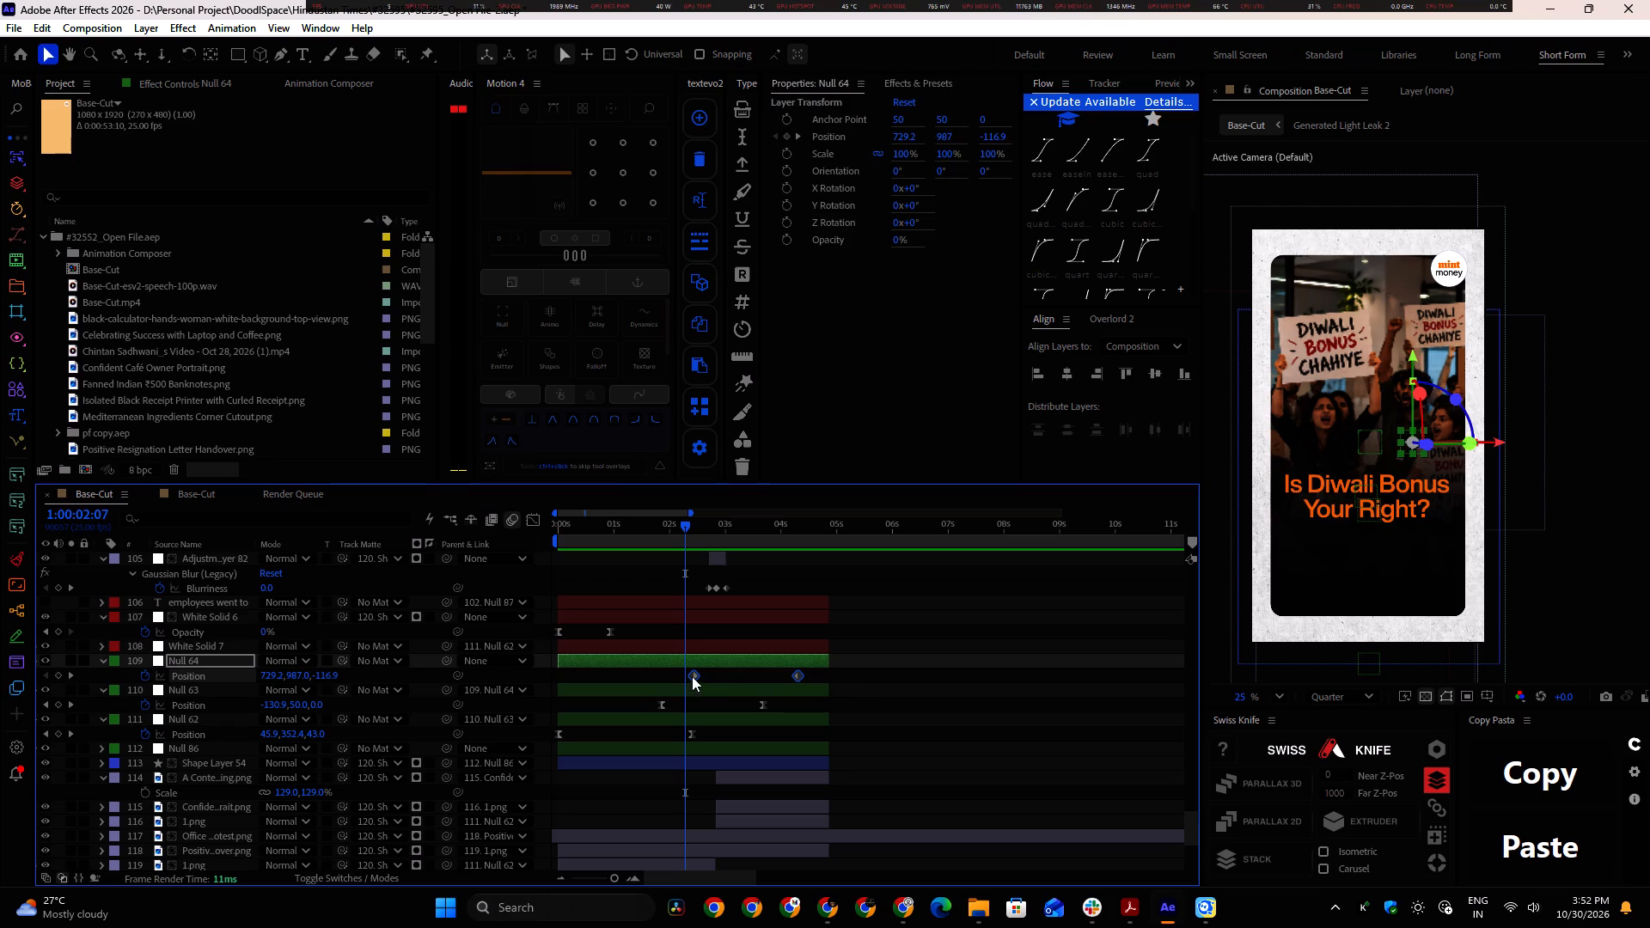
{"action": "left_click_drag", "start_coordinate": [692, 676], "coordinate": [556, 681], "text": "alt"}
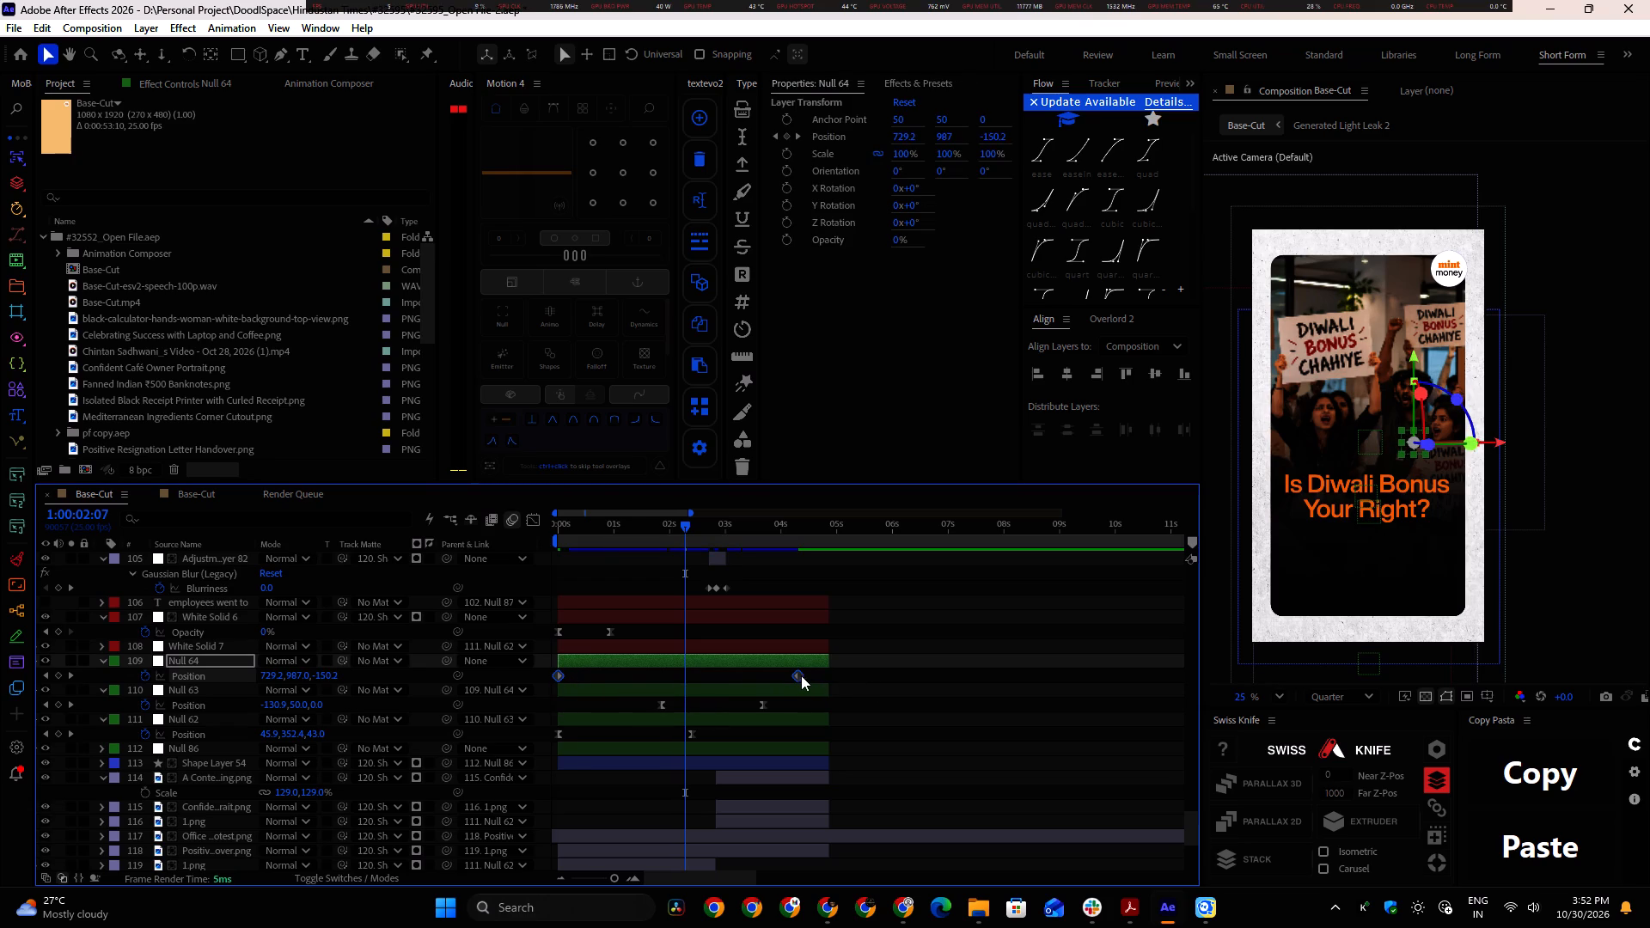
{"action": "left_click_drag", "start_coordinate": [796, 675], "coordinate": [826, 675], "text": "alt"}
Preview the reel from the start through the 1940 Bombay scene to the Tulsidas Khimji caption around 10 seconds.
{"action": "left_click_drag", "start_coordinate": [681, 532], "coordinate": [535, 540]}
{"action": "key", "text": "space"}
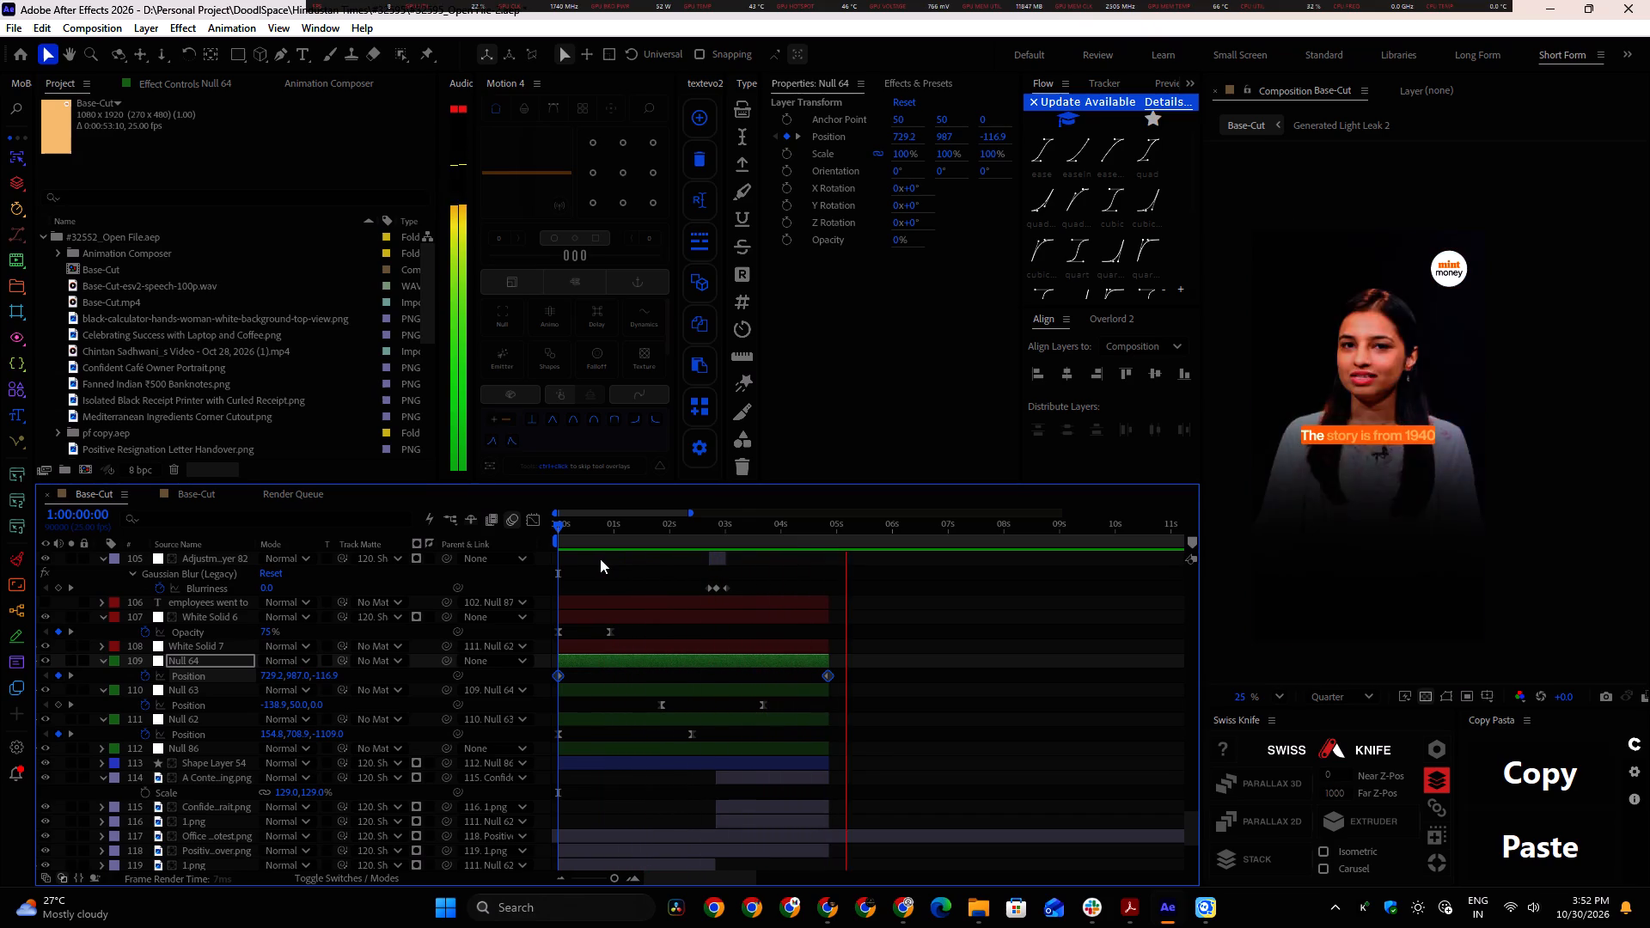
{"action": "scroll", "coordinate": [727, 629], "scroll_direction": "down", "scroll_amount": 1, "text": "alt"}
{"action": "scroll", "coordinate": [885, 678], "scroll_direction": "up", "scroll_amount": 2}
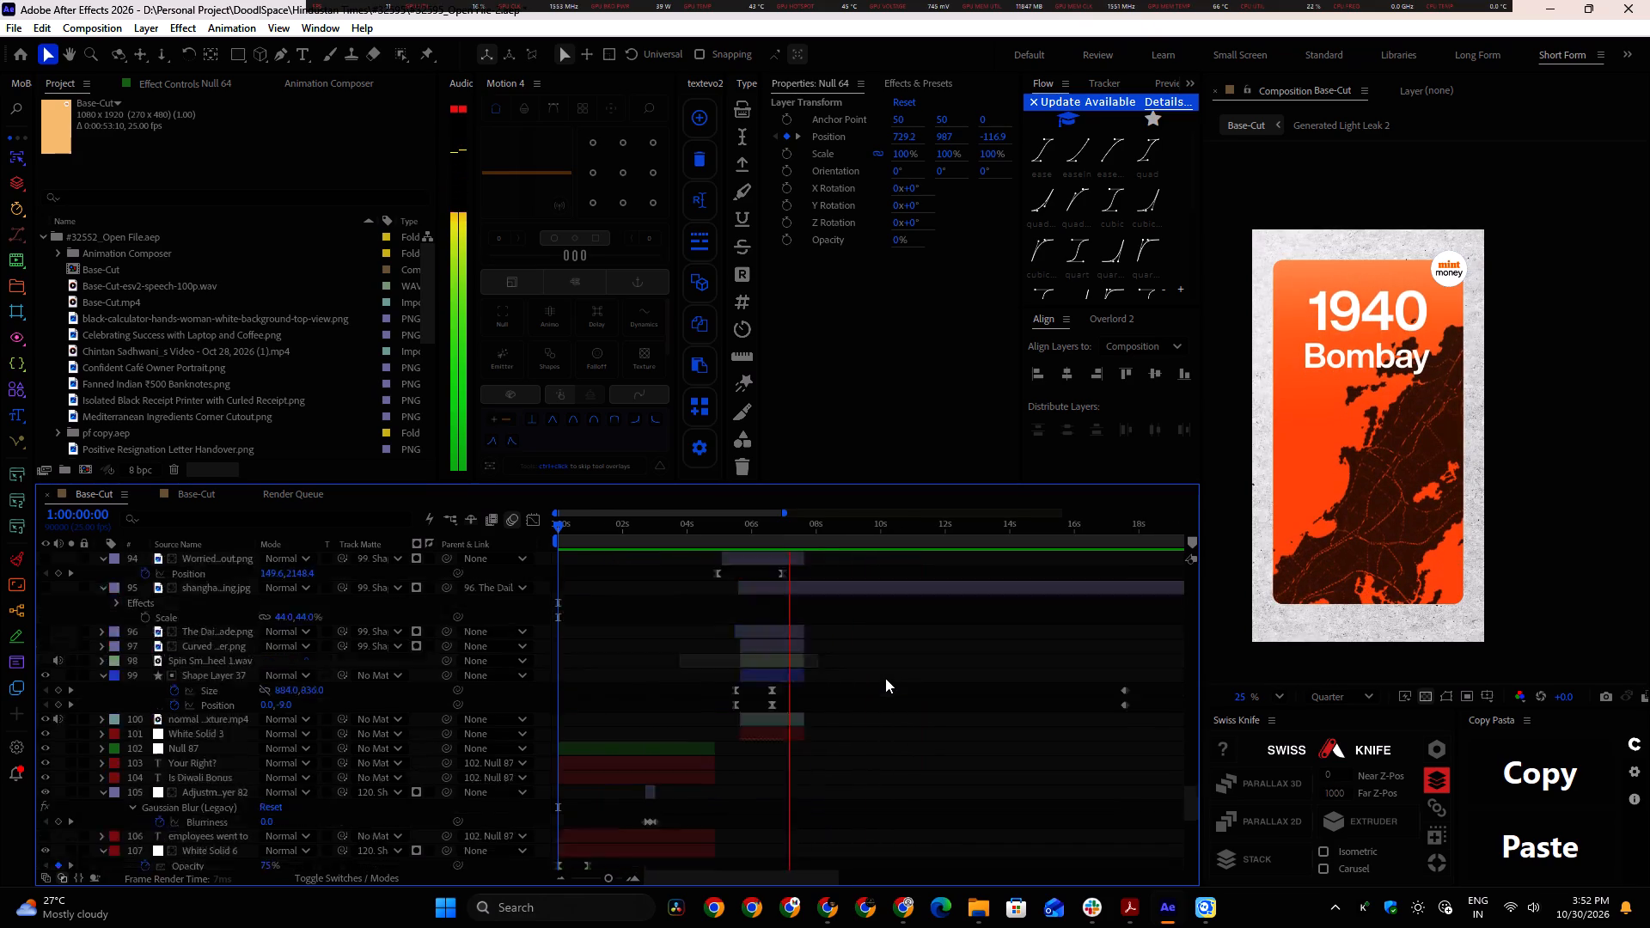
{"action": "scroll", "coordinate": [885, 678], "scroll_direction": "up", "scroll_amount": 3}
{"action": "scroll", "coordinate": [884, 674], "scroll_direction": "down", "scroll_amount": 1, "text": "alt"}
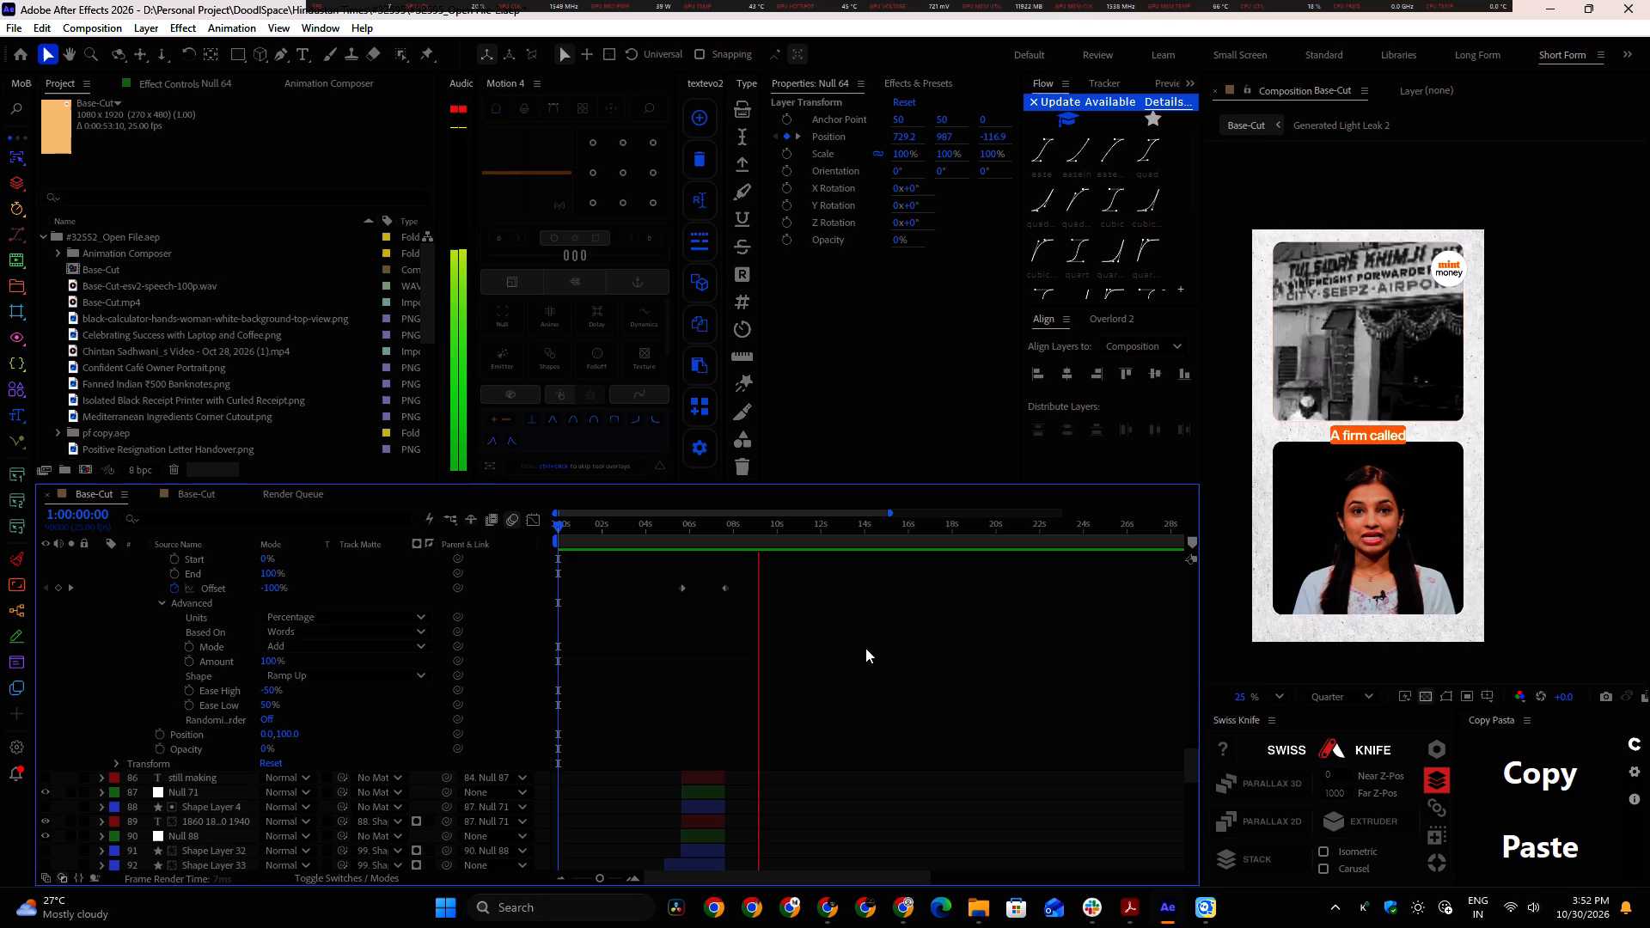
{"action": "key", "text": "space"}
{"action": "scroll", "coordinate": [858, 641], "scroll_direction": "up", "scroll_amount": 5}
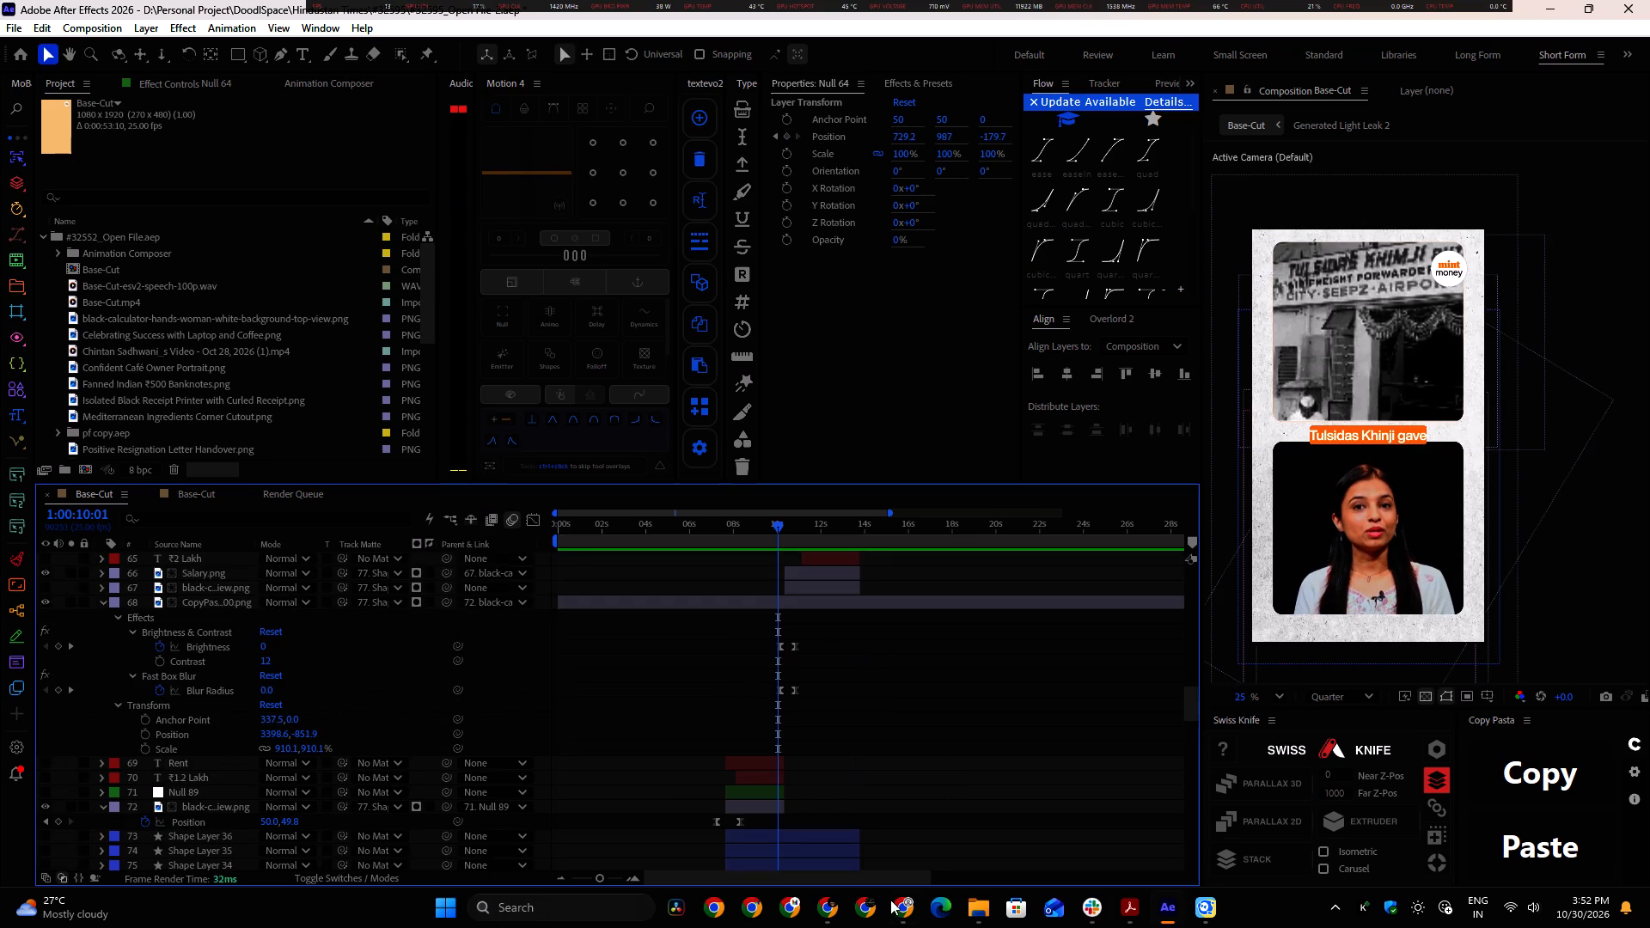
Switch to Chrome and open the download format options for the green-background captions video on VEED.
{"action": "left_click", "coordinate": [901, 905]}
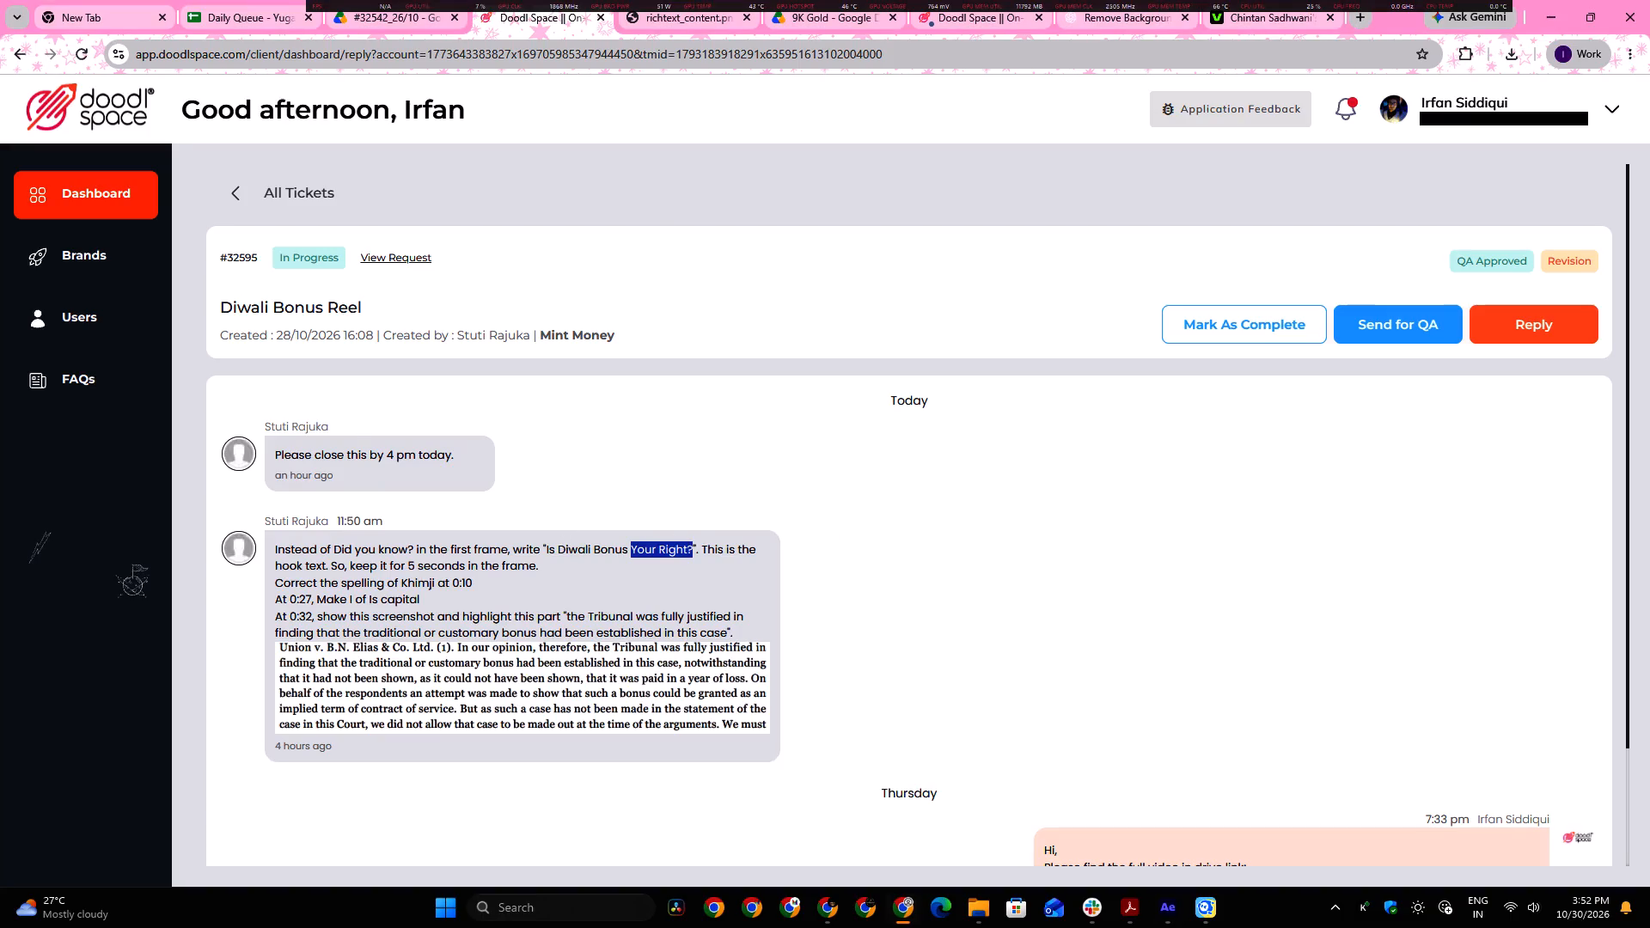
{"action": "left_click", "coordinate": [1278, 13]}
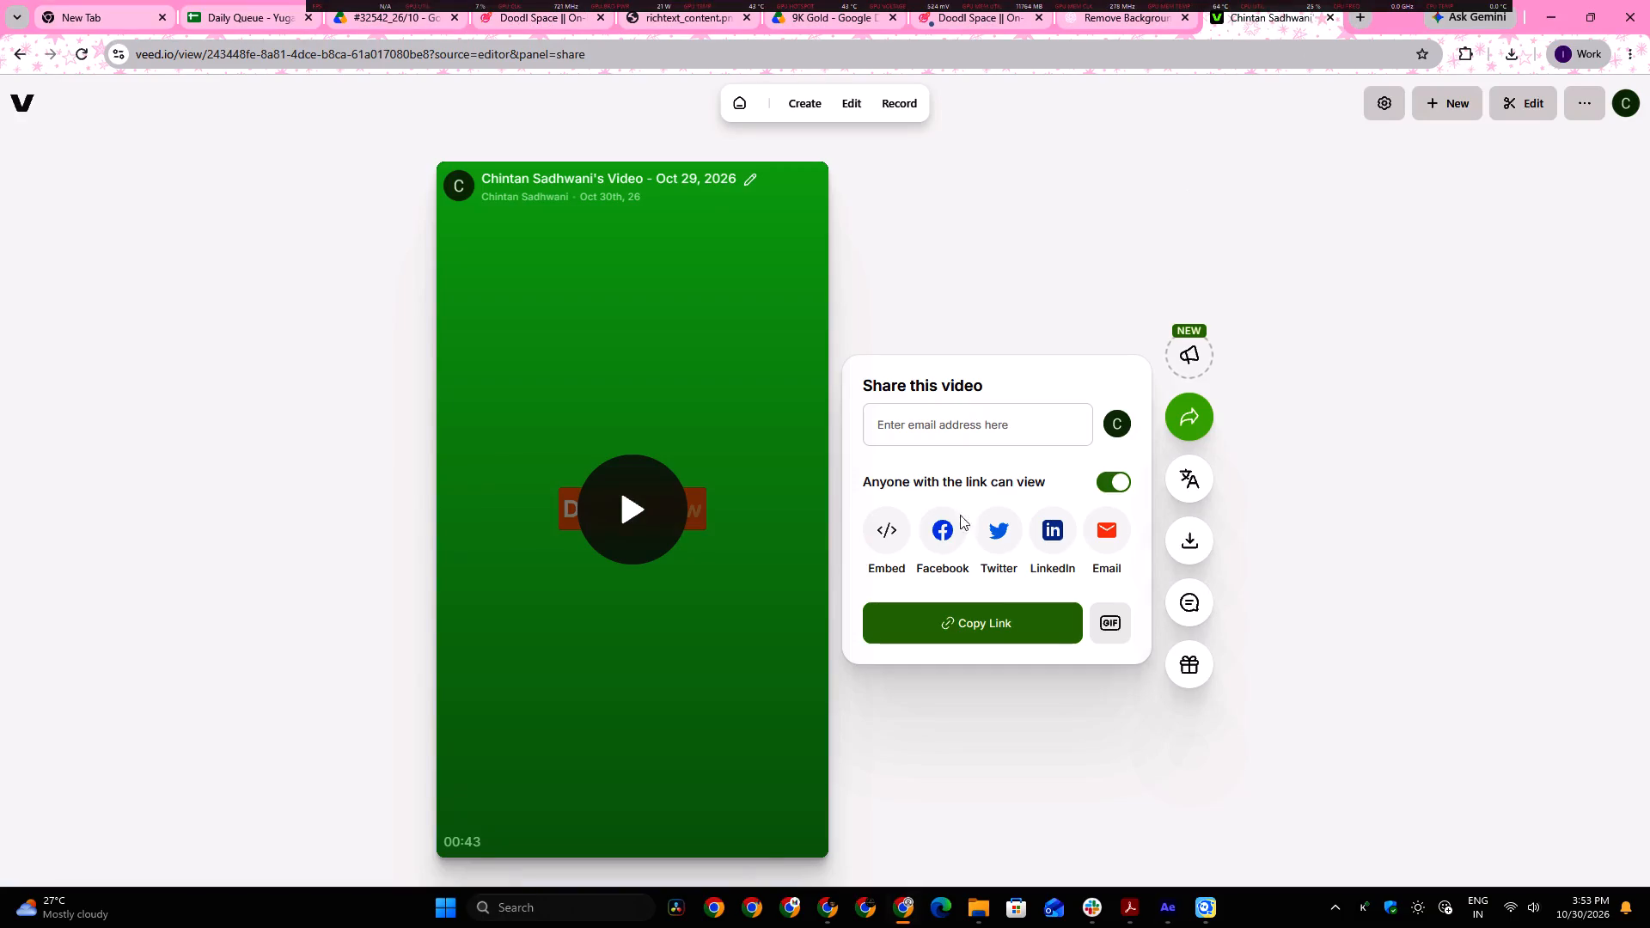
{"action": "left_click", "coordinate": [1174, 540]}
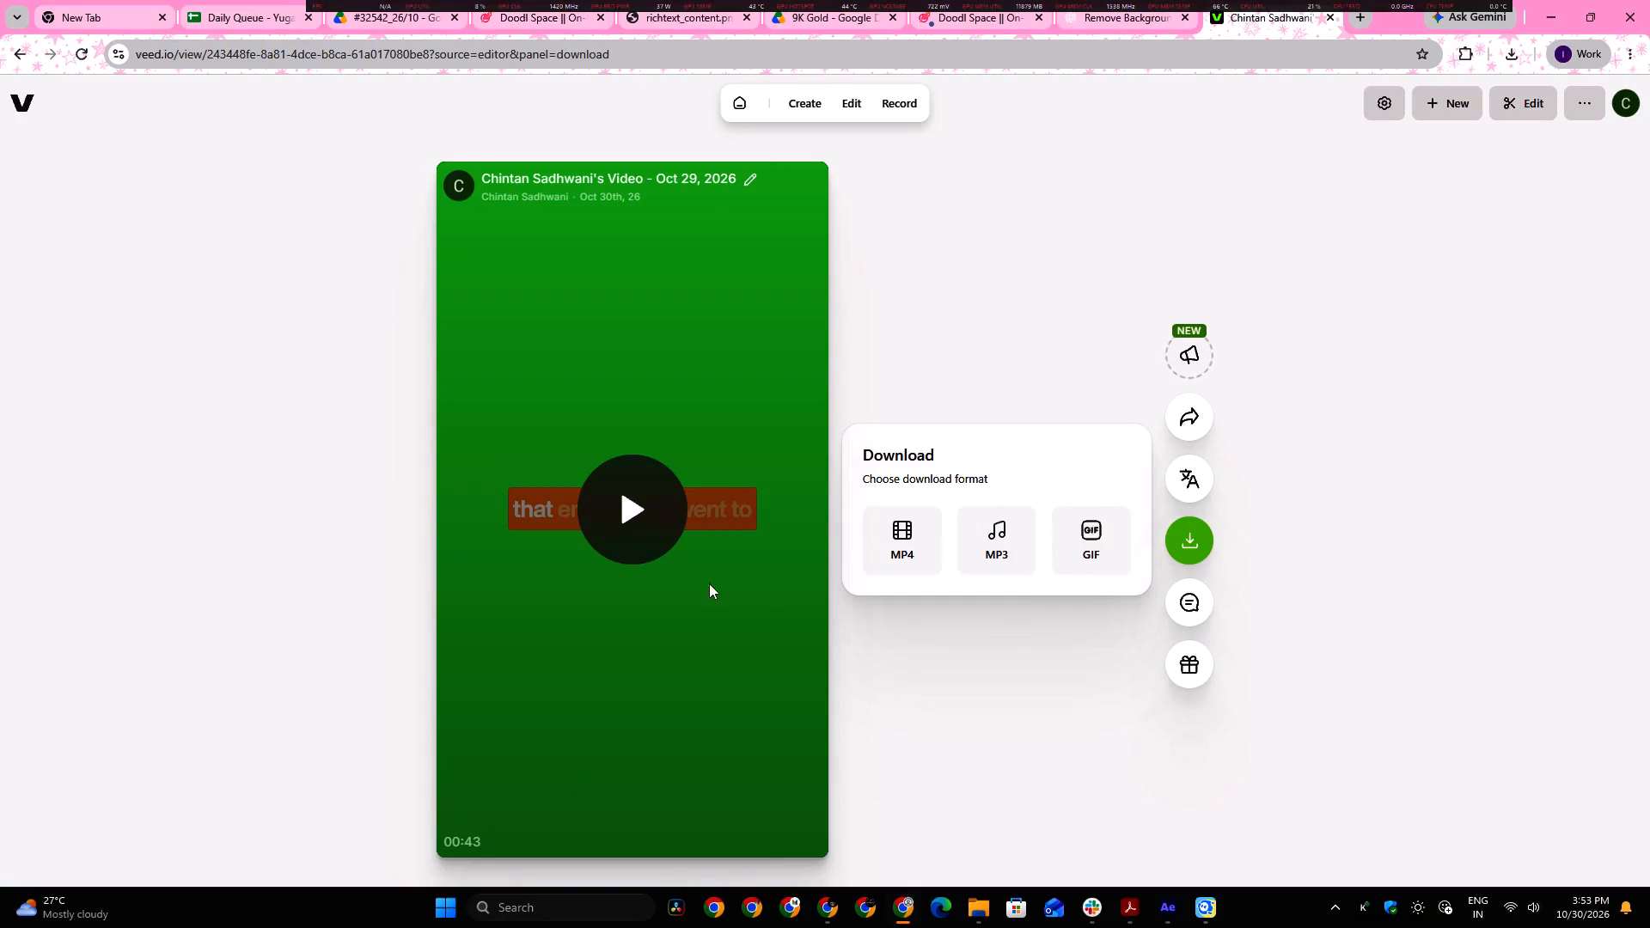
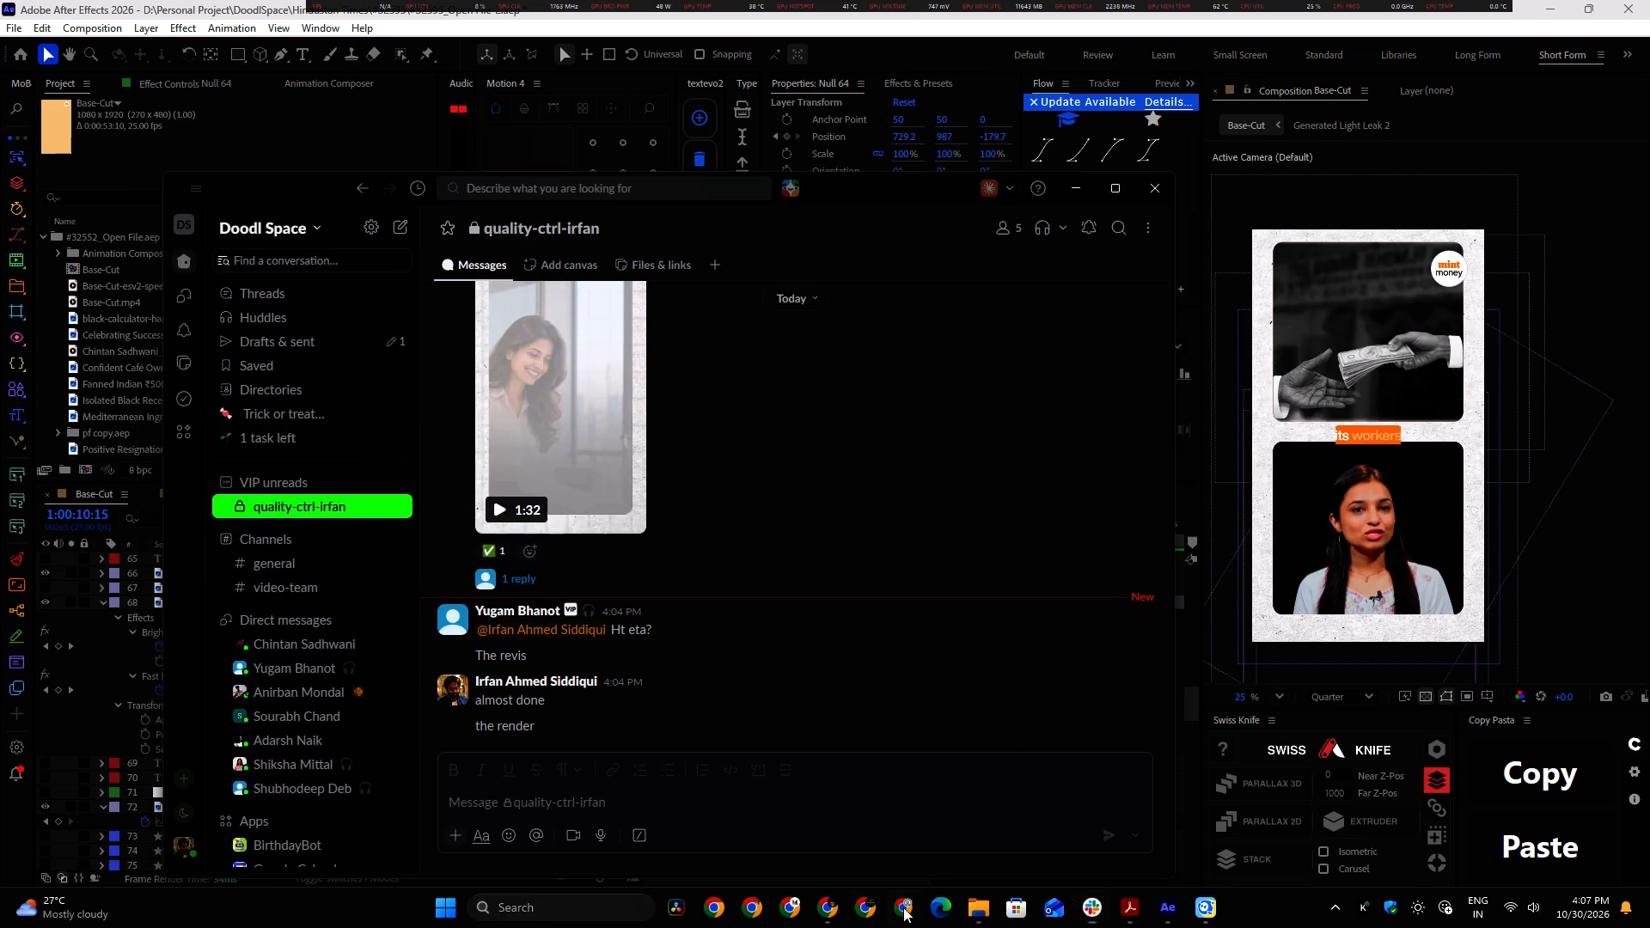
Reopen the Oct 29, 2026 captions video on VEED from the browsing history and bring up its download formats.
{"action": "key", "text": "ctrl+h"}
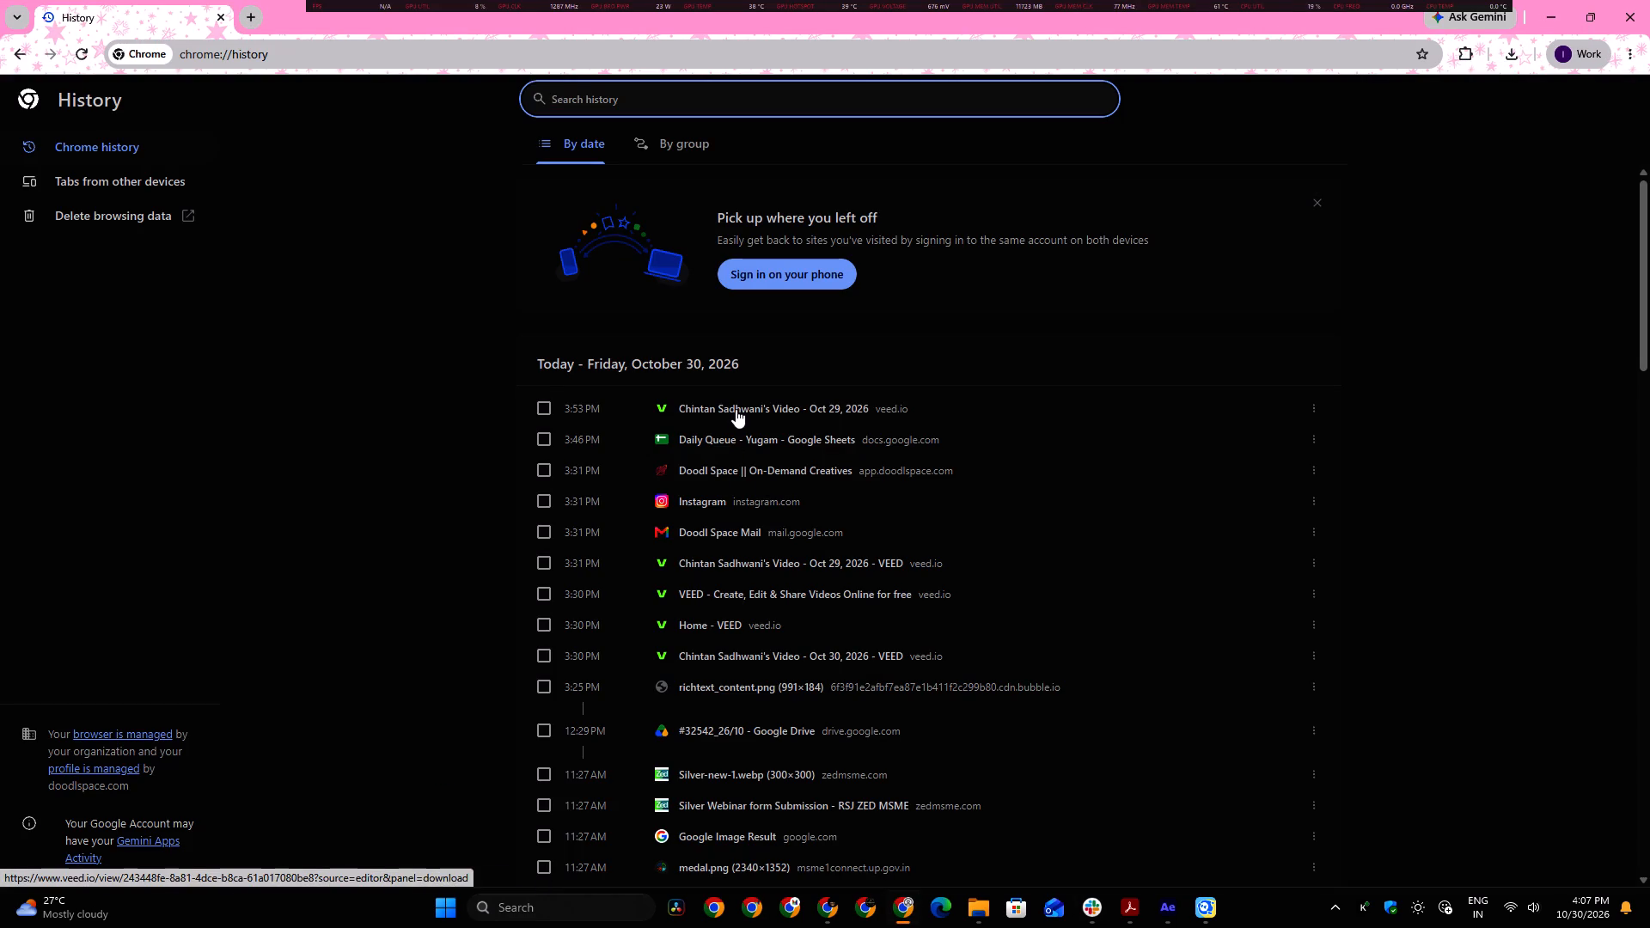
{"action": "middle_click", "coordinate": [736, 408]}
{"action": "left_click", "coordinate": [340, 0]}
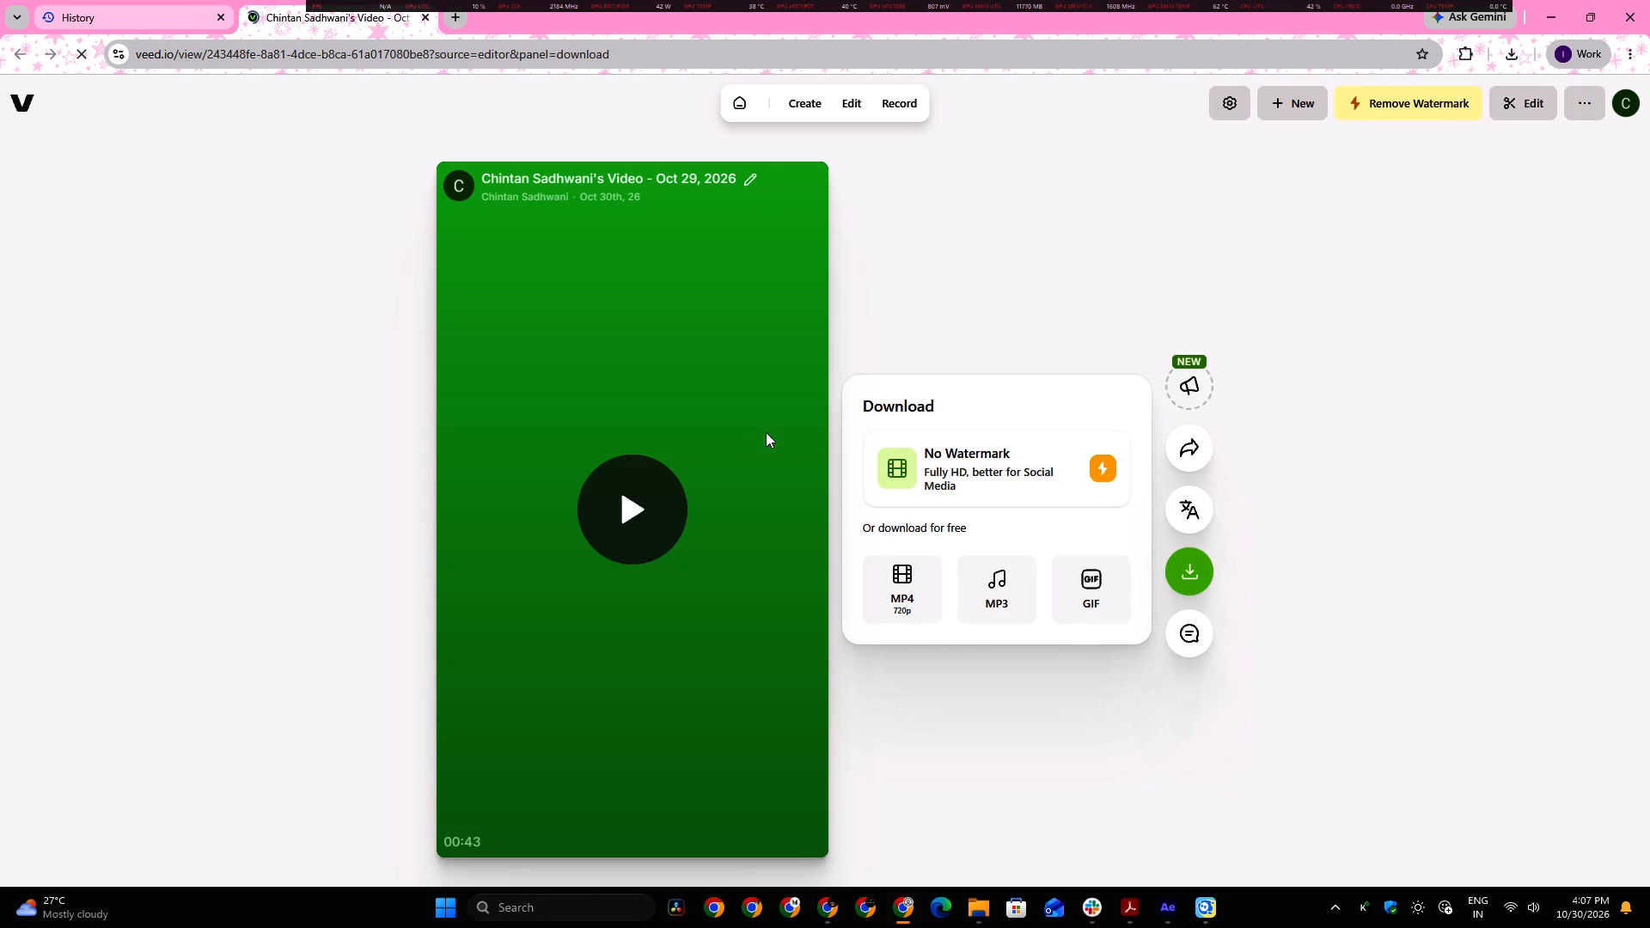
{"action": "left_click", "coordinate": [1506, 56]}
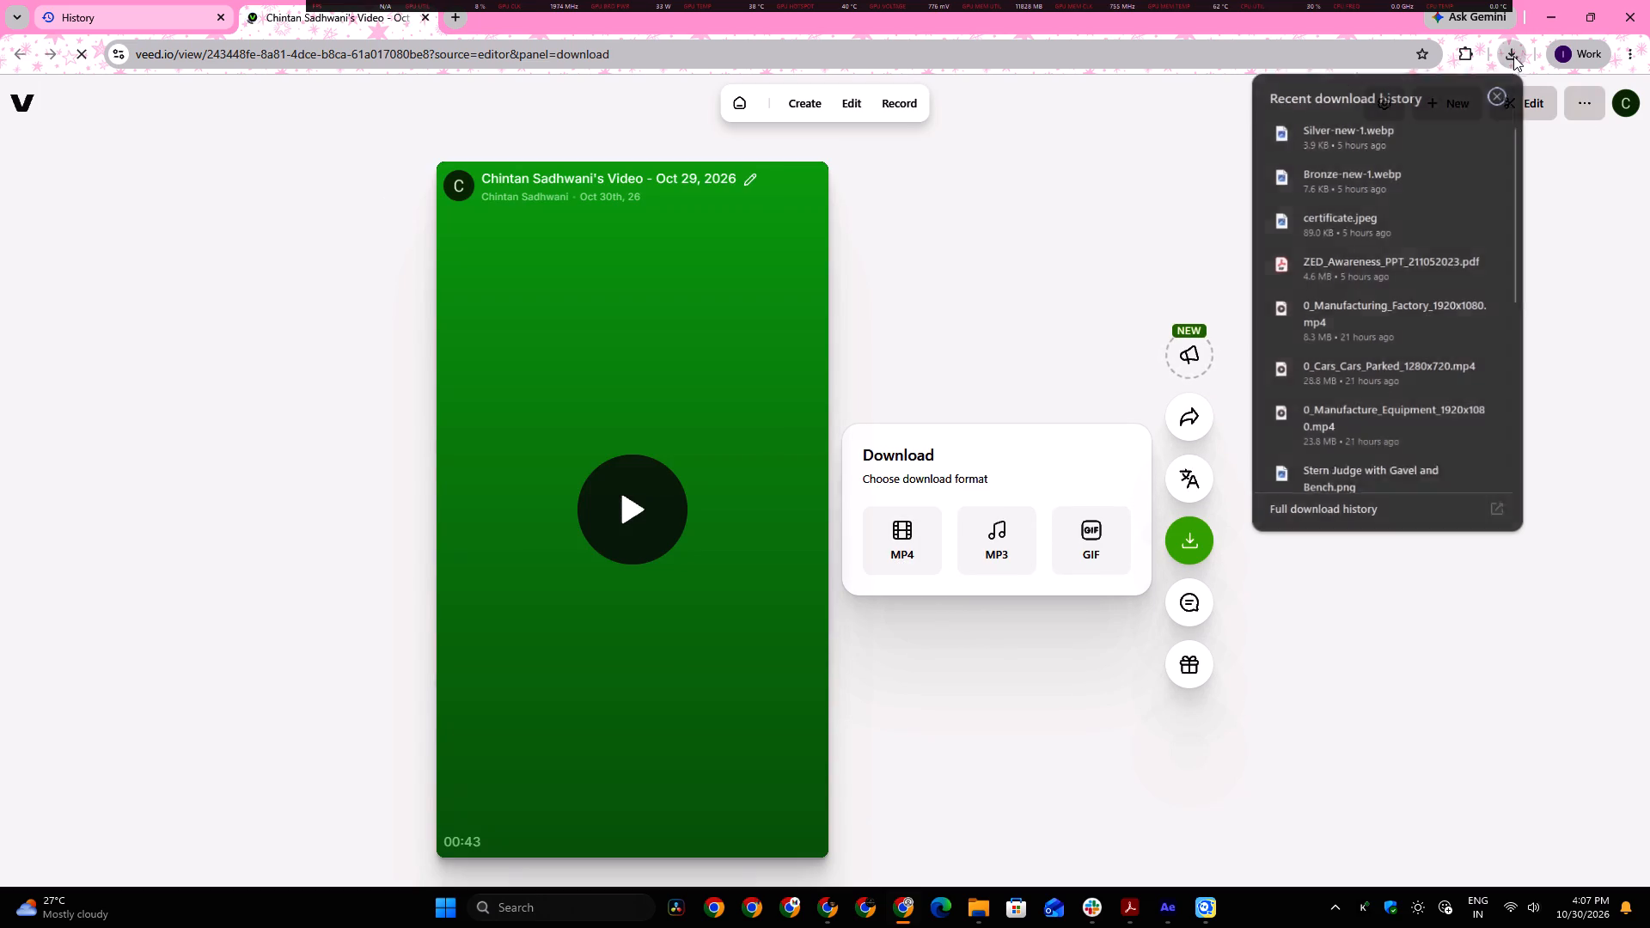
{"action": "left_click", "coordinate": [1516, 54]}
{"action": "left_click", "coordinate": [1191, 528]}
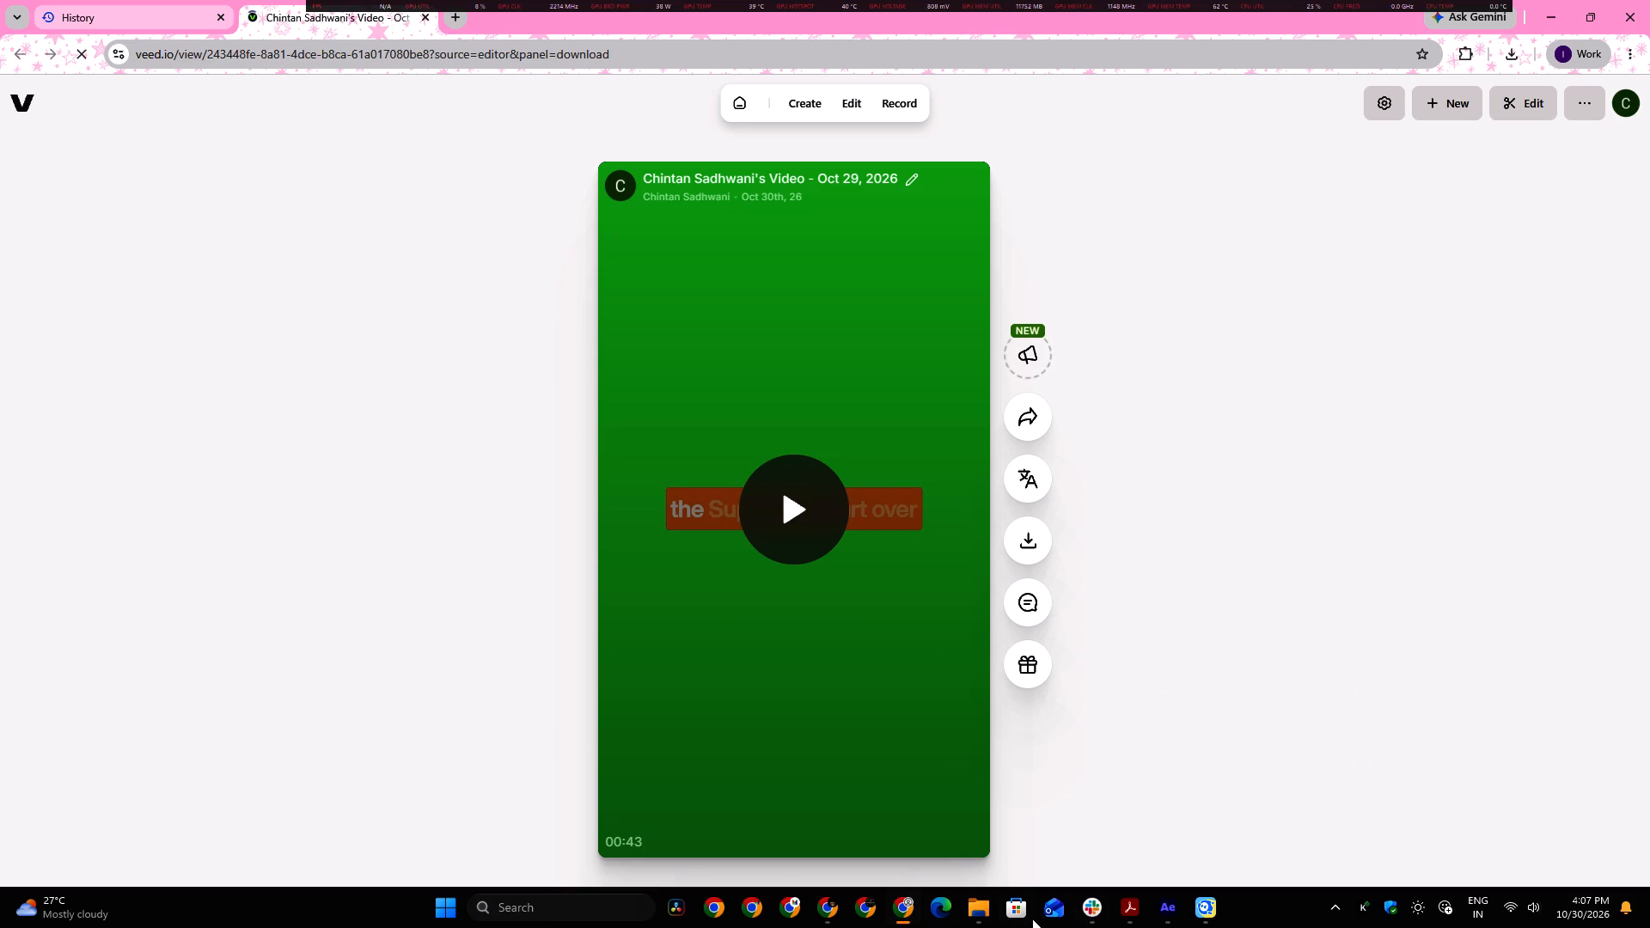
{"action": "left_click", "coordinate": [978, 913]}
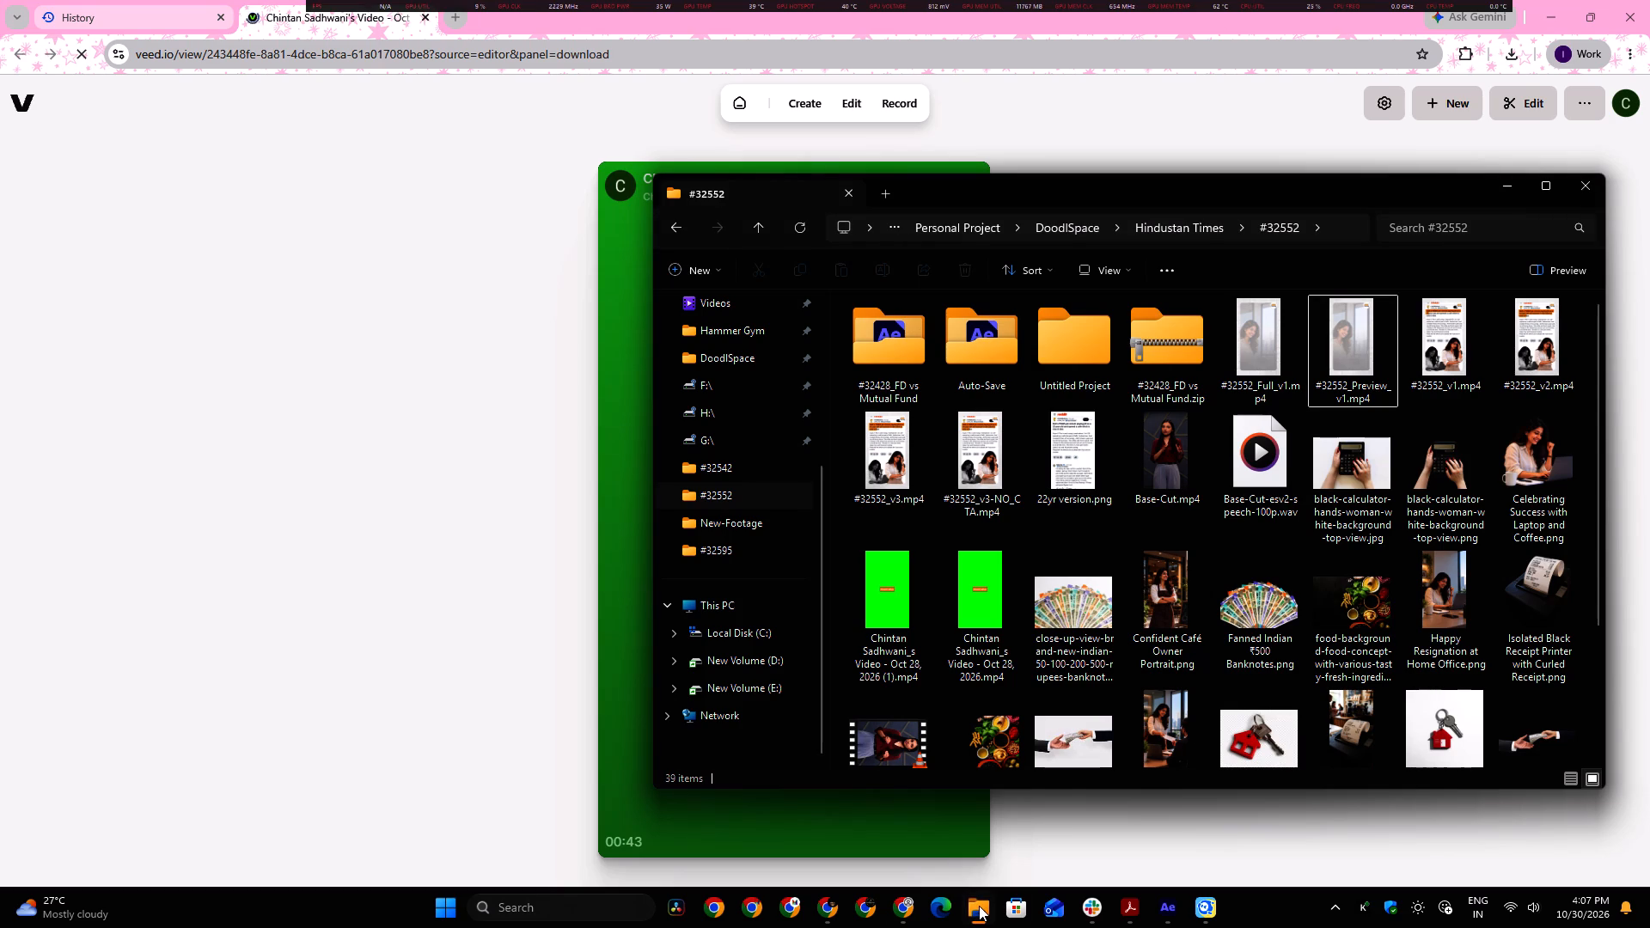
{"action": "left_click", "coordinate": [979, 906]}
{"action": "left_click", "coordinate": [1028, 536]}
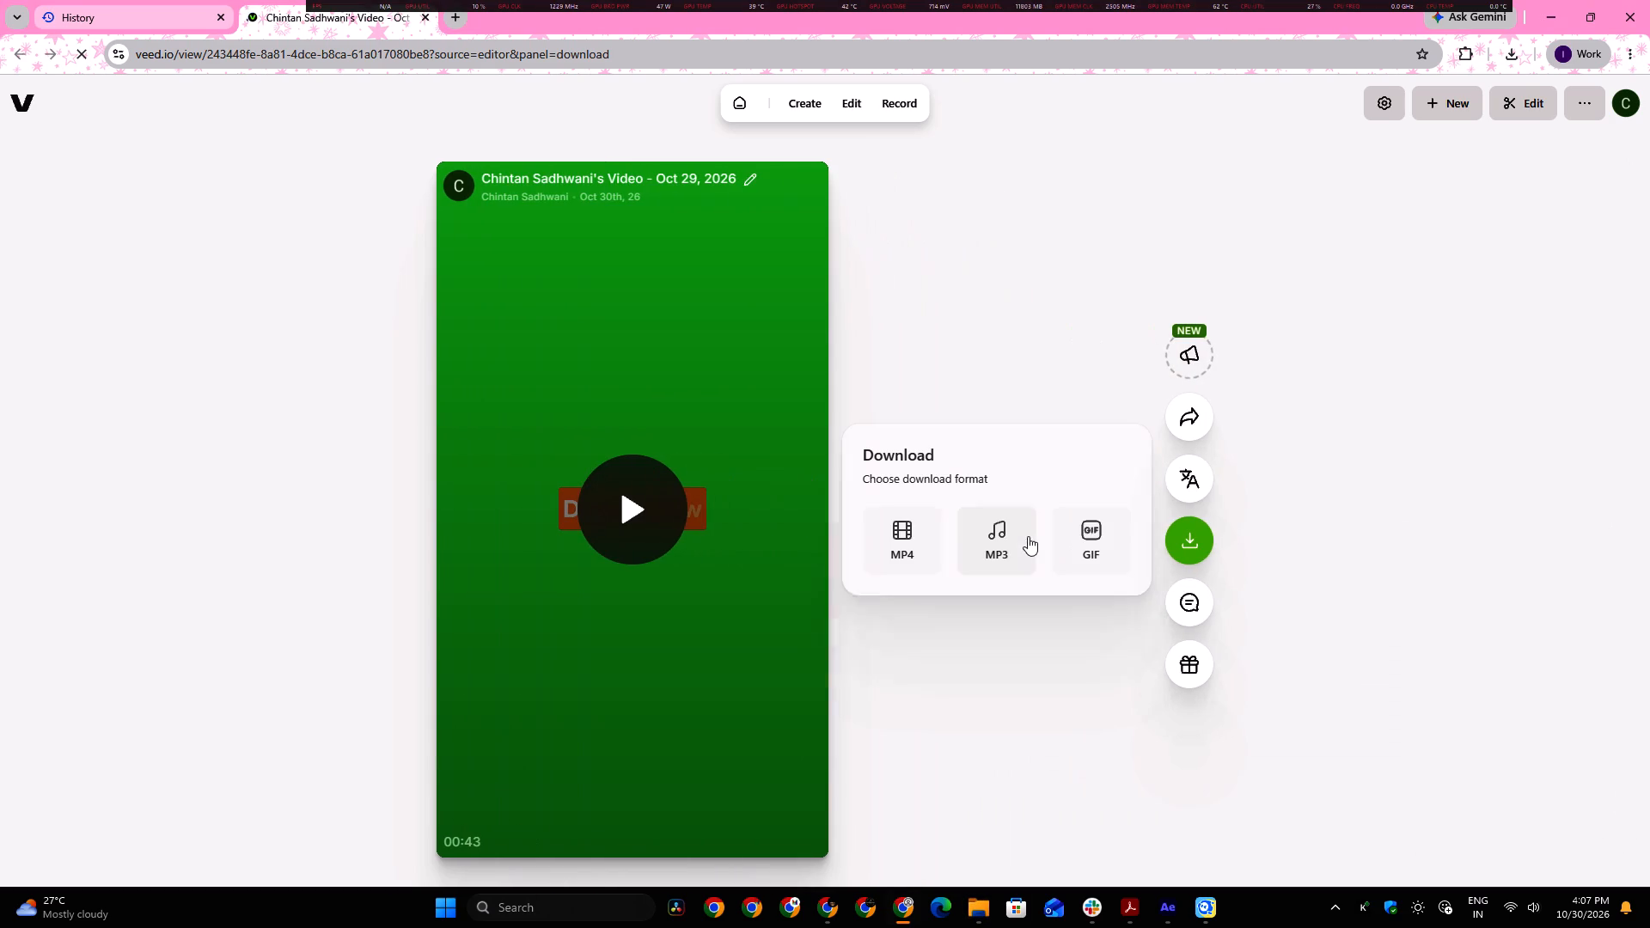
Download the captions video as MP4 into the #32595 folder, adding 2 to the end of its file name.
{"action": "left_click", "coordinate": [901, 531]}
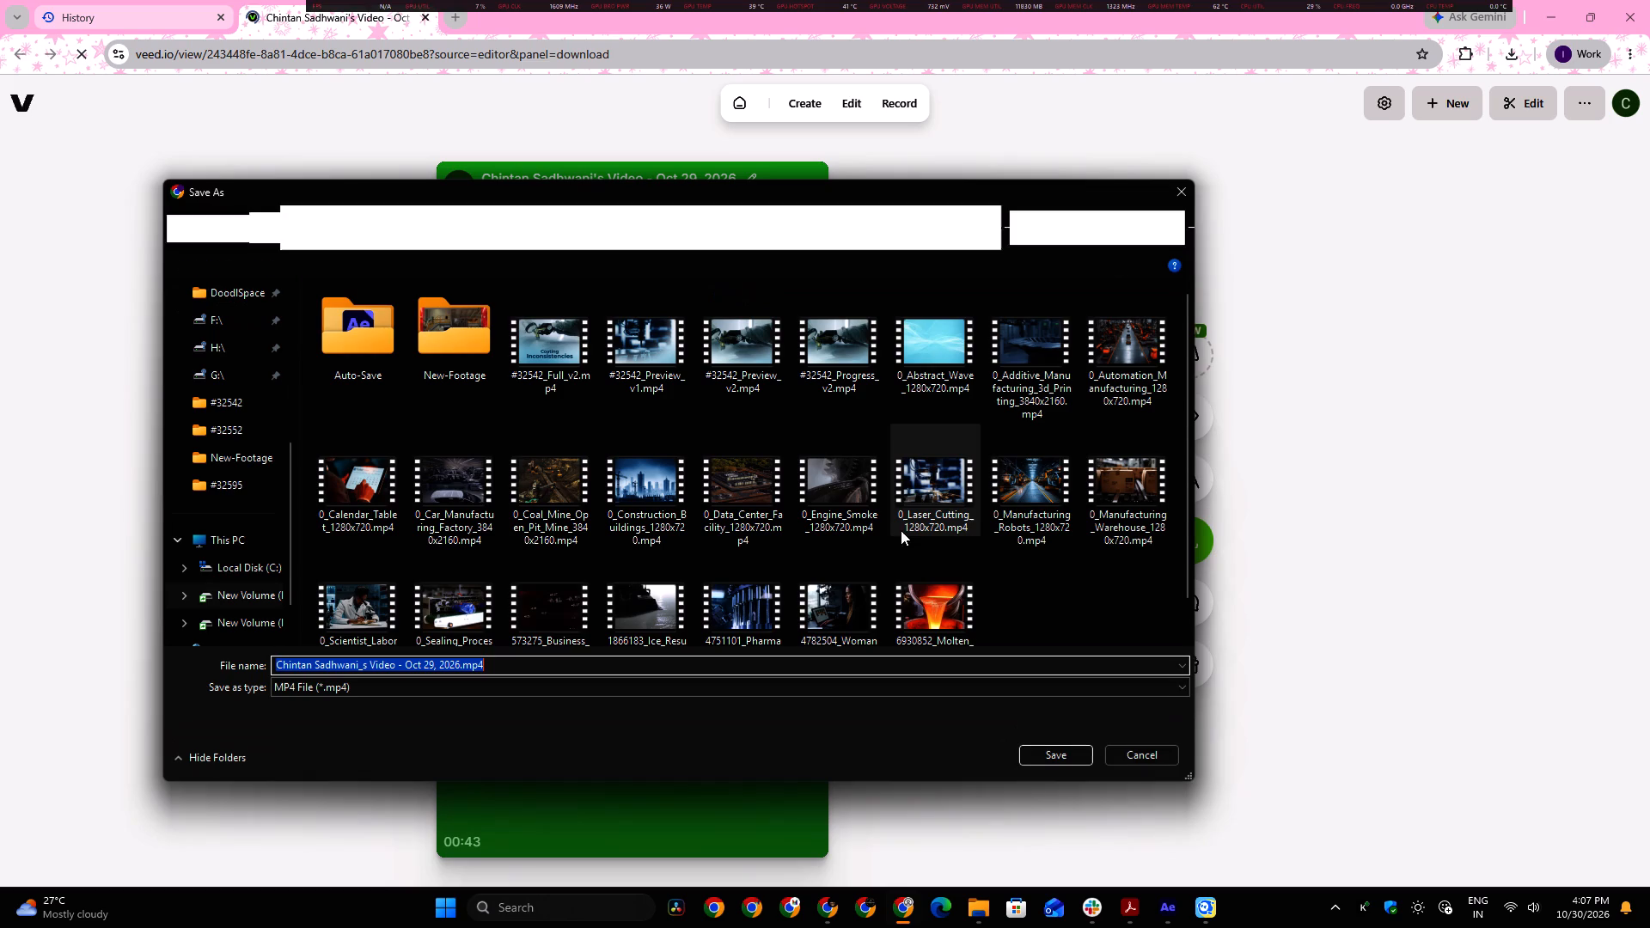
{"action": "left_click", "coordinate": [218, 406]}
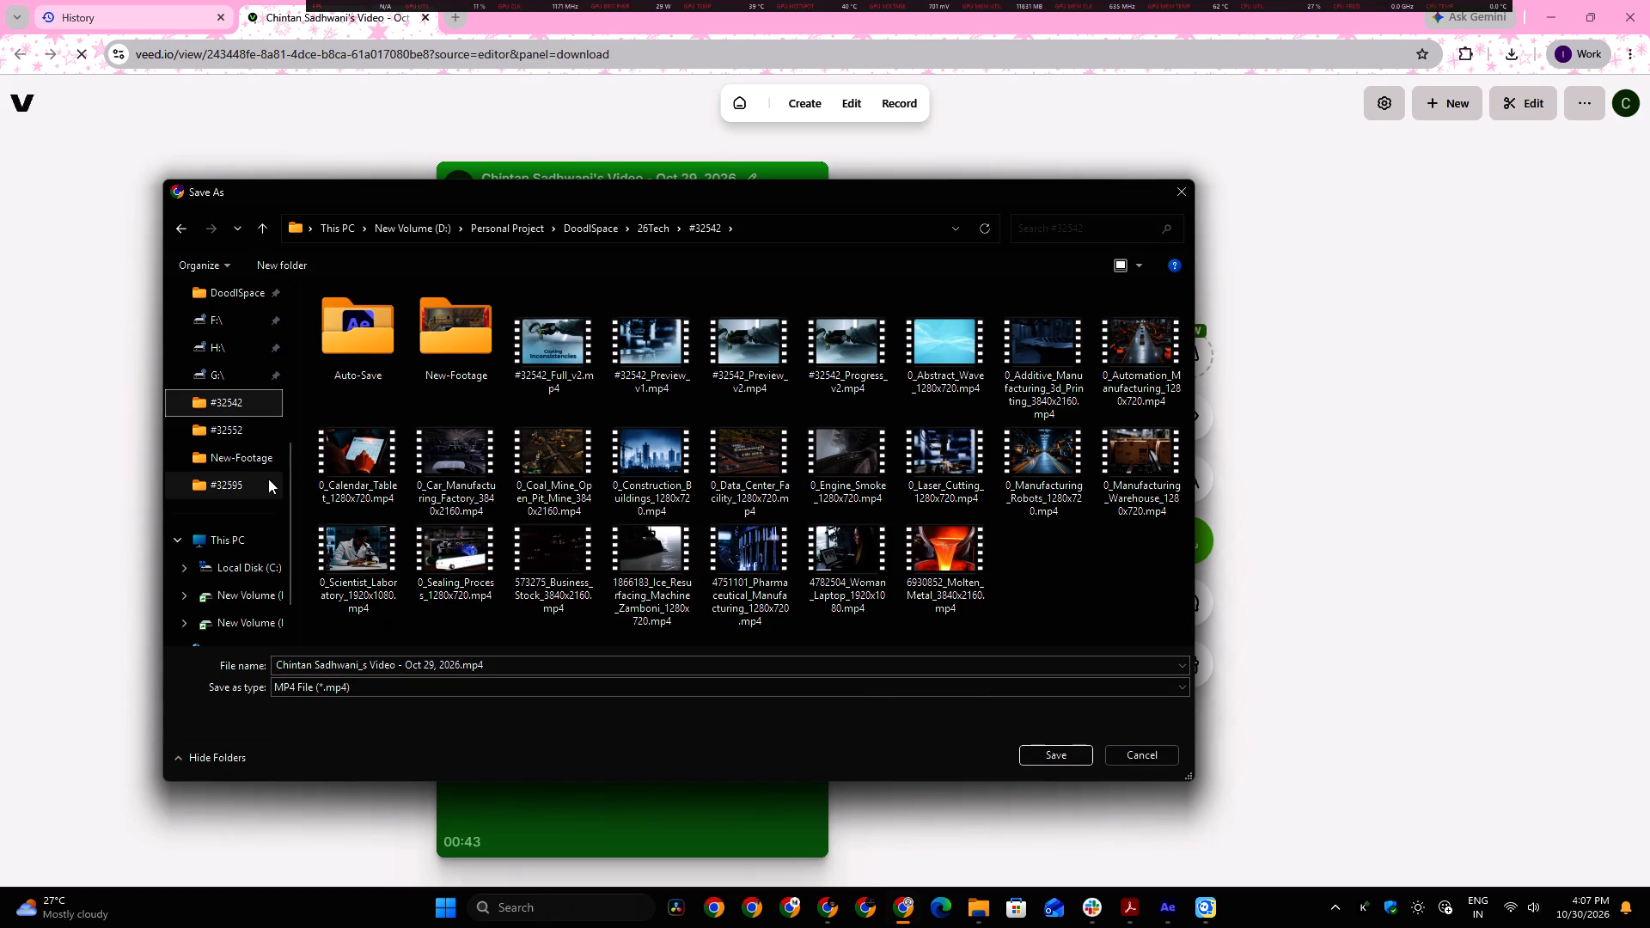
{"action": "left_click", "coordinate": [250, 481]}
{"action": "left_click", "coordinate": [1061, 757]}
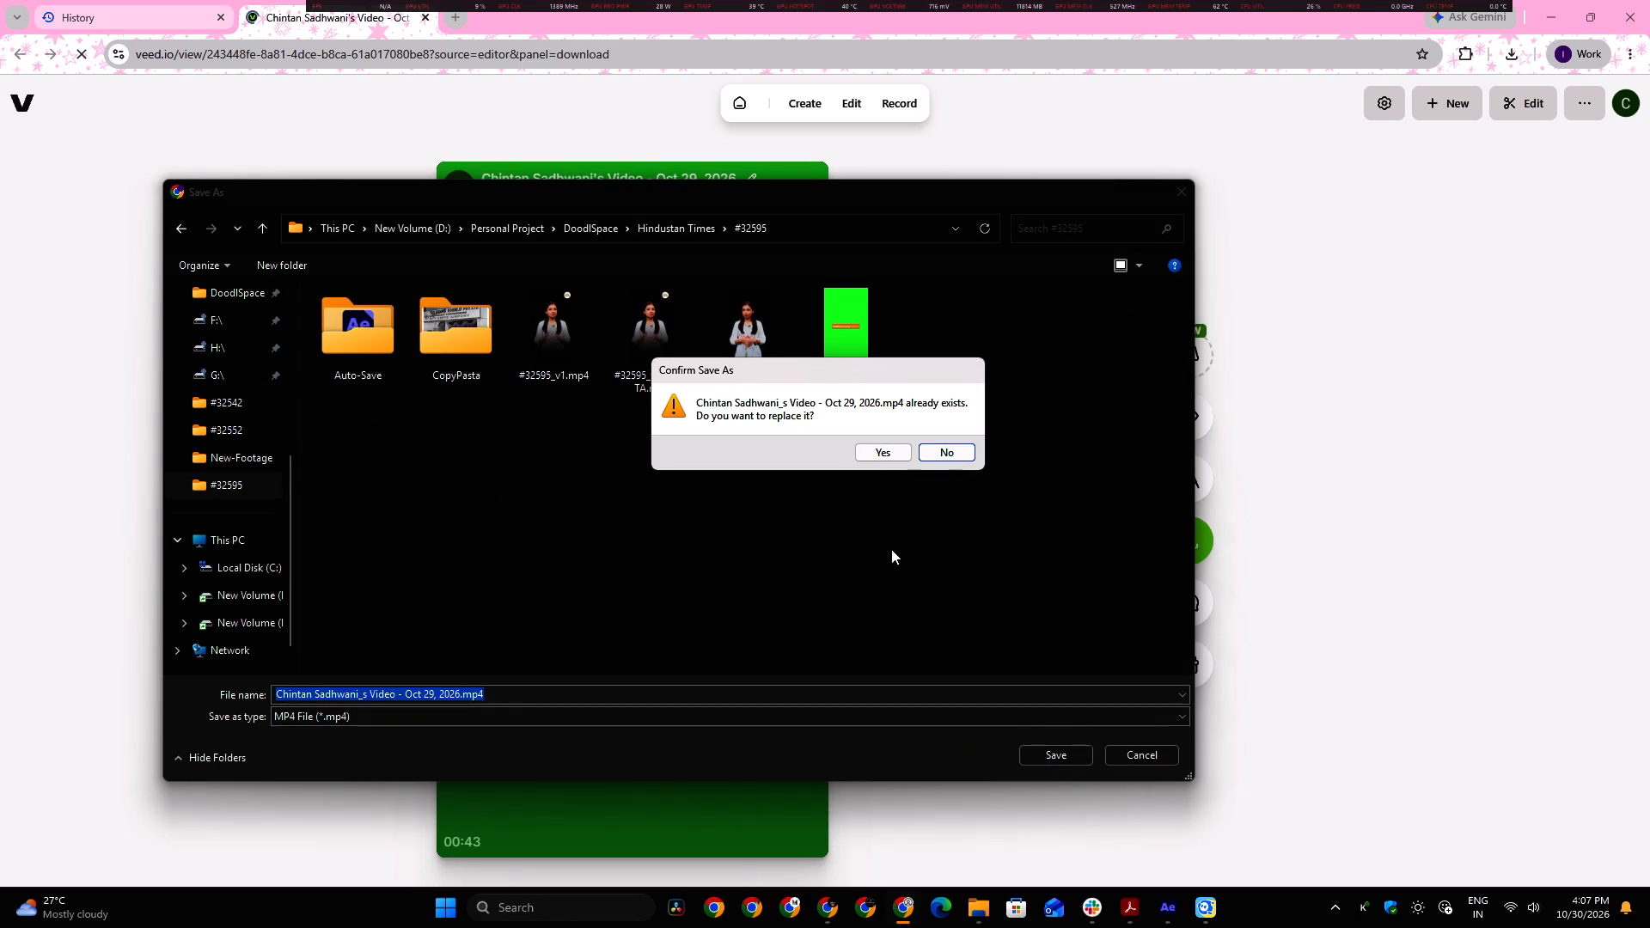
{"action": "left_click", "coordinate": [966, 453]}
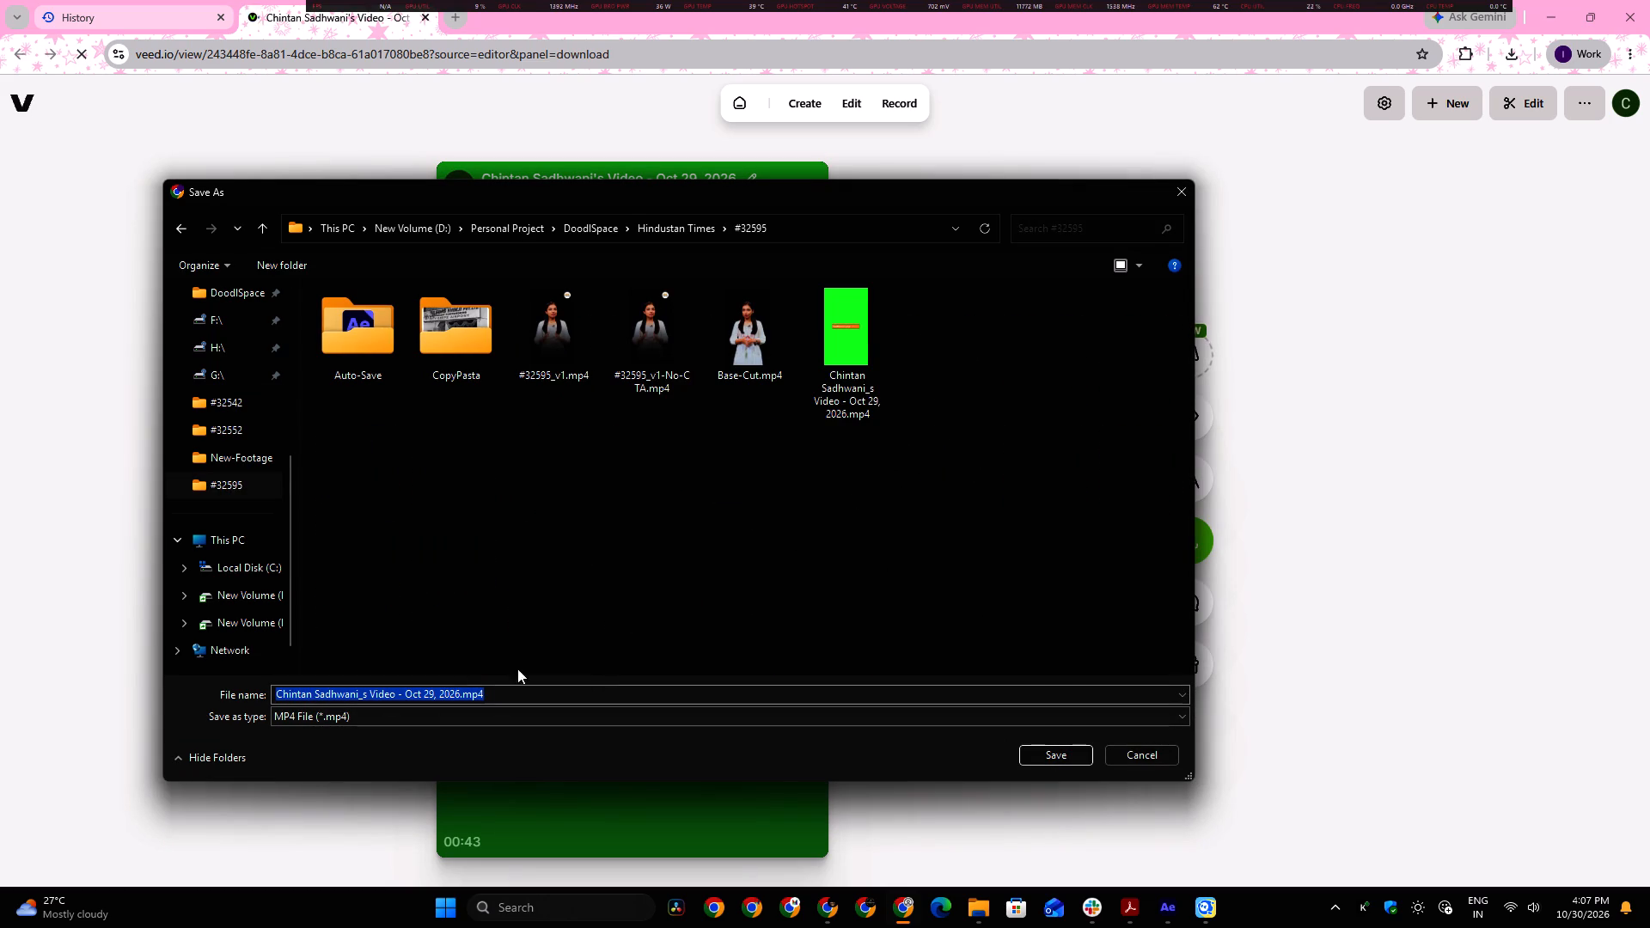
{"action": "left_click", "coordinate": [455, 698]}
{"action": "left_click", "coordinate": [460, 693]}
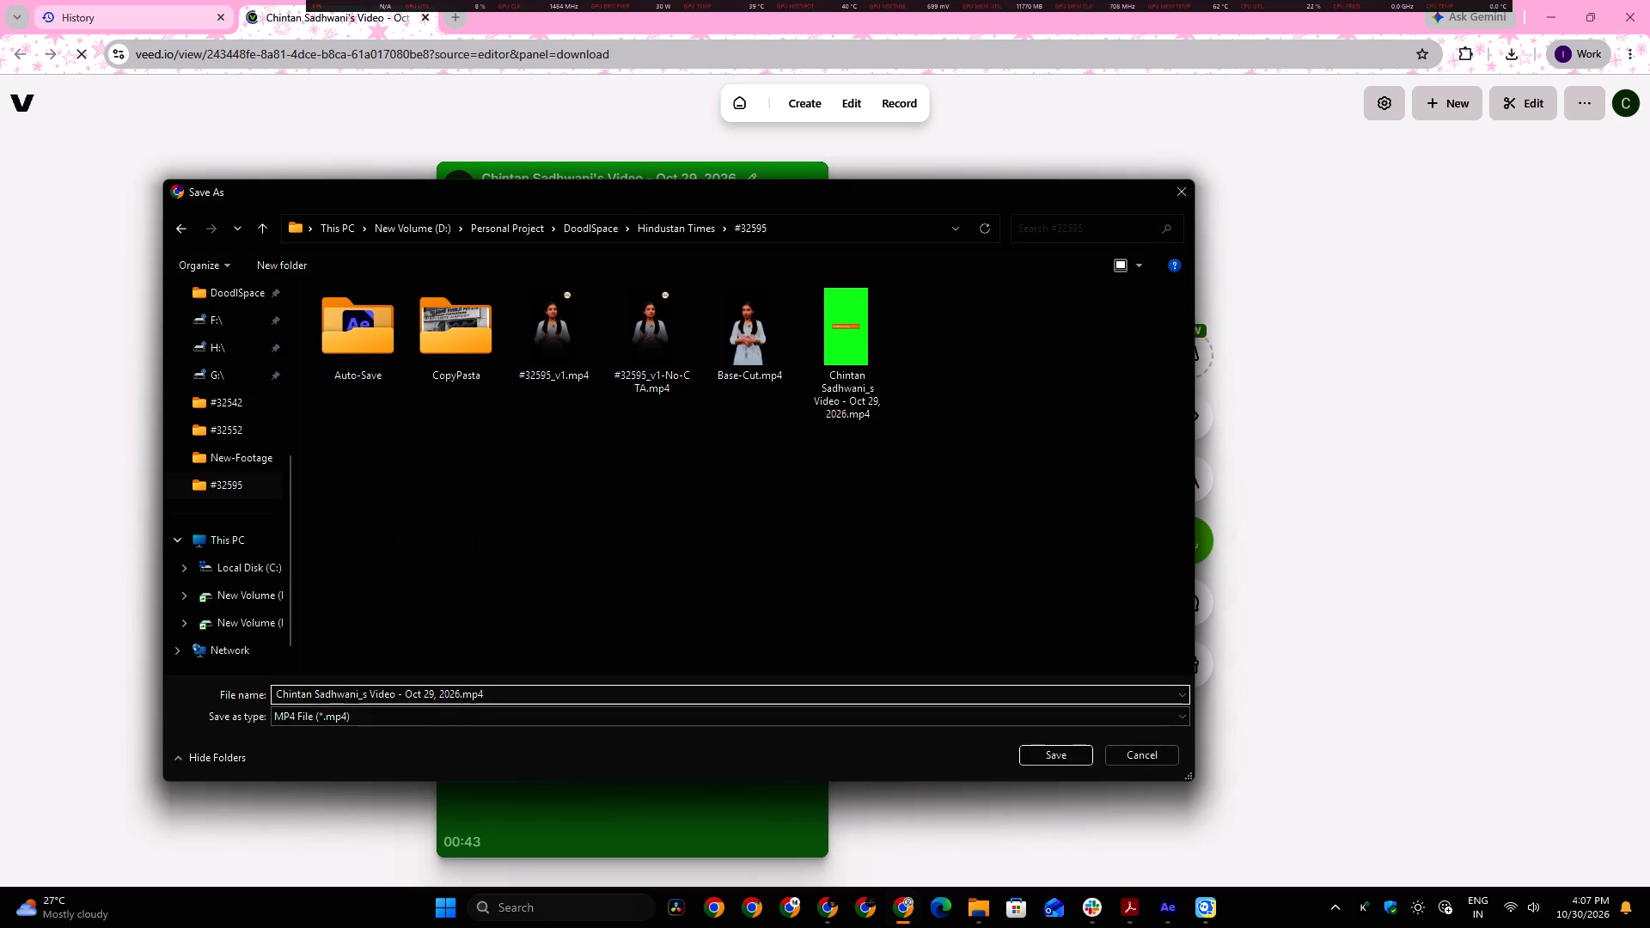
{"action": "key", "text": "2"}
{"action": "left_click", "coordinate": [1033, 746]}
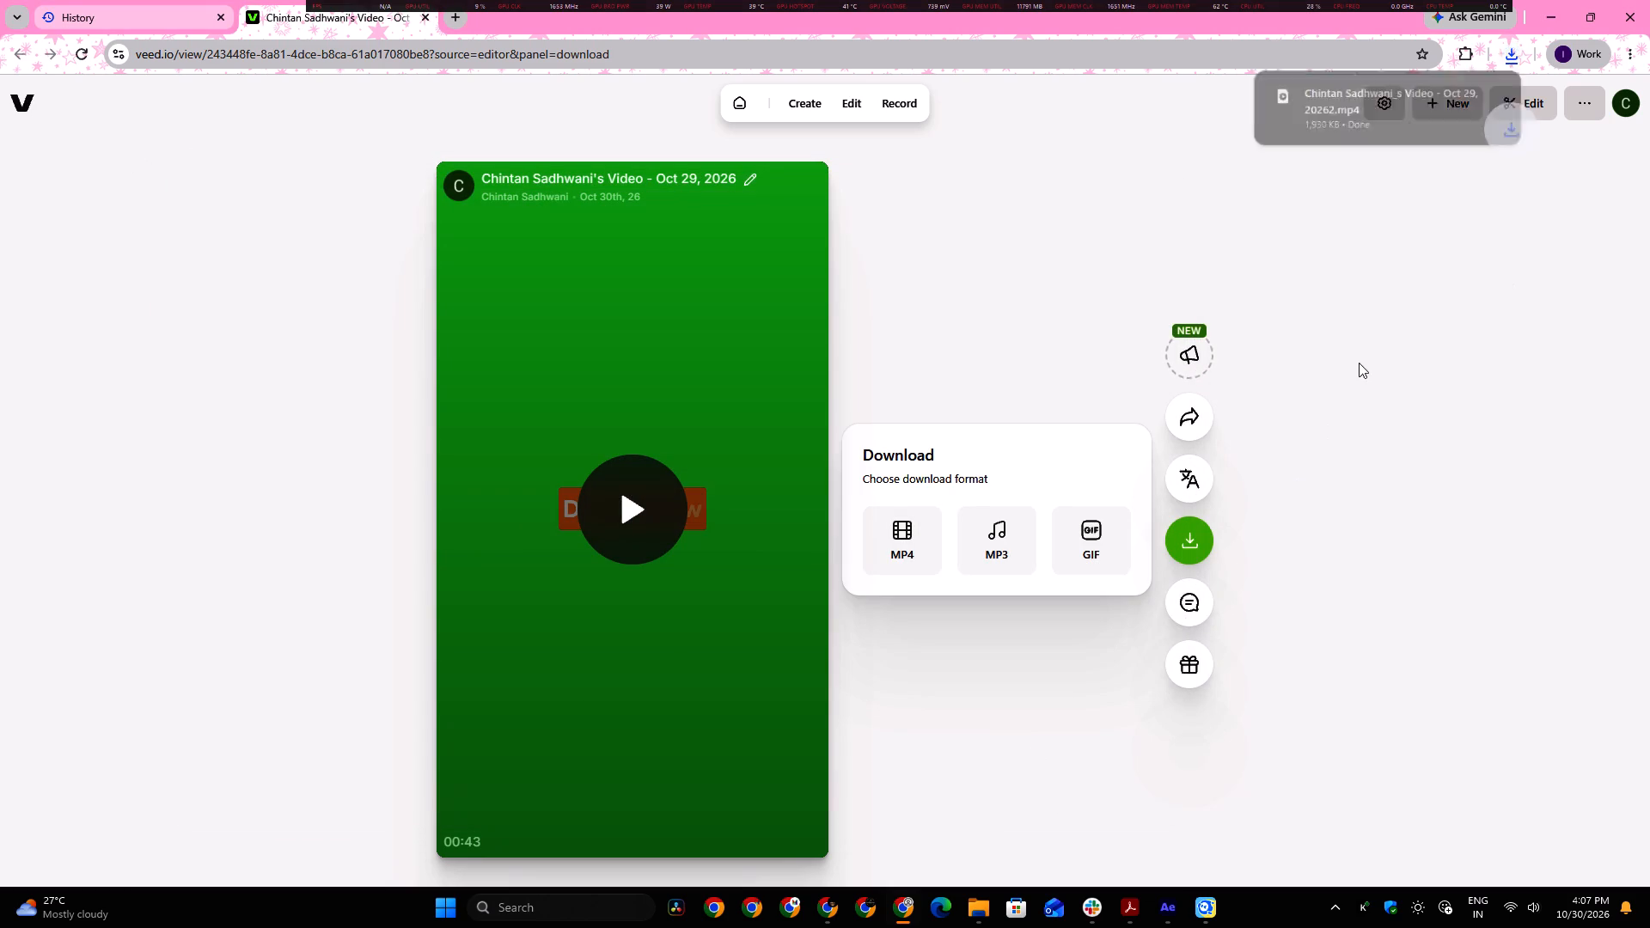
Switch to After Effects and replace the Oct 29, 2026 captions footage with the newly downloaded file ending in 20262.mp4.
{"action": "left_click", "coordinate": [1164, 906]}
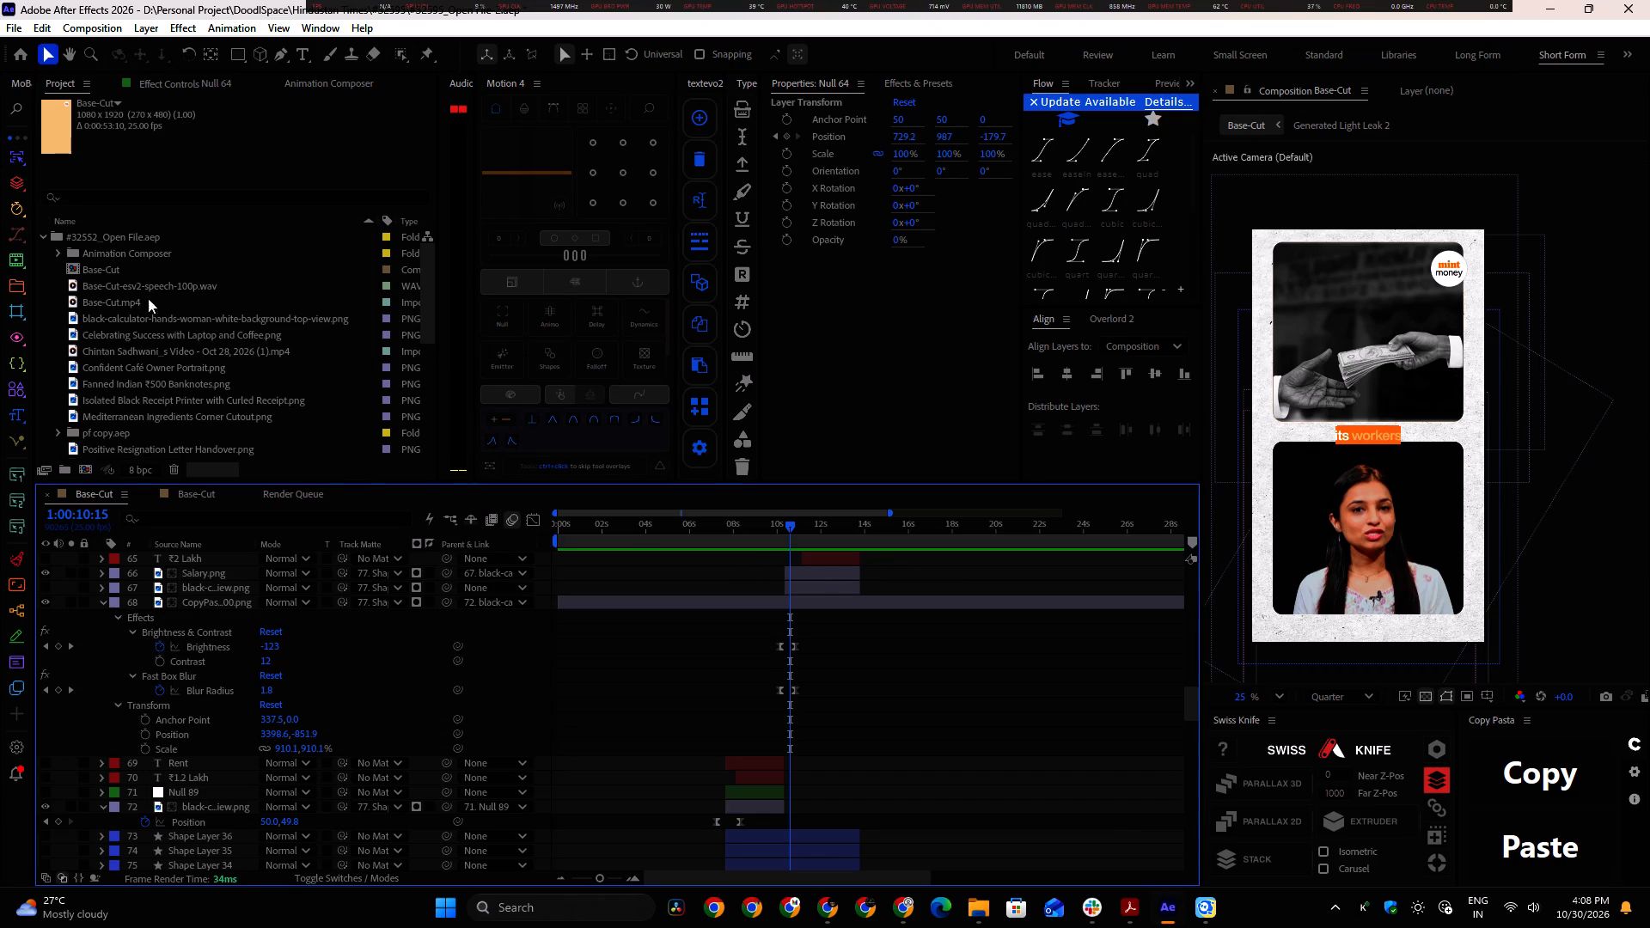
{"action": "left_click", "coordinate": [36, 235]}
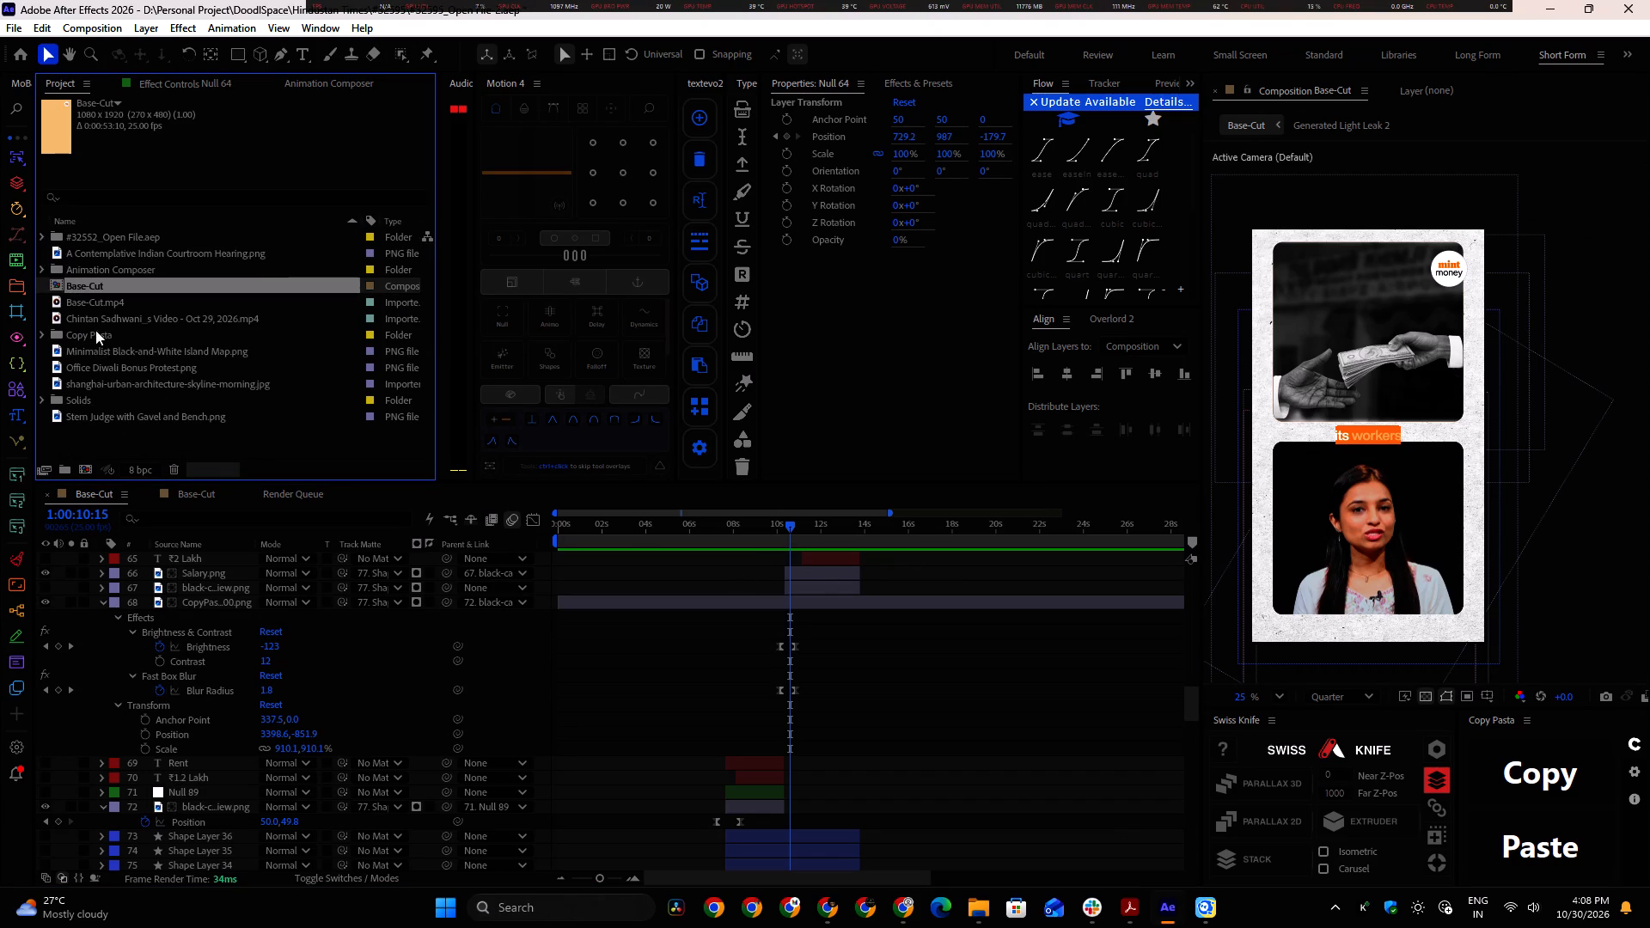
{"action": "left_click", "coordinate": [92, 315]}
{"action": "right_click", "coordinate": [92, 315]}
{"action": "left_click", "coordinate": [178, 495]}
{"action": "left_click", "coordinate": [405, 502]}
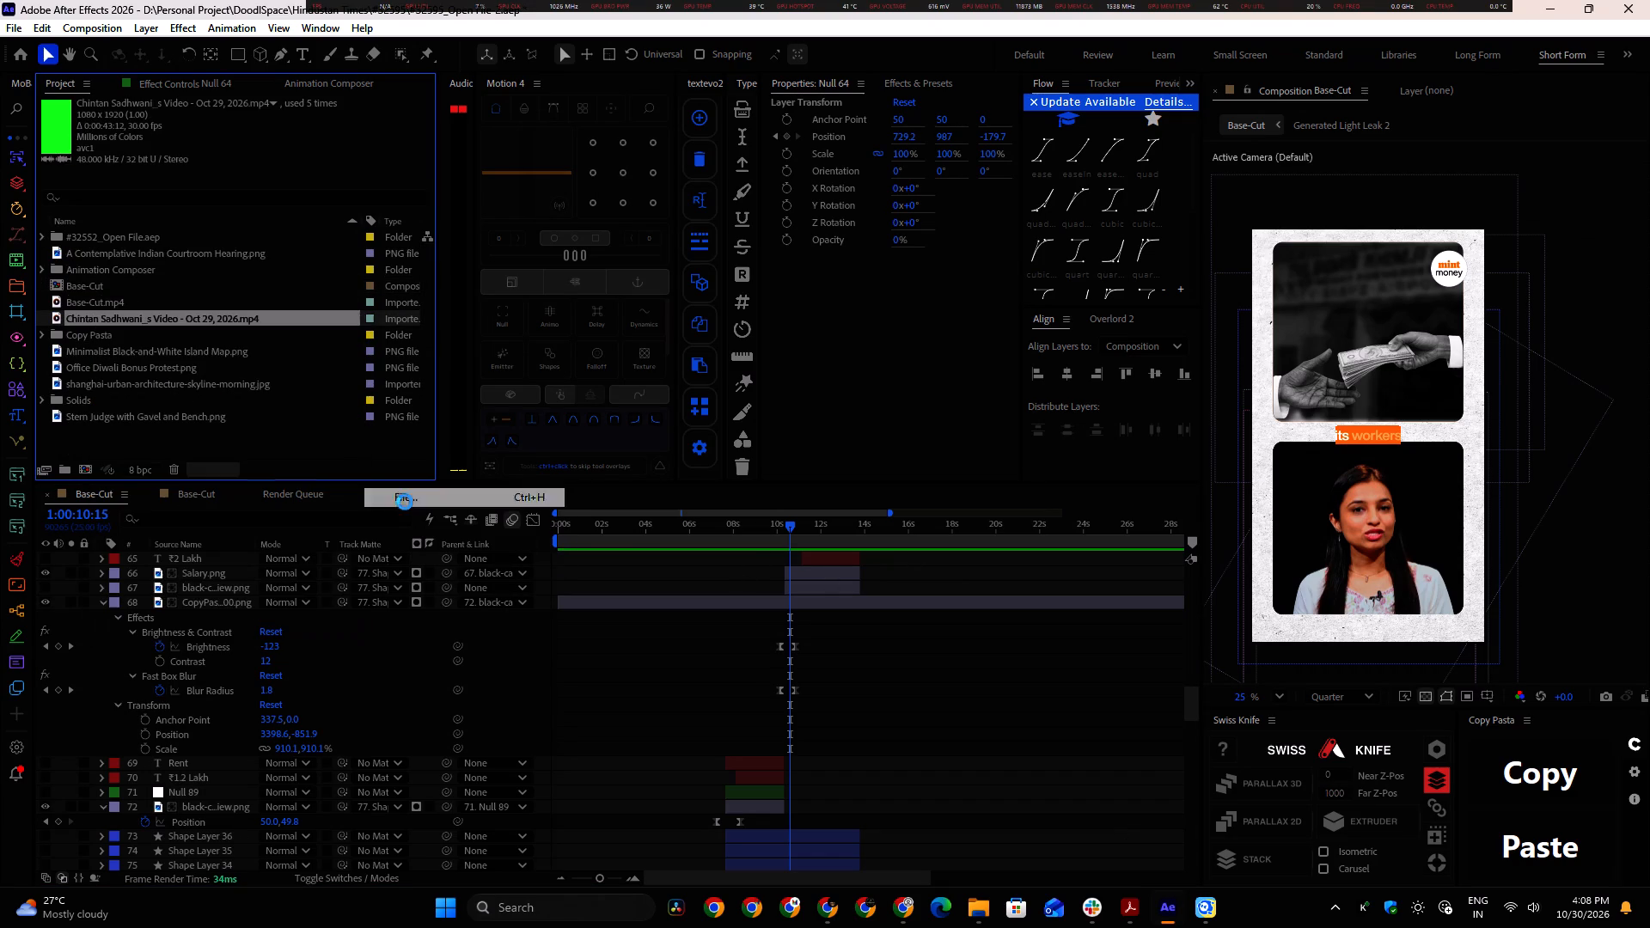
{"action": "scroll", "coordinate": [817, 530], "scroll_direction": "down", "scroll_amount": 7}
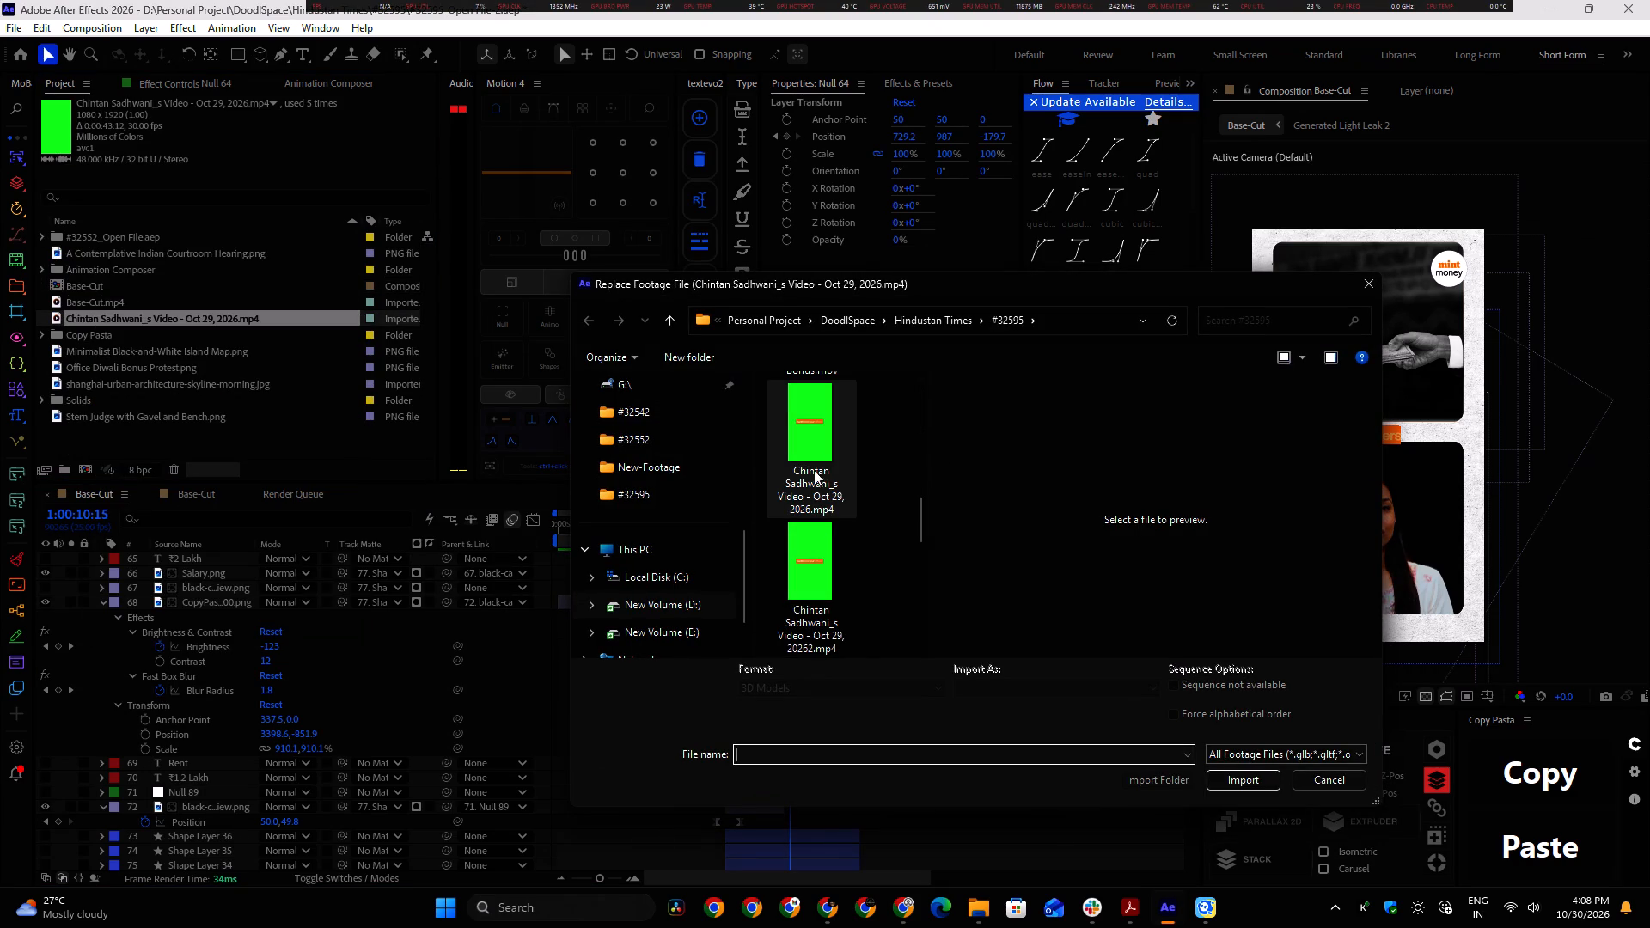
{"action": "double_click", "coordinate": [816, 571]}
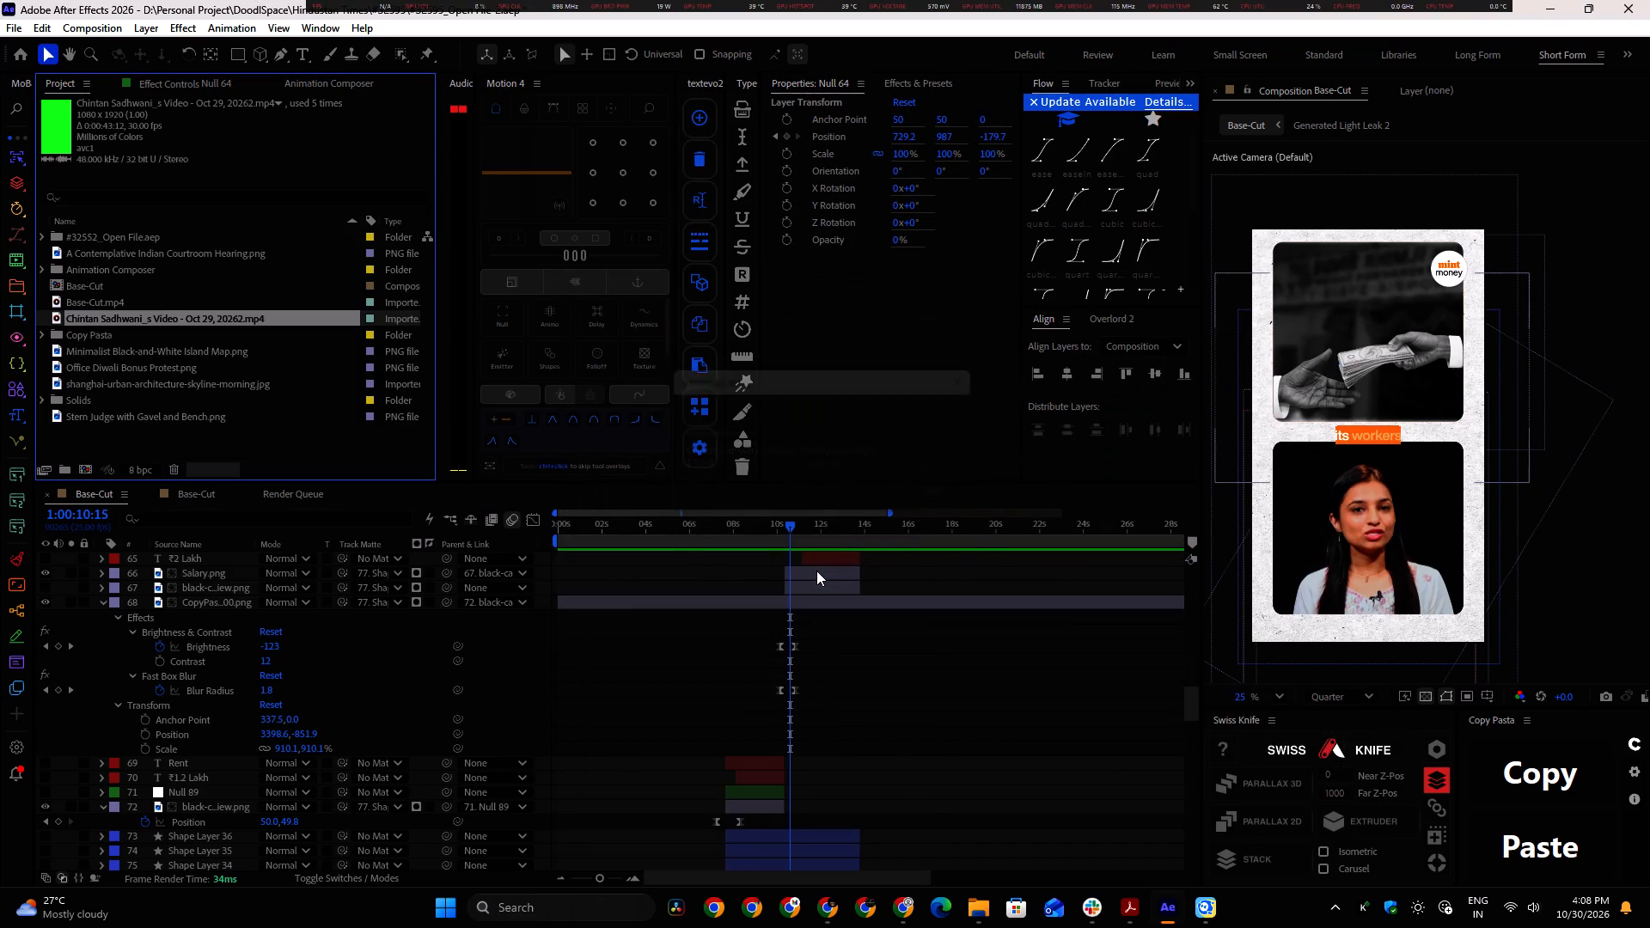
Review the Khimji caption near 9:12 and the court-document scene from about 30 to 33 seconds, including its layers.
{"action": "left_click_drag", "start_coordinate": [787, 526], "coordinate": [758, 529]}
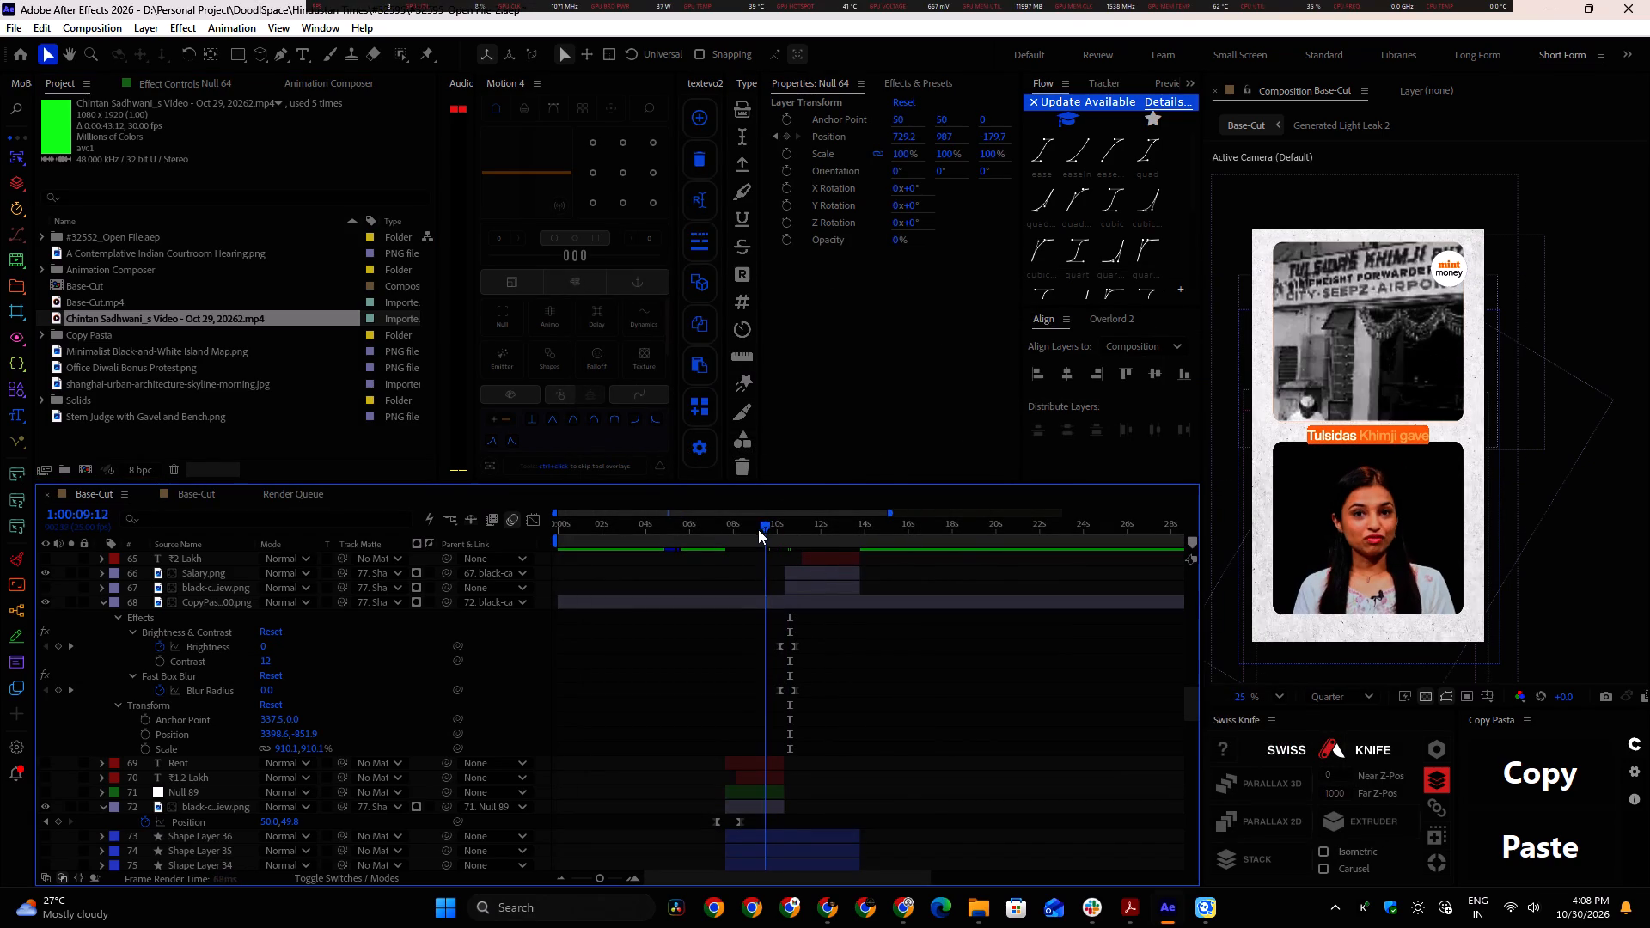
{"action": "left_click_drag", "start_coordinate": [758, 529], "coordinate": [976, 510]}
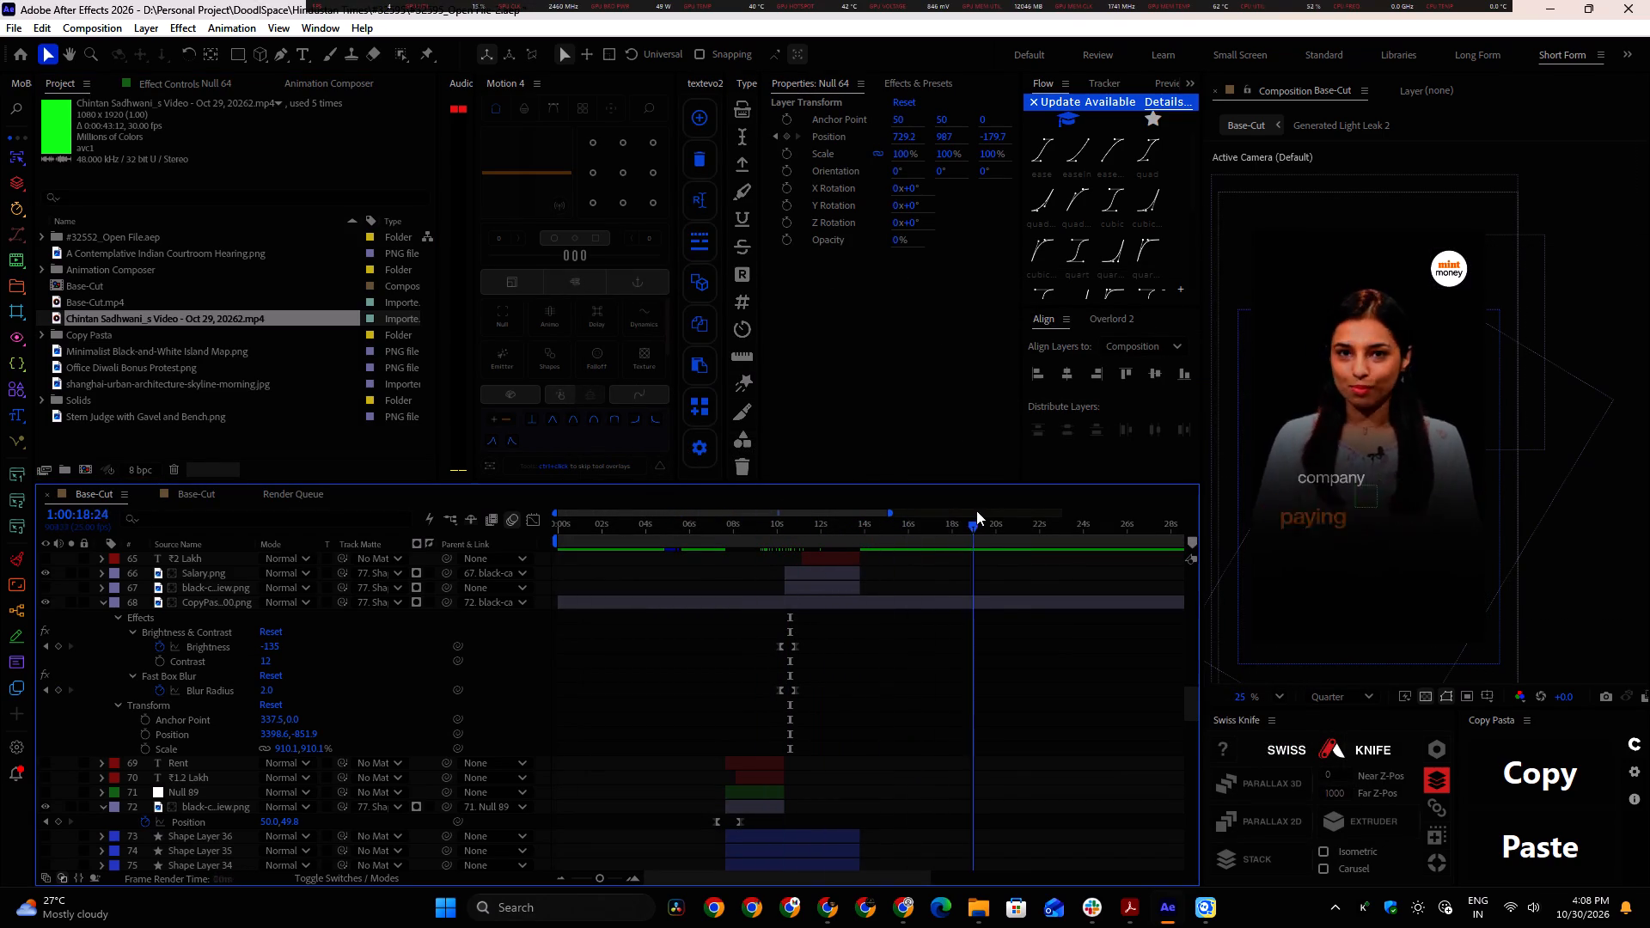
{"action": "left_click_drag", "start_coordinate": [976, 510], "coordinate": [933, 536]}
{"action": "scroll", "coordinate": [990, 601], "scroll_direction": "up", "scroll_amount": 4}
{"action": "scroll", "coordinate": [987, 607], "scroll_direction": "down", "scroll_amount": 9, "text": "shift"}
{"action": "left_click_drag", "start_coordinate": [885, 524], "coordinate": [908, 528]}
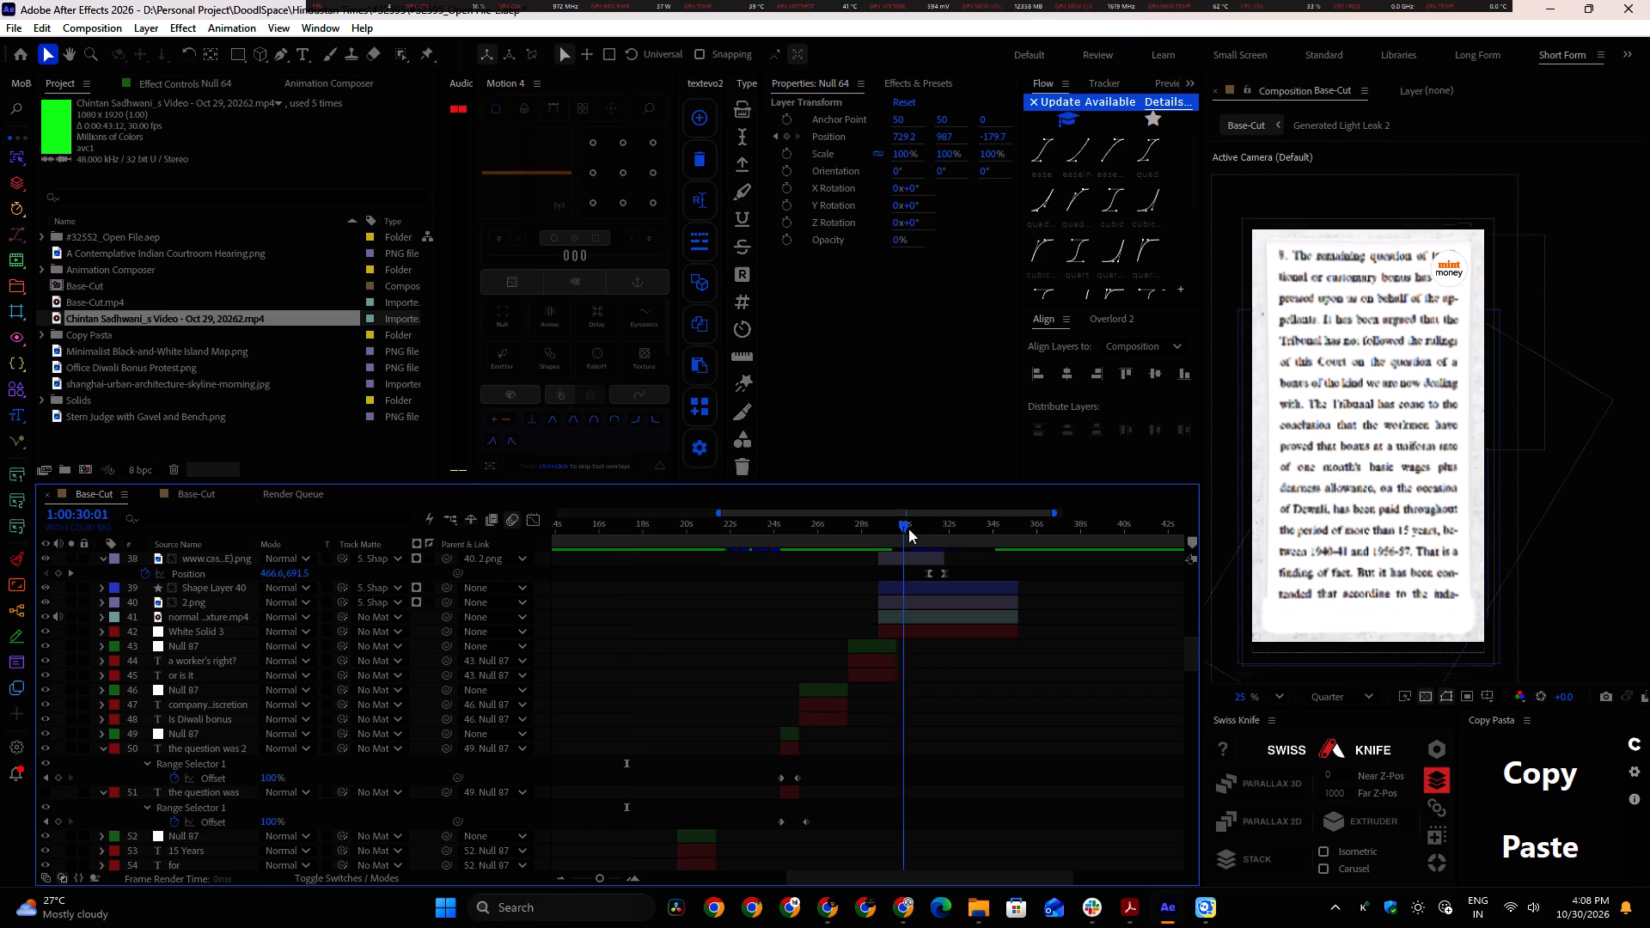
{"action": "left_click_drag", "start_coordinate": [908, 528], "coordinate": [962, 535]}
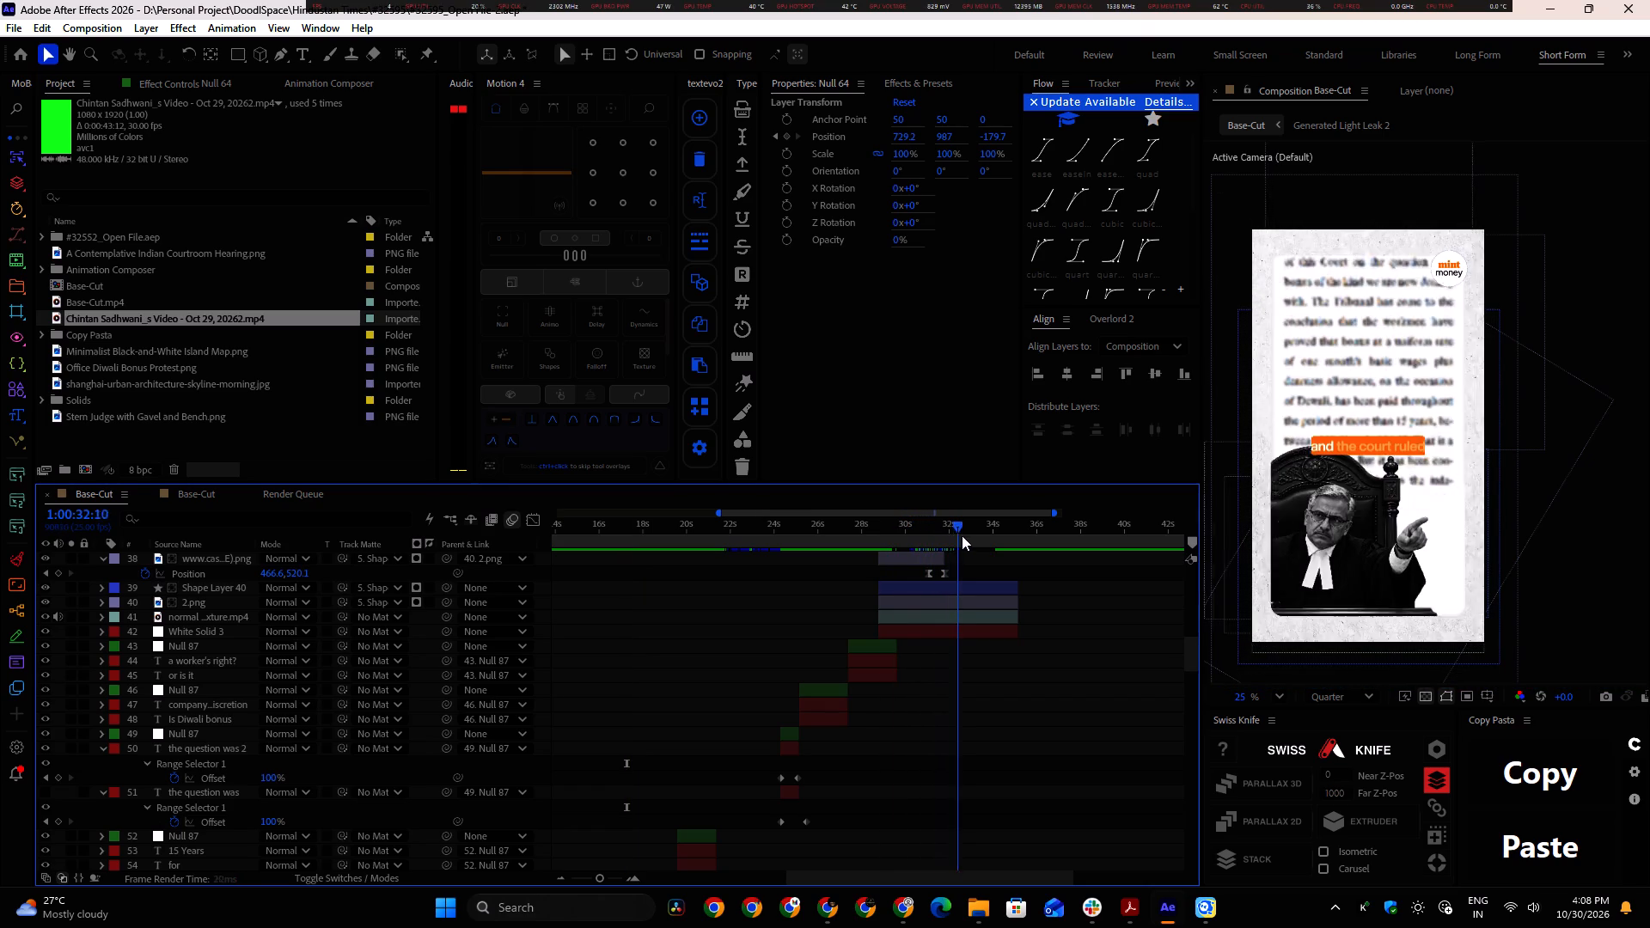
{"action": "left_click_drag", "start_coordinate": [962, 535], "coordinate": [932, 534]}
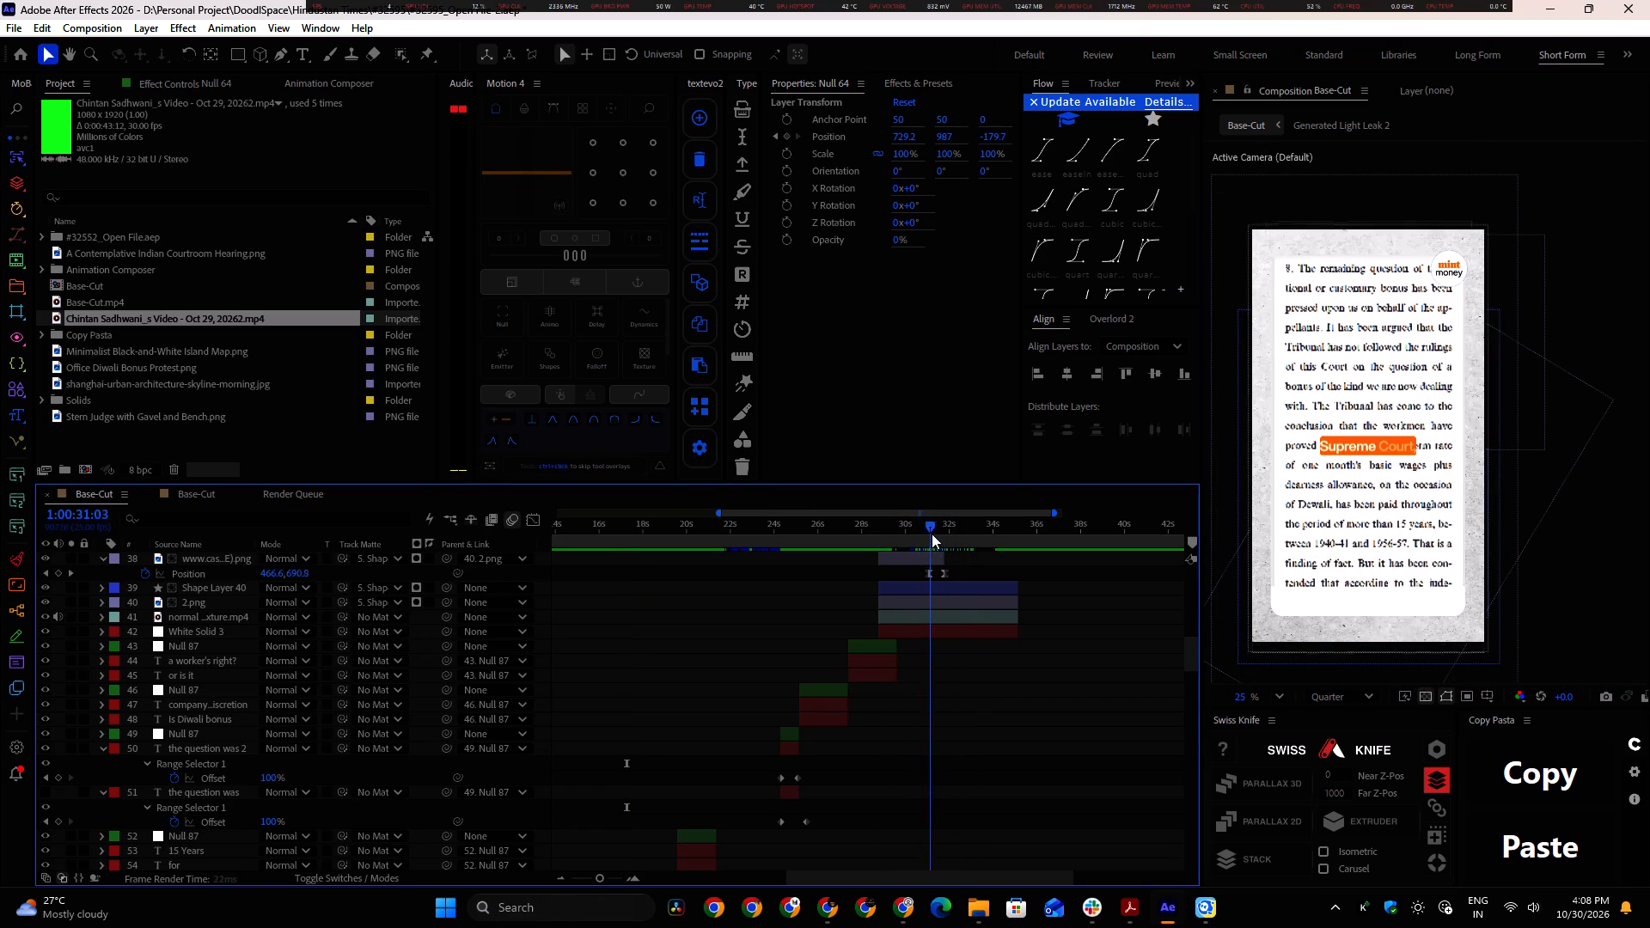
{"action": "left_click_drag", "start_coordinate": [932, 534], "coordinate": [972, 534]}
{"action": "scroll", "coordinate": [1003, 573], "scroll_direction": "up", "scroll_amount": 1, "text": "alt"}
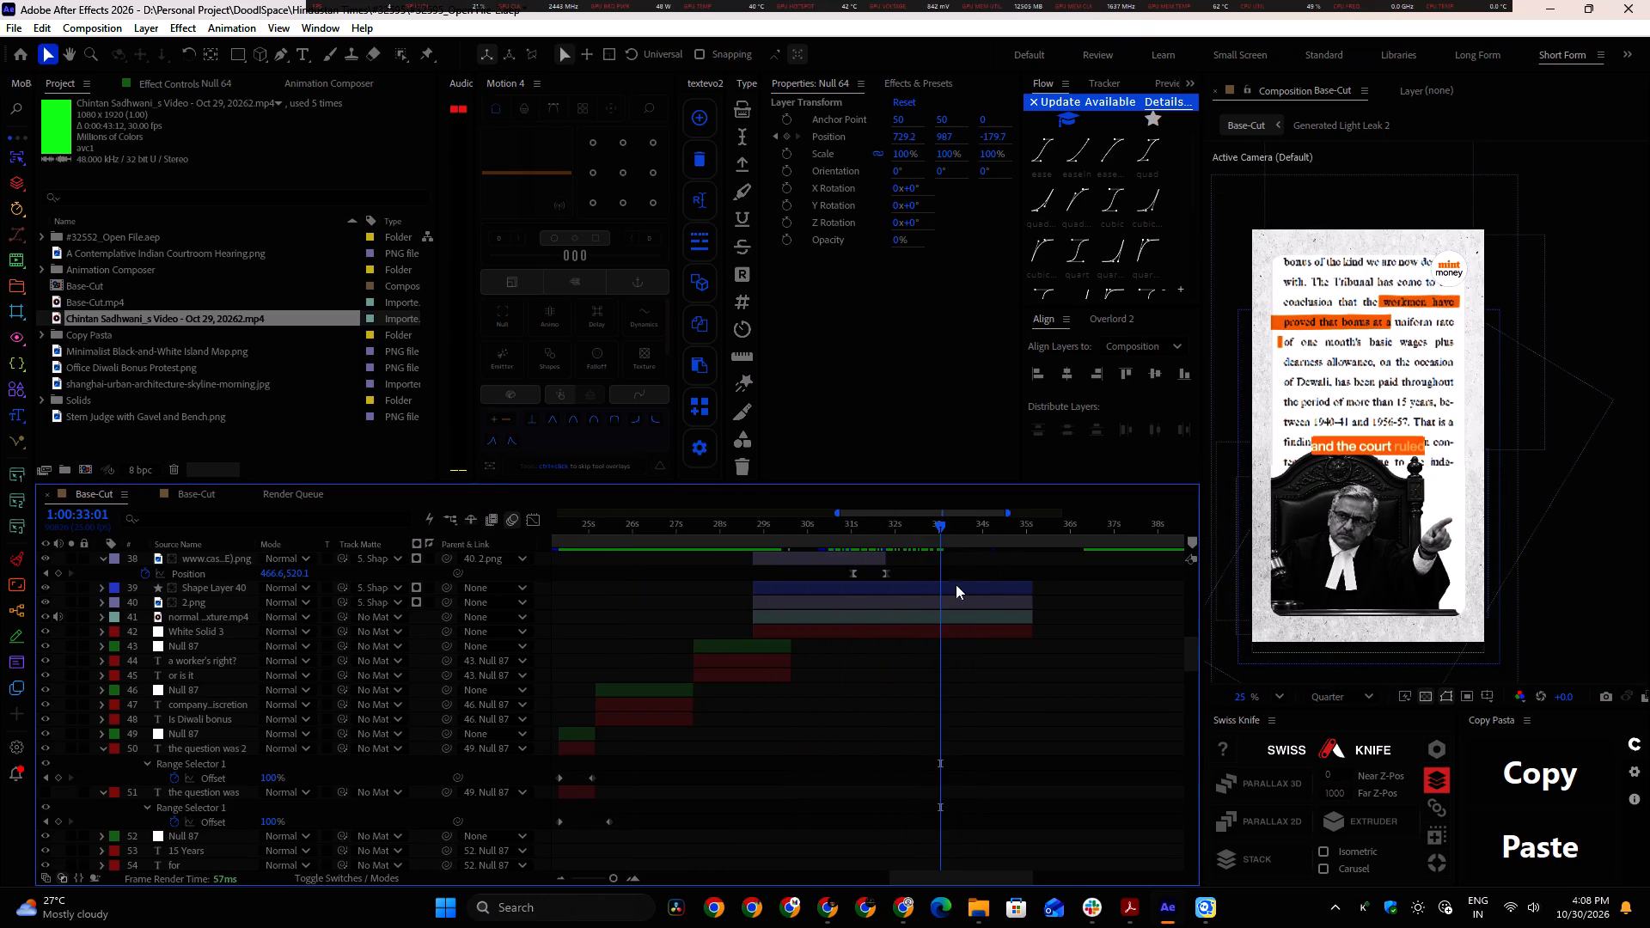
{"action": "scroll", "coordinate": [931, 590], "scroll_direction": "up", "scroll_amount": 2}
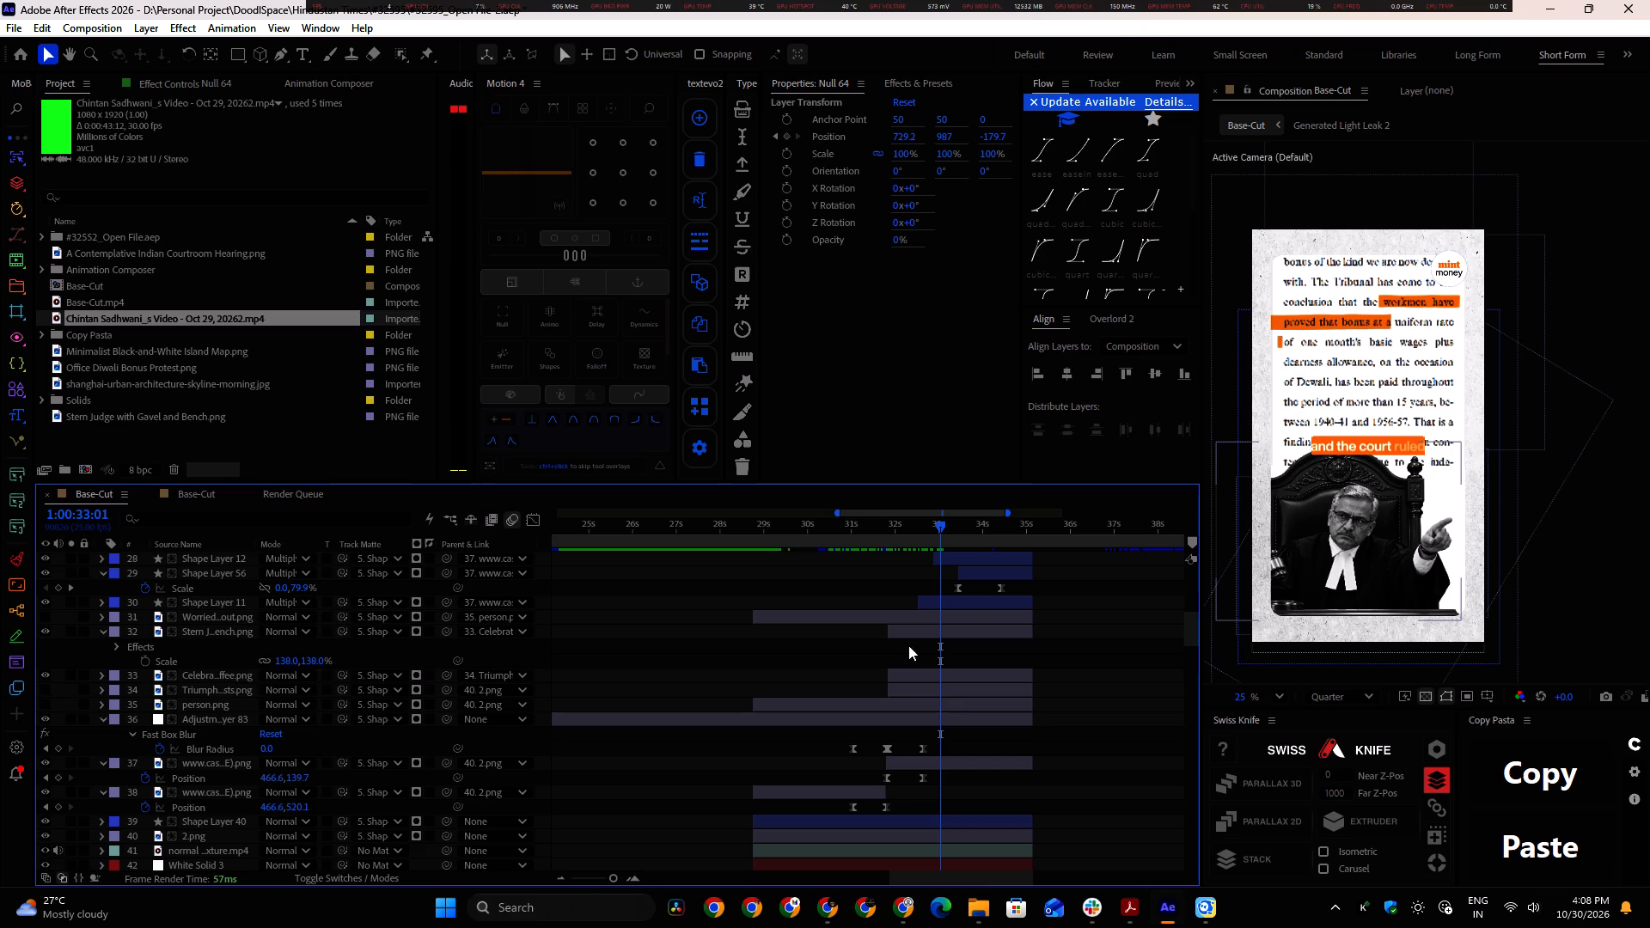
Switch to Chrome, reopen the Doodl Space dashboard from the browsing history, and open the Diwali Bonus Reel ticket #32595.
{"action": "key", "text": "alt+Tab"}
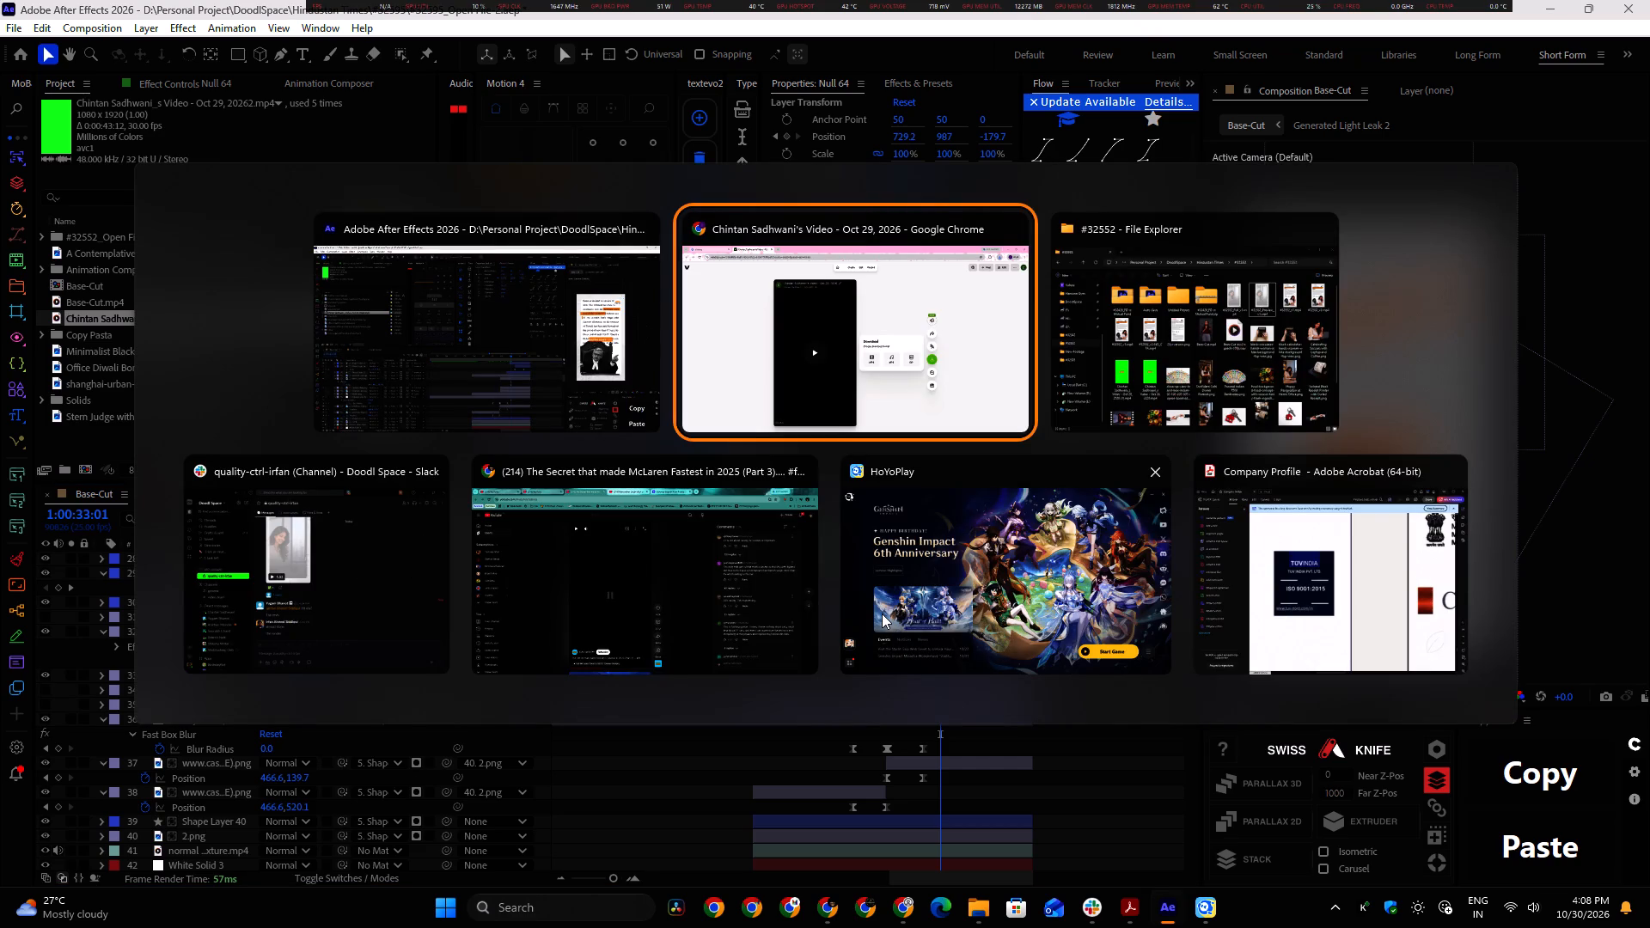
{"action": "key", "text": "alt+Tab"}
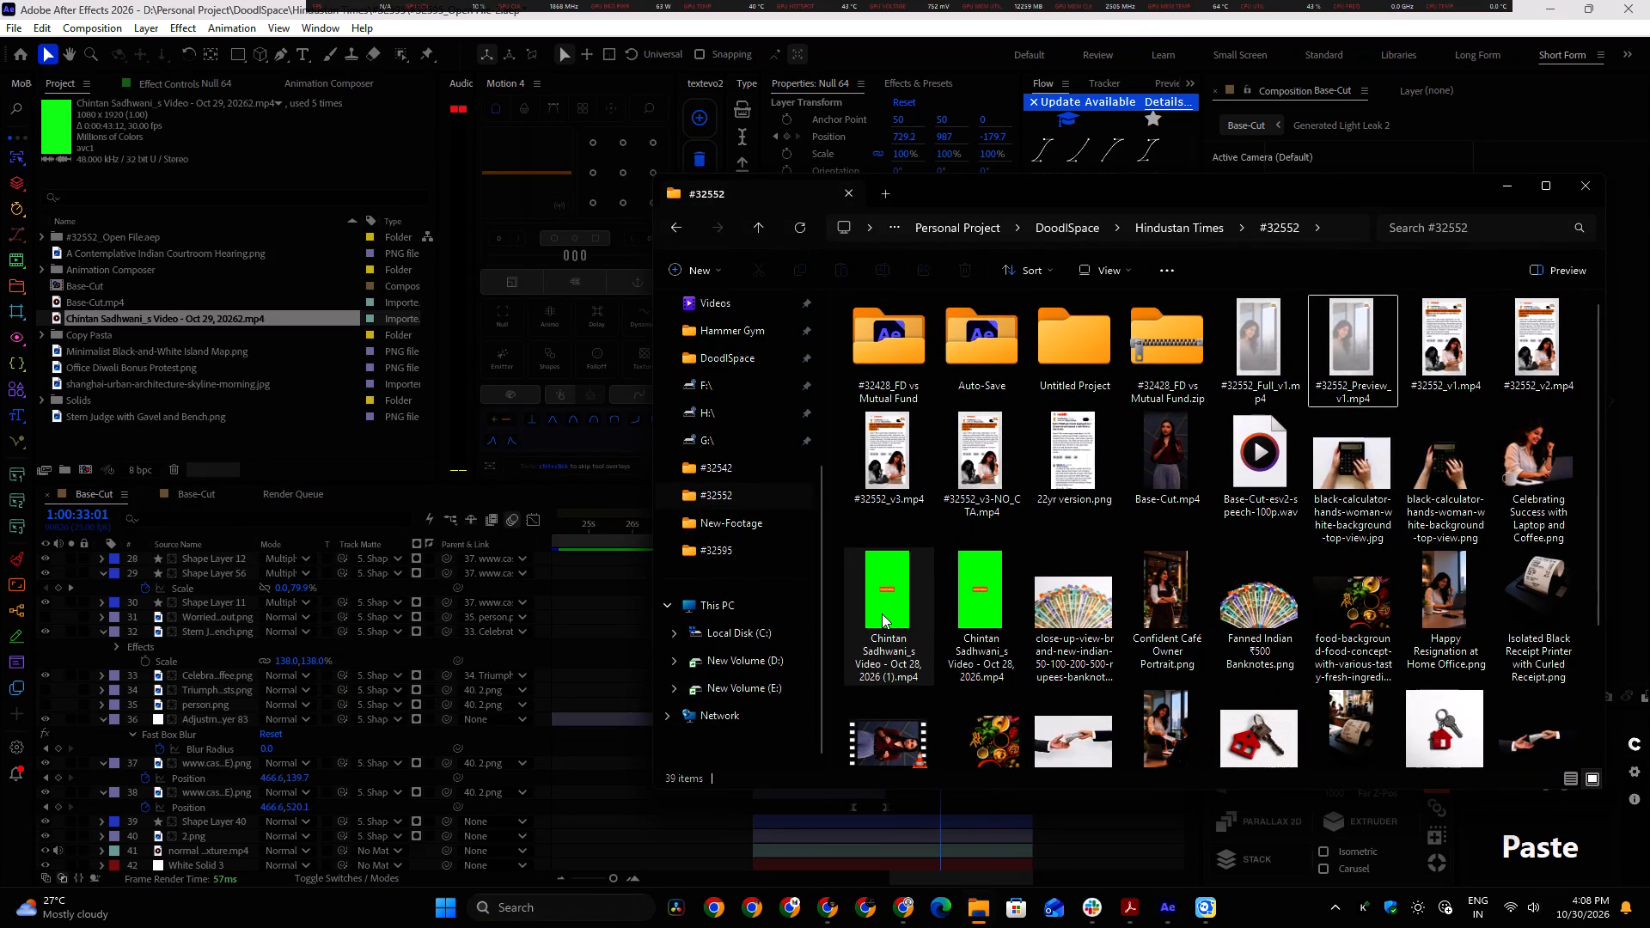
{"action": "key", "text": "alt+Tab"}
{"action": "key", "text": "alt+Tab"}
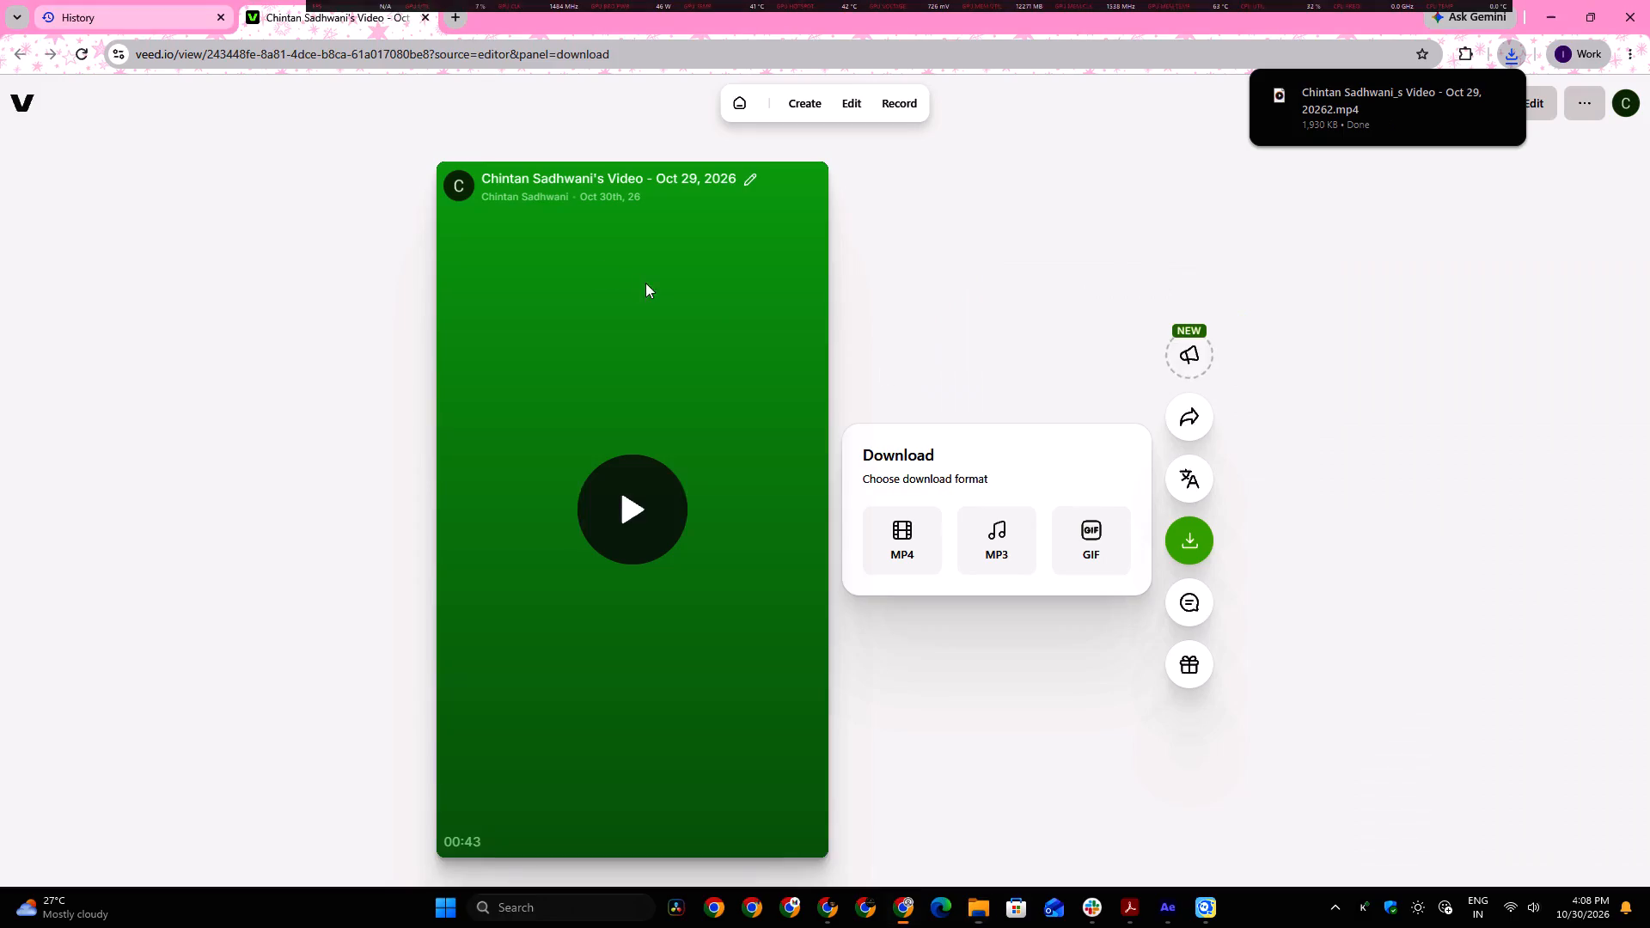
{"action": "key", "text": "ctrl+h"}
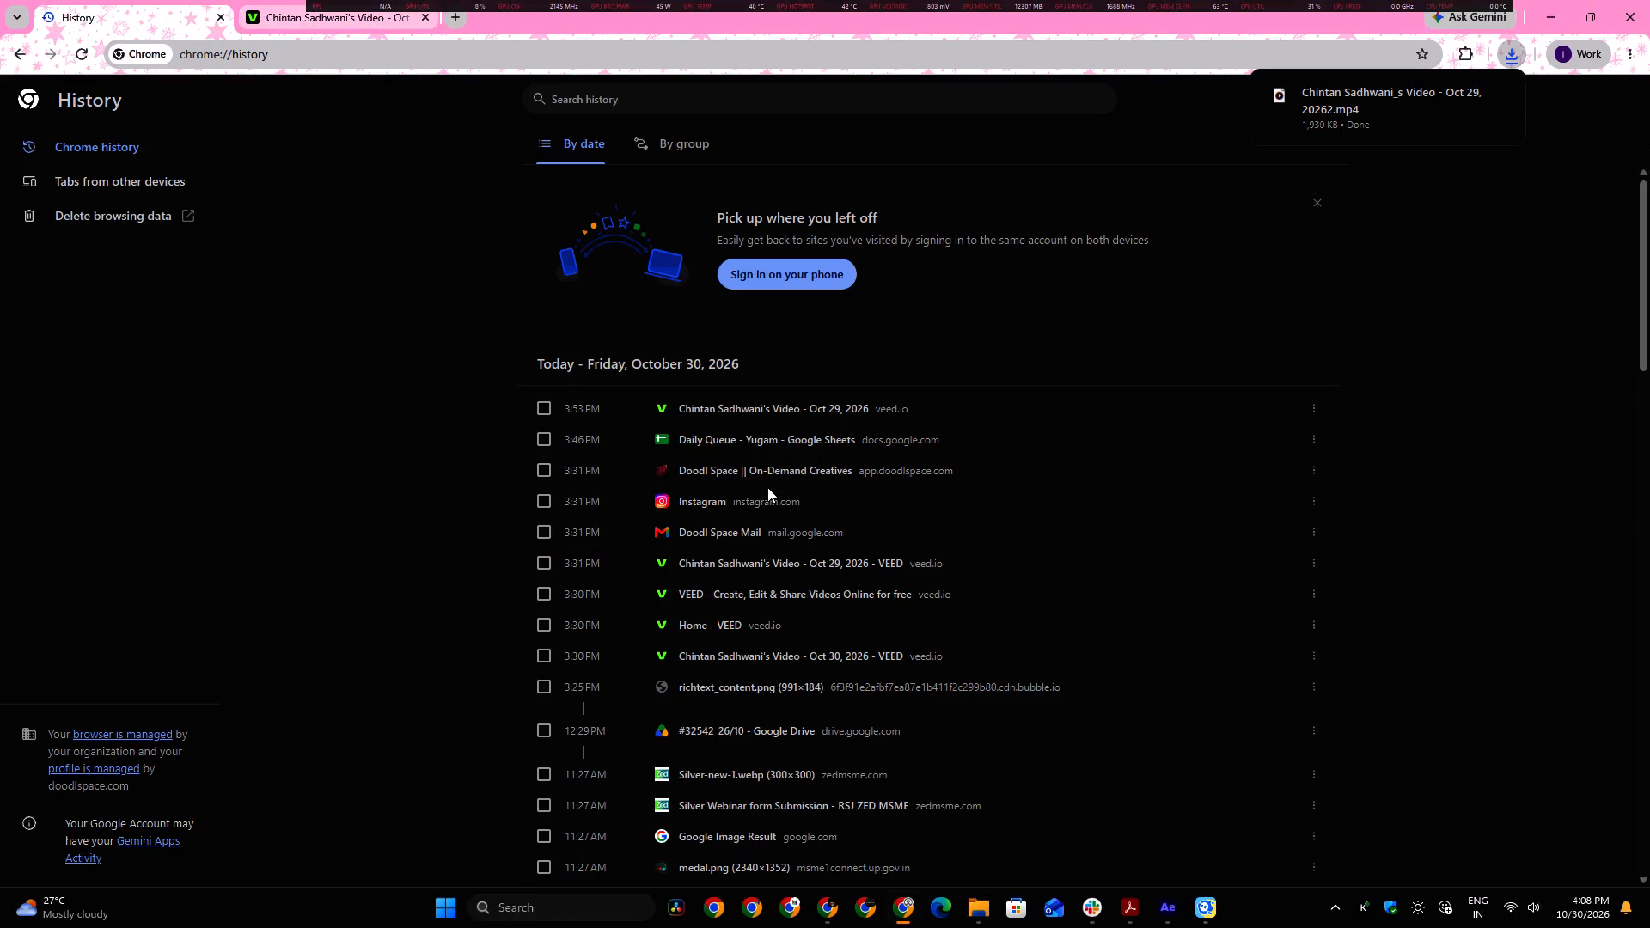
{"action": "scroll", "coordinate": [738, 472], "scroll_direction": "down", "scroll_amount": 3}
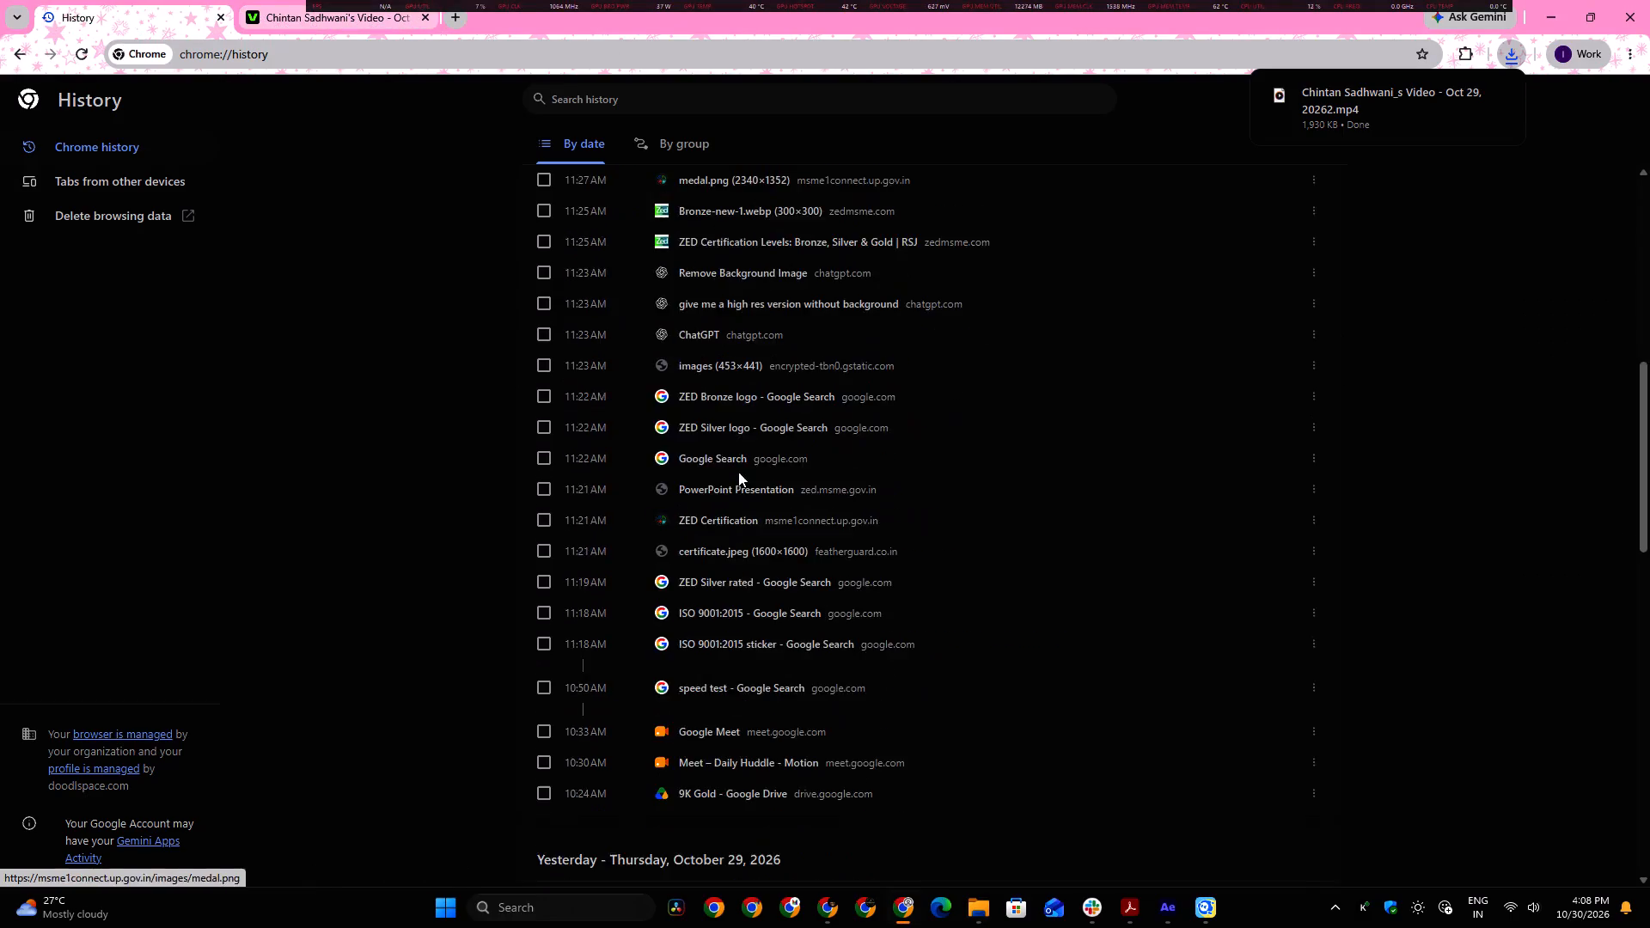
{"action": "scroll", "coordinate": [738, 472], "scroll_direction": "up", "scroll_amount": 4}
{"action": "left_click", "coordinate": [731, 474]}
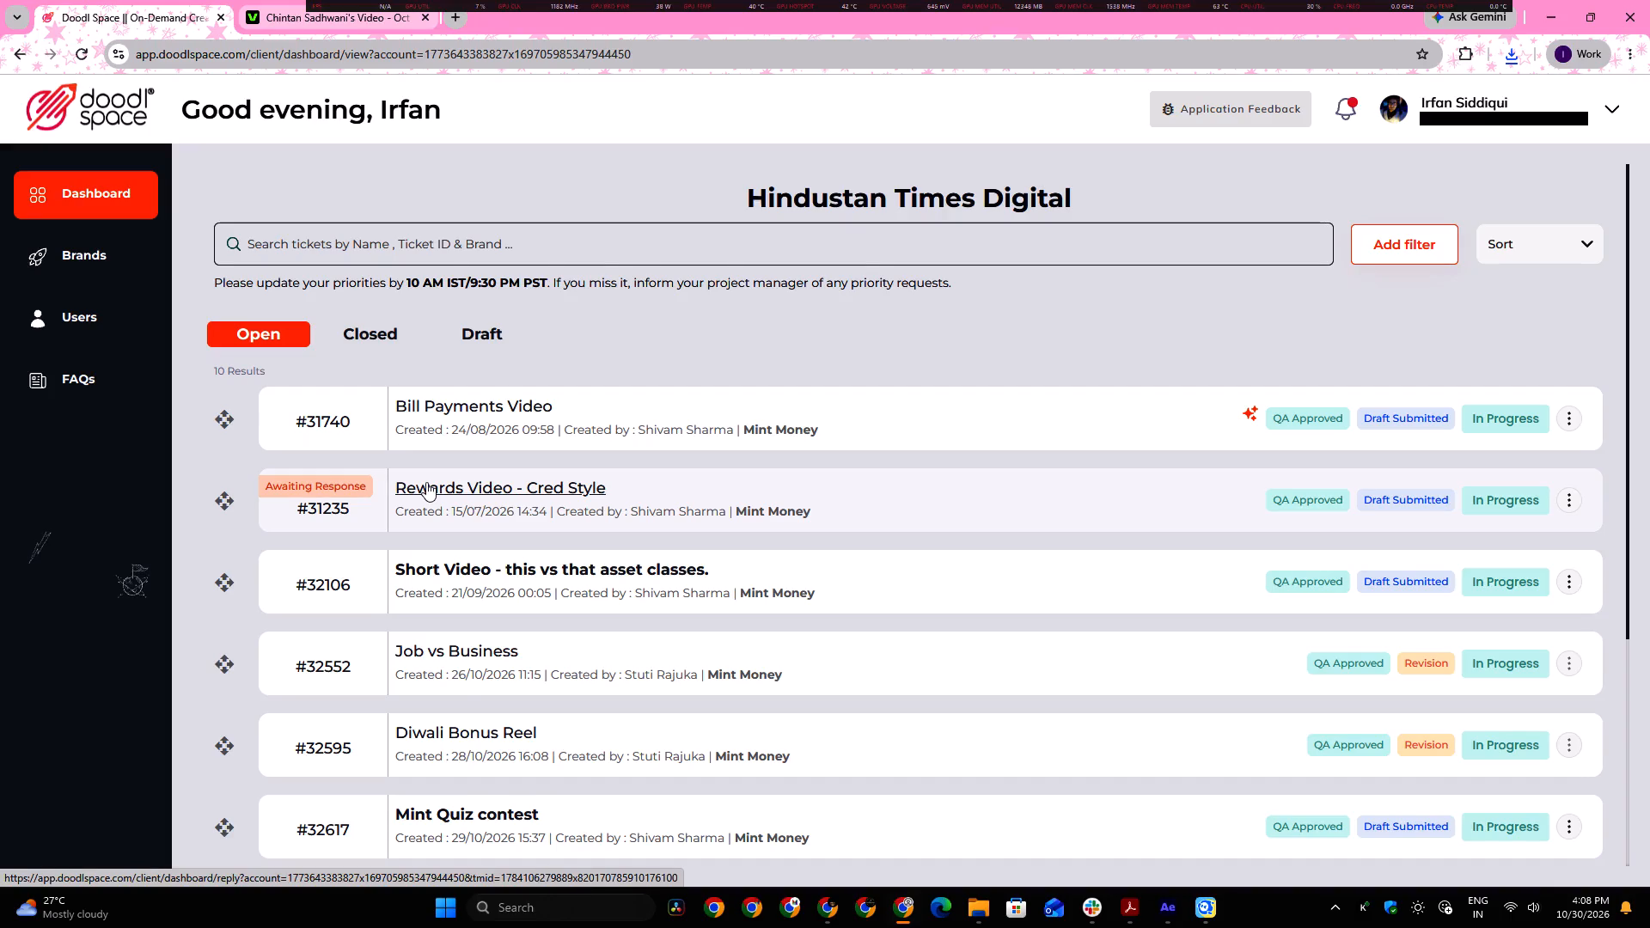
{"action": "scroll", "coordinate": [416, 551], "scroll_direction": "down", "scroll_amount": 2}
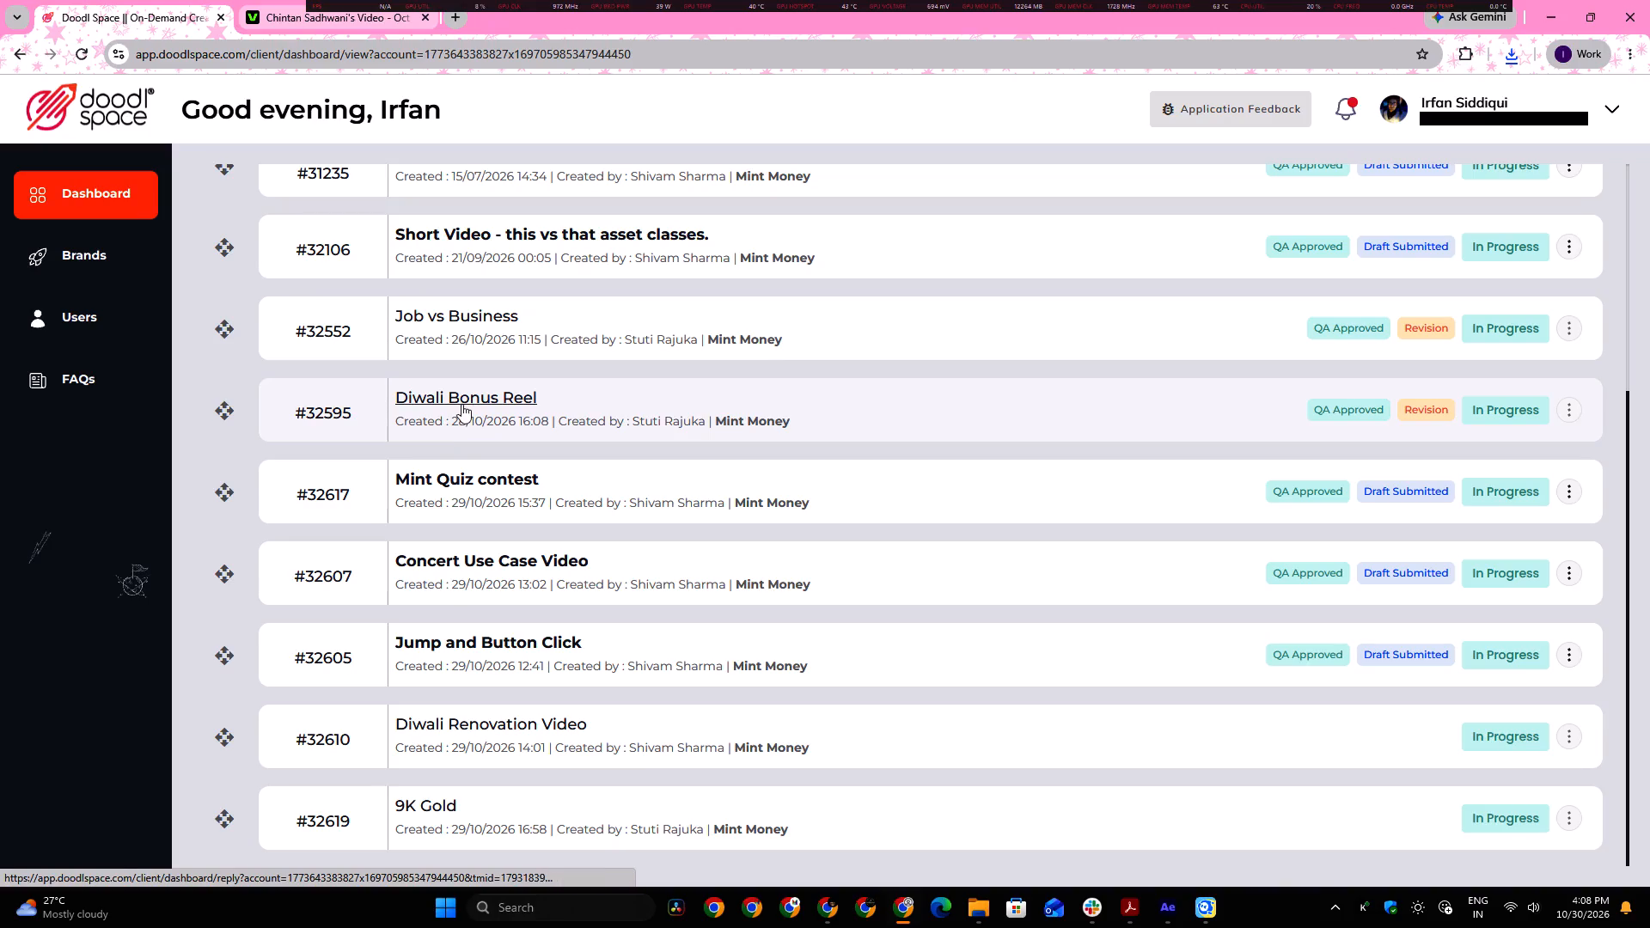
{"action": "scroll", "coordinate": [454, 402], "scroll_direction": "down", "scroll_amount": 3}
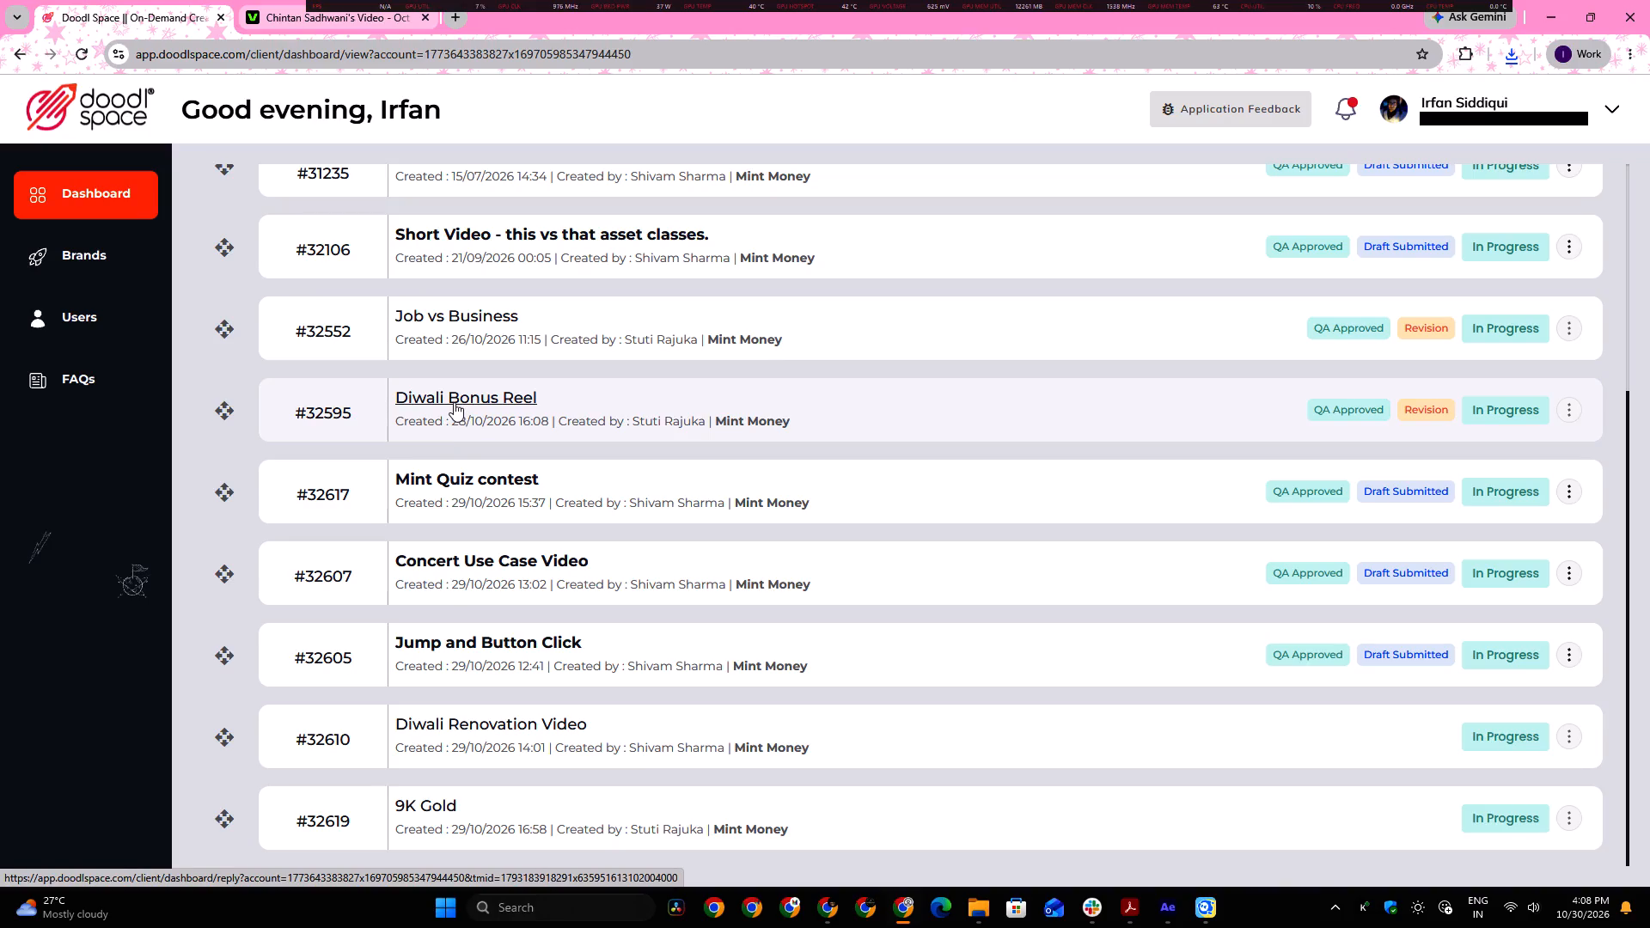
{"action": "left_click", "coordinate": [454, 402]}
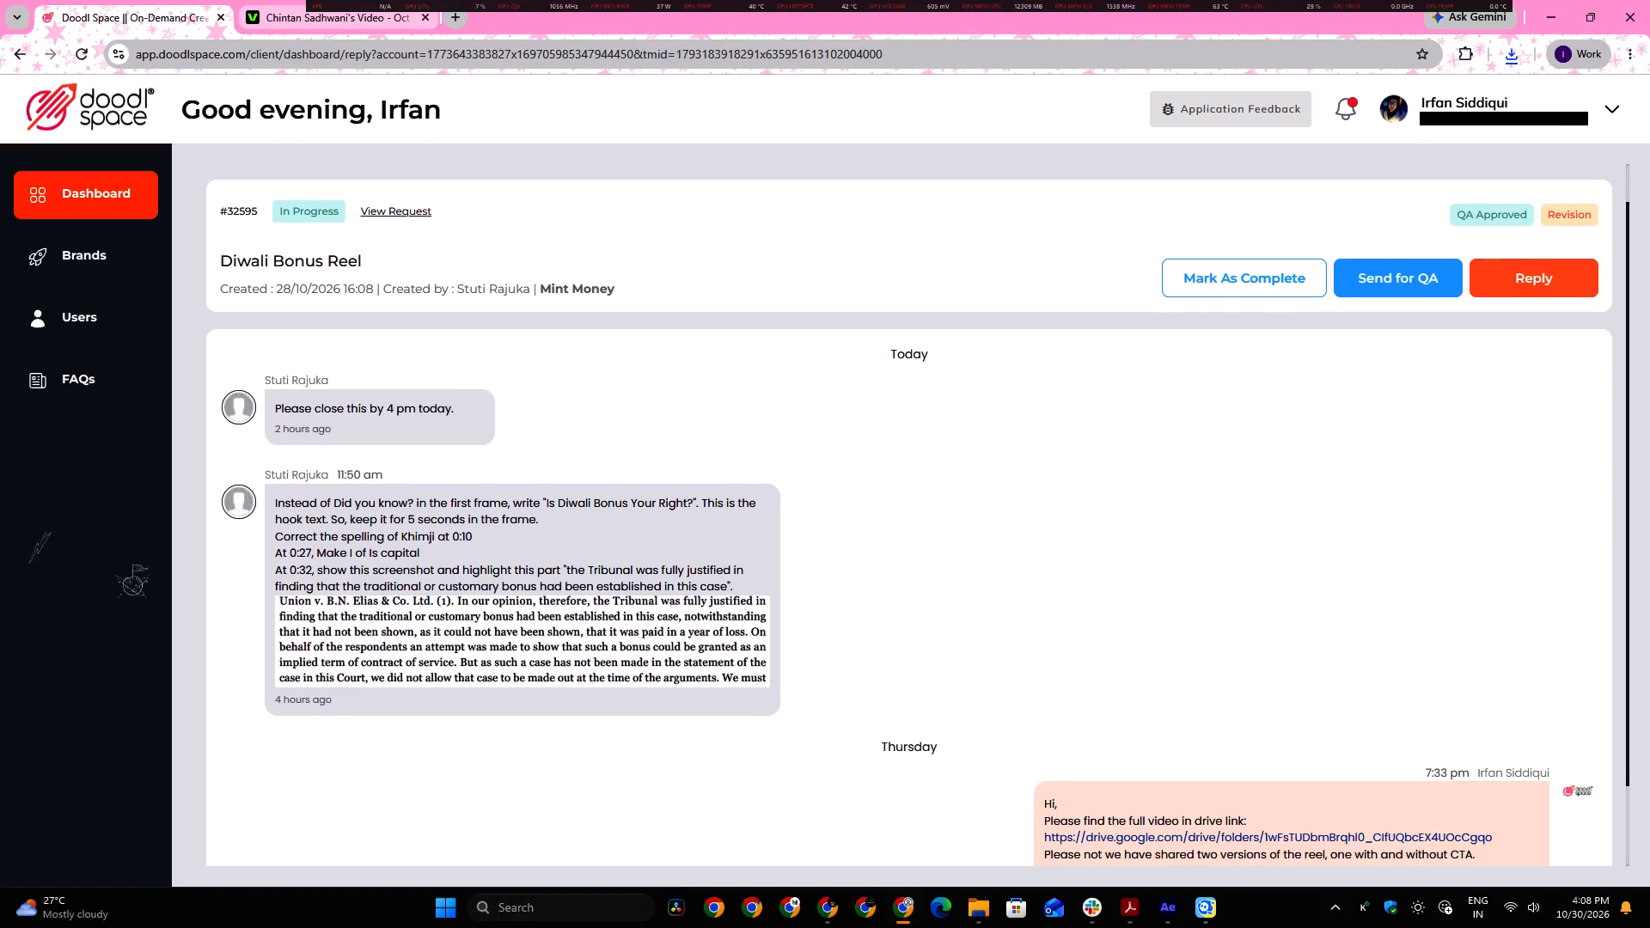
{"action": "right_click", "coordinate": [317, 616]}
{"action": "right_click", "coordinate": [317, 616]}
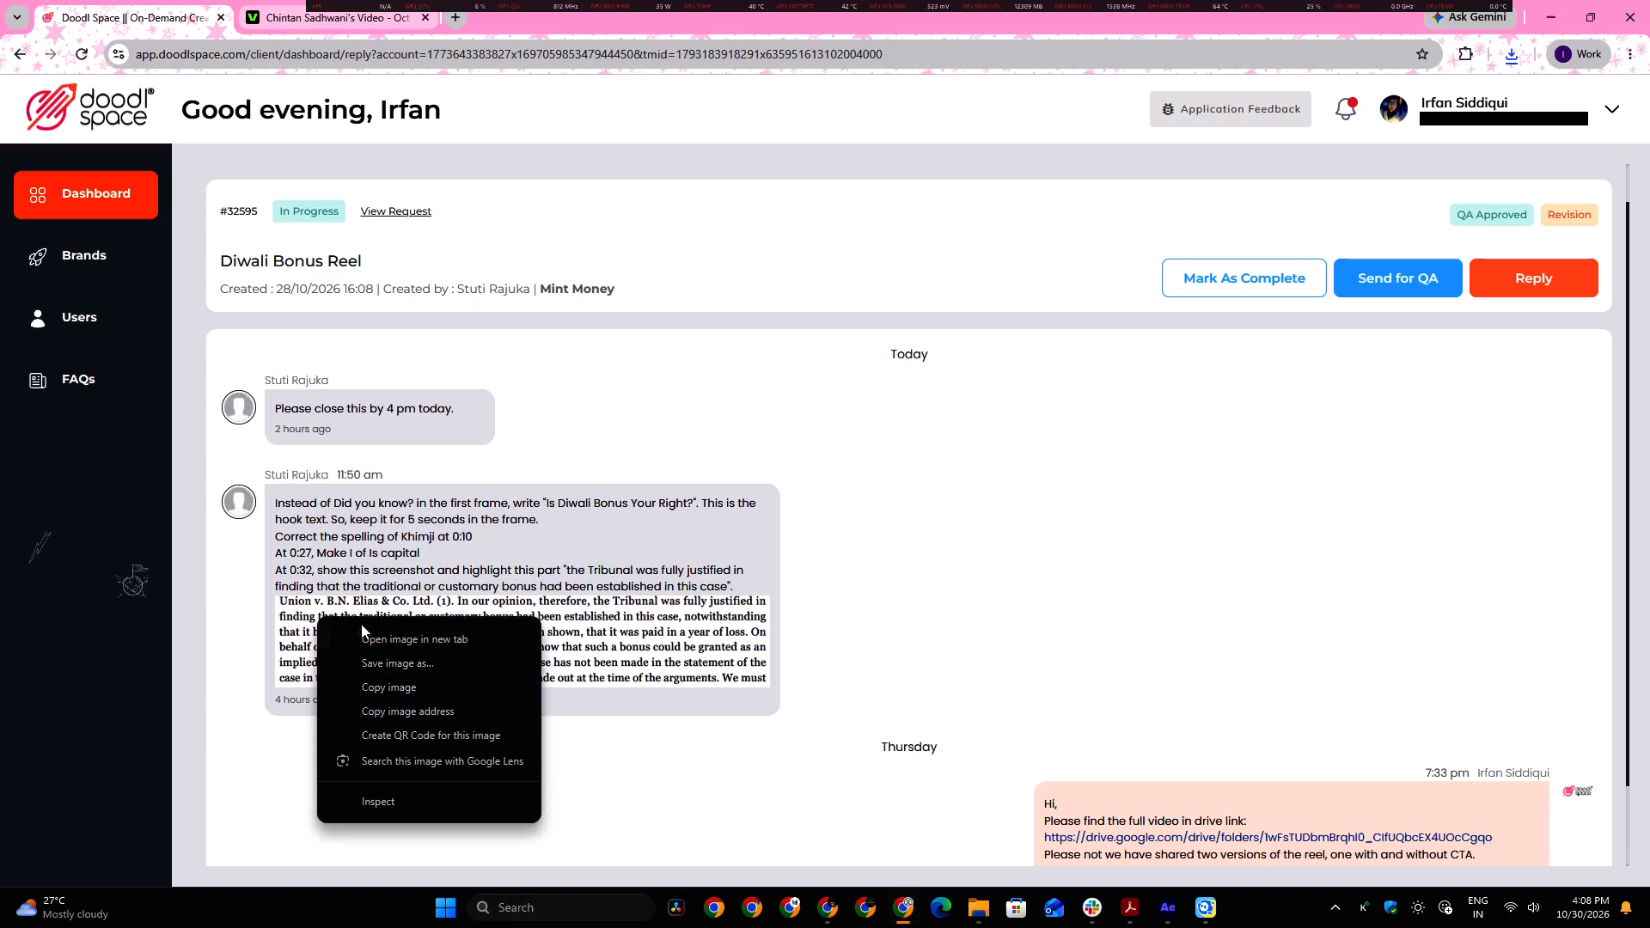
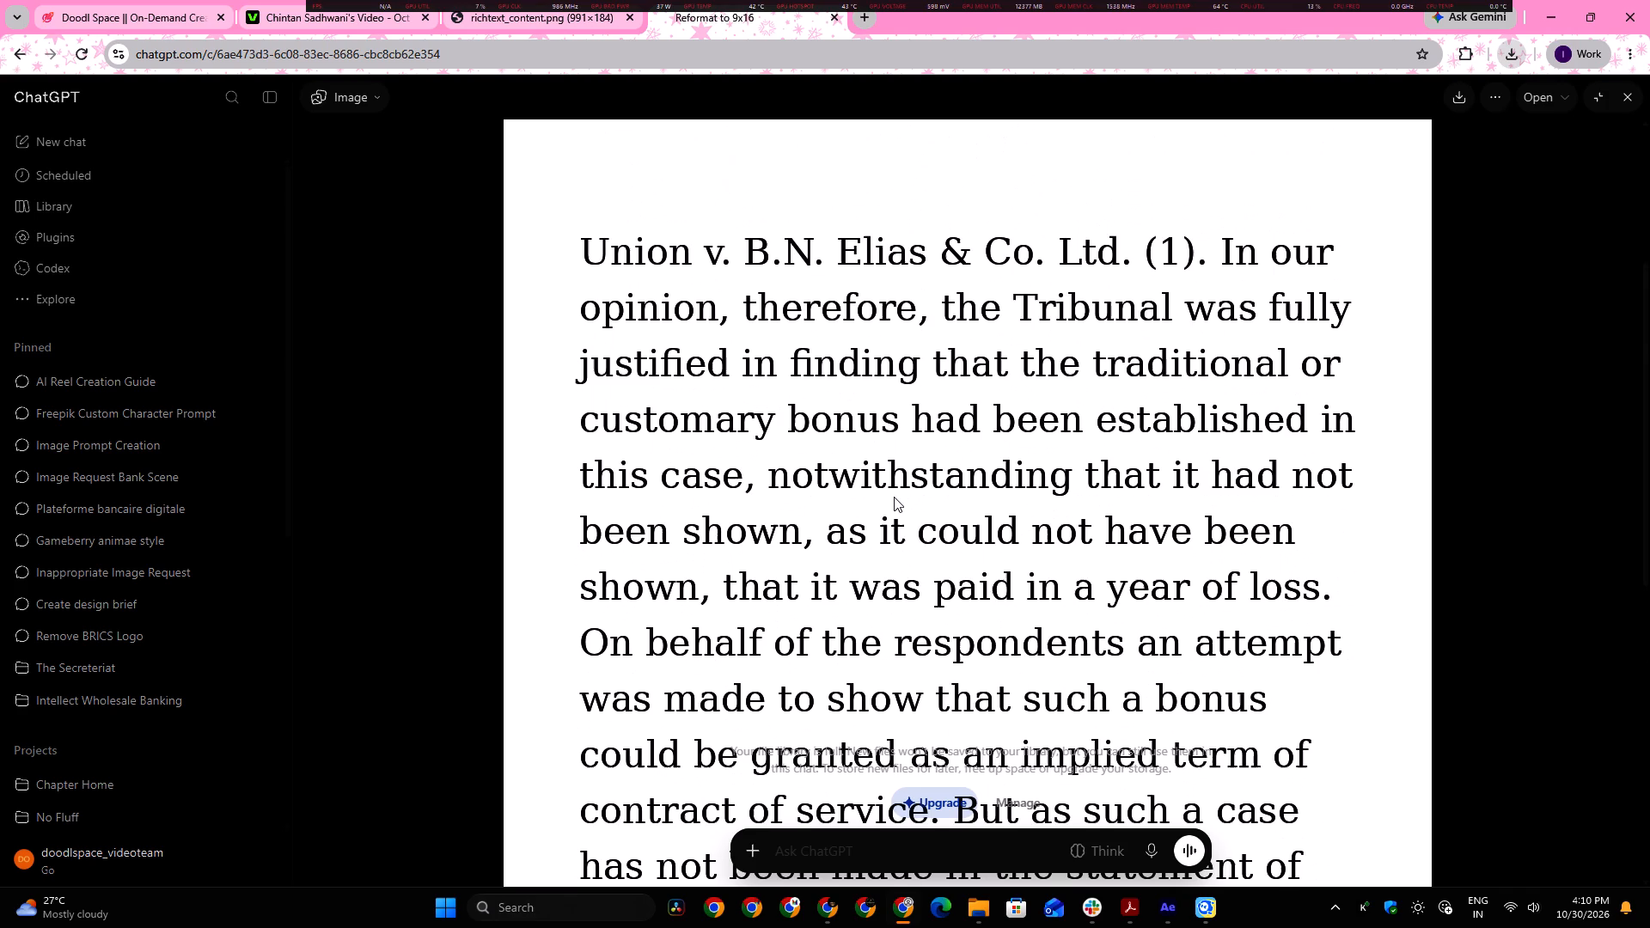
{"action": "right_click", "coordinate": [892, 491]}
{"action": "left_click", "coordinate": [955, 506]}
{"action": "left_click", "coordinate": [932, 13]}
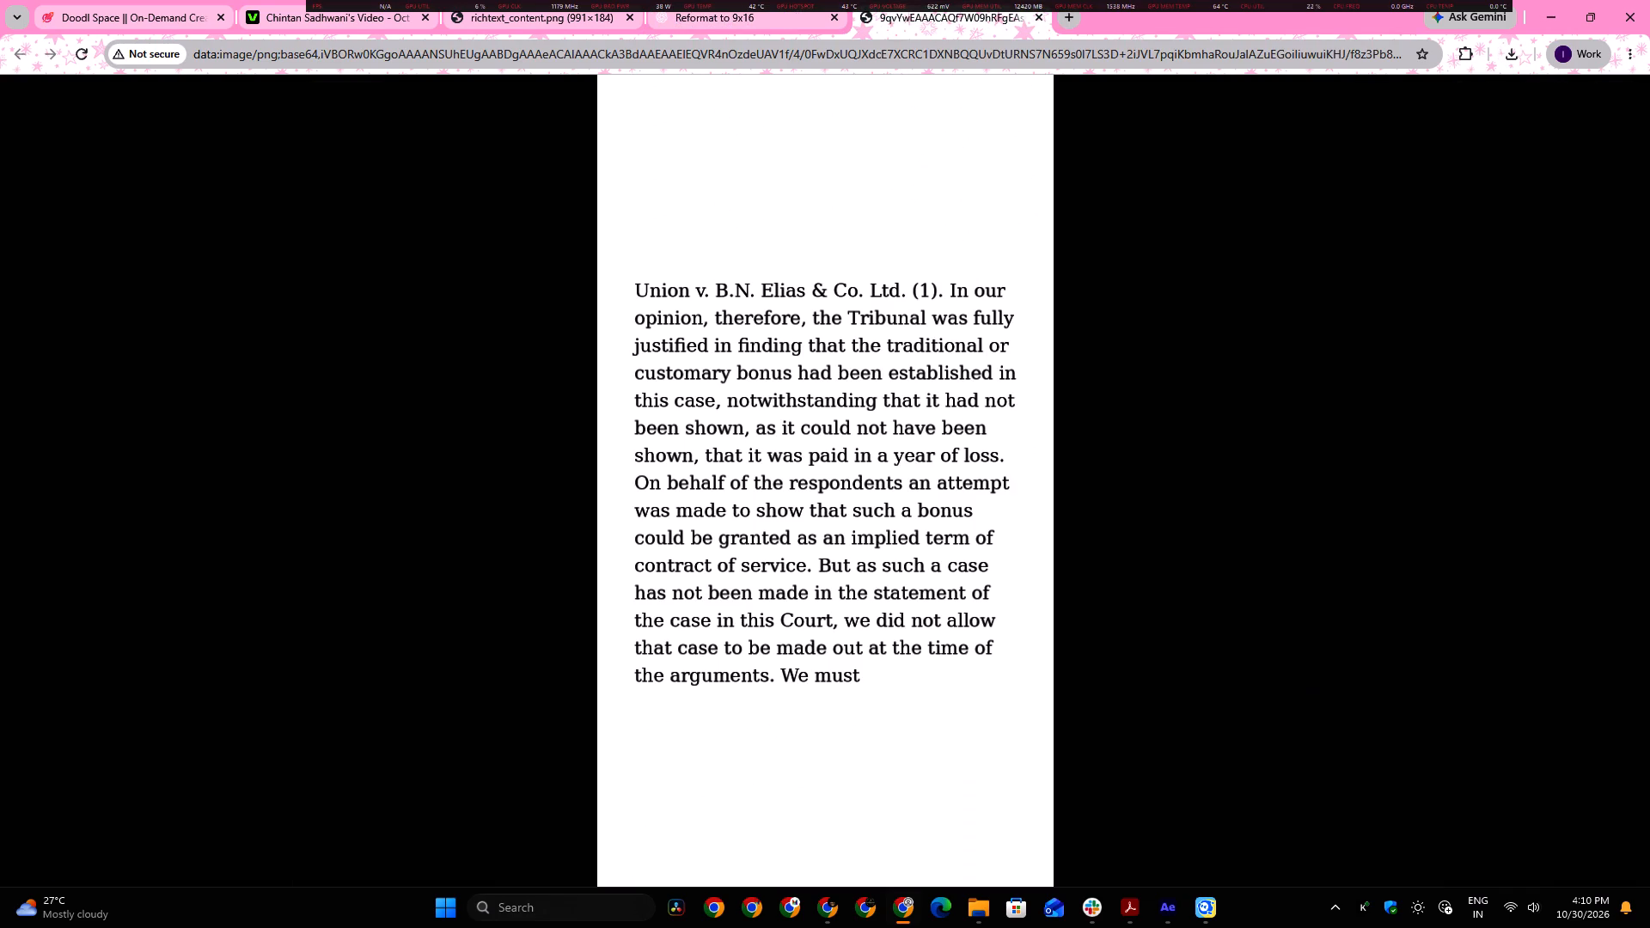
{"action": "right_click", "coordinate": [817, 258]}
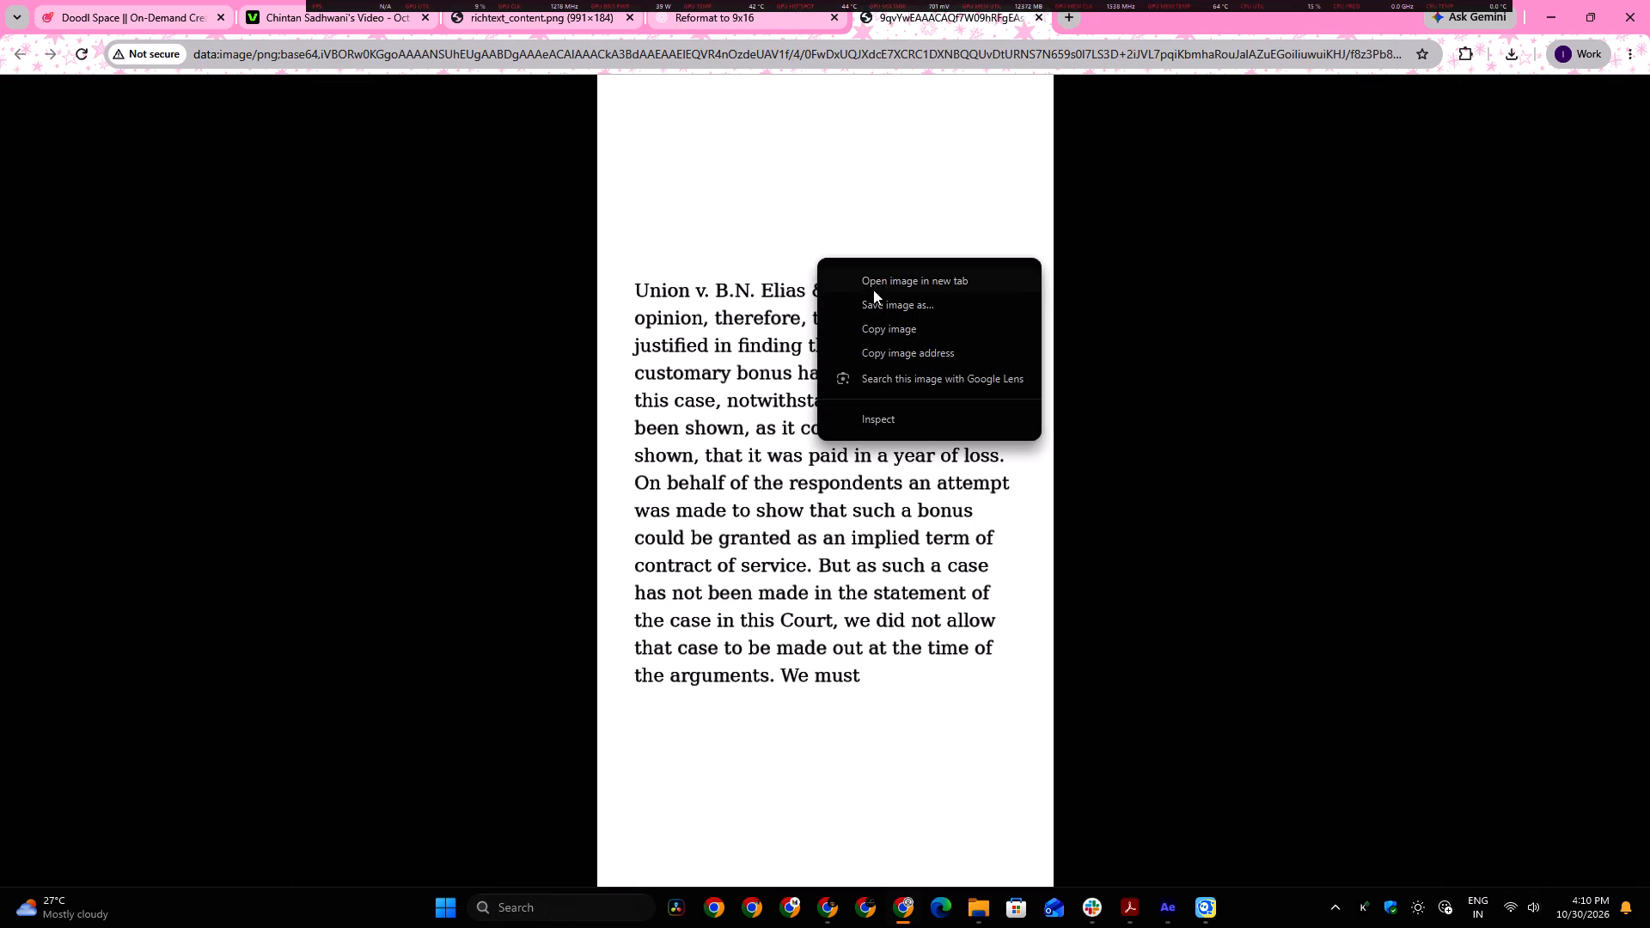
{"action": "left_click", "coordinate": [886, 333]}
Switch to After Effects and paste the copied 9x16 judgment image into the Base-Cut composition.
{"action": "left_click", "coordinate": [1164, 901]}
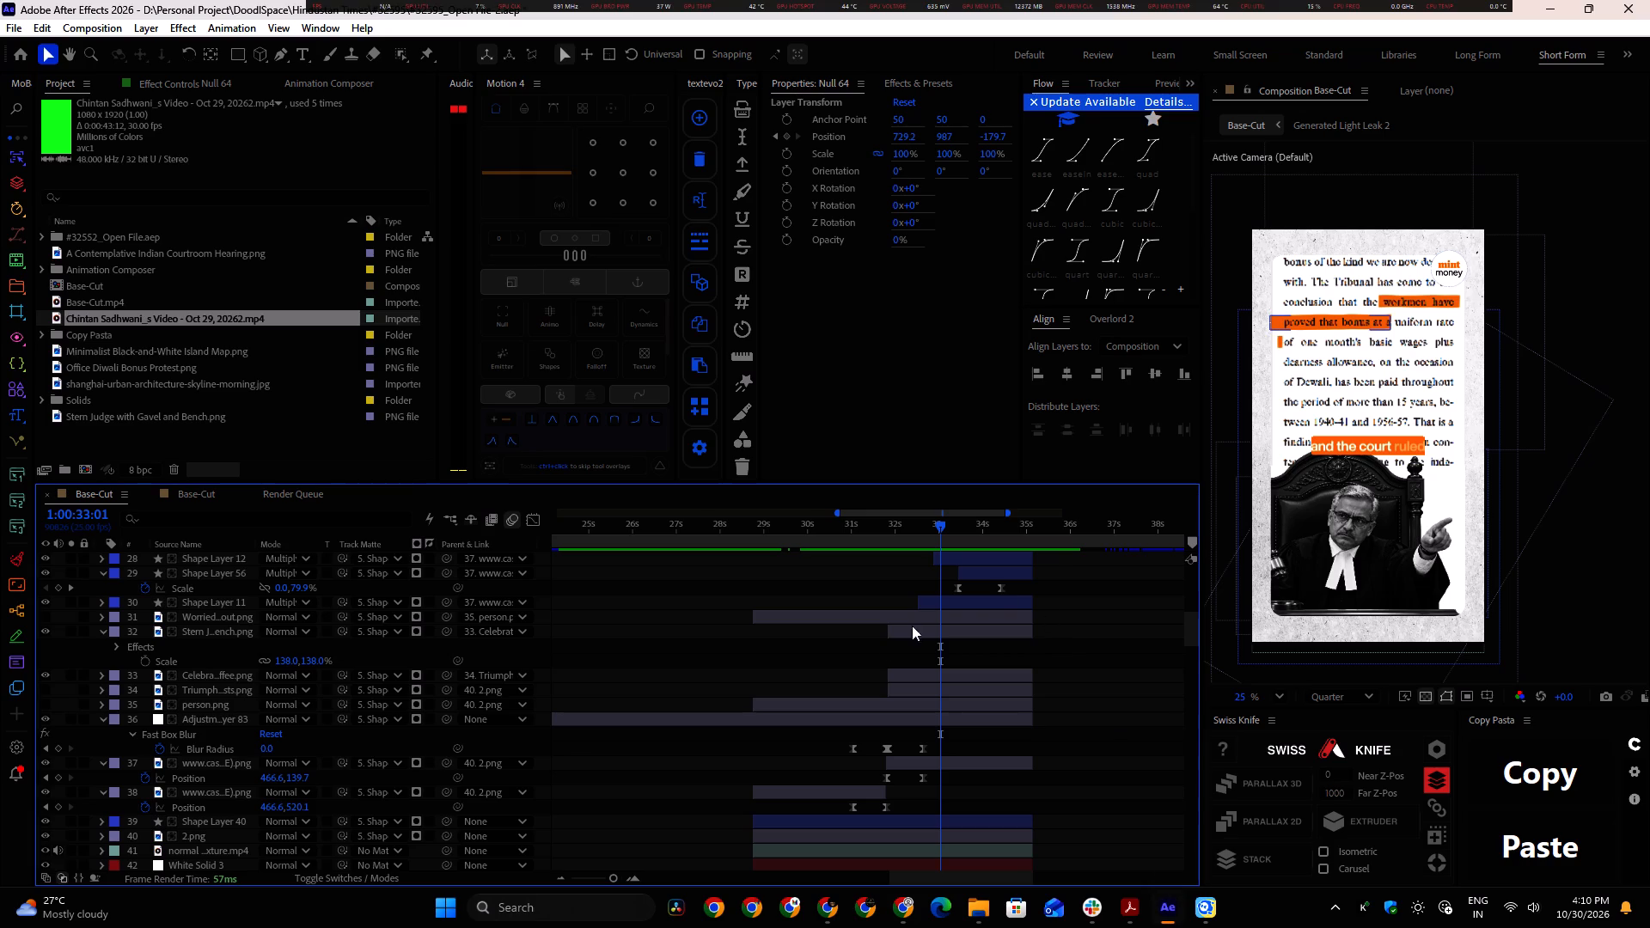
{"action": "left_click", "coordinate": [836, 797]}
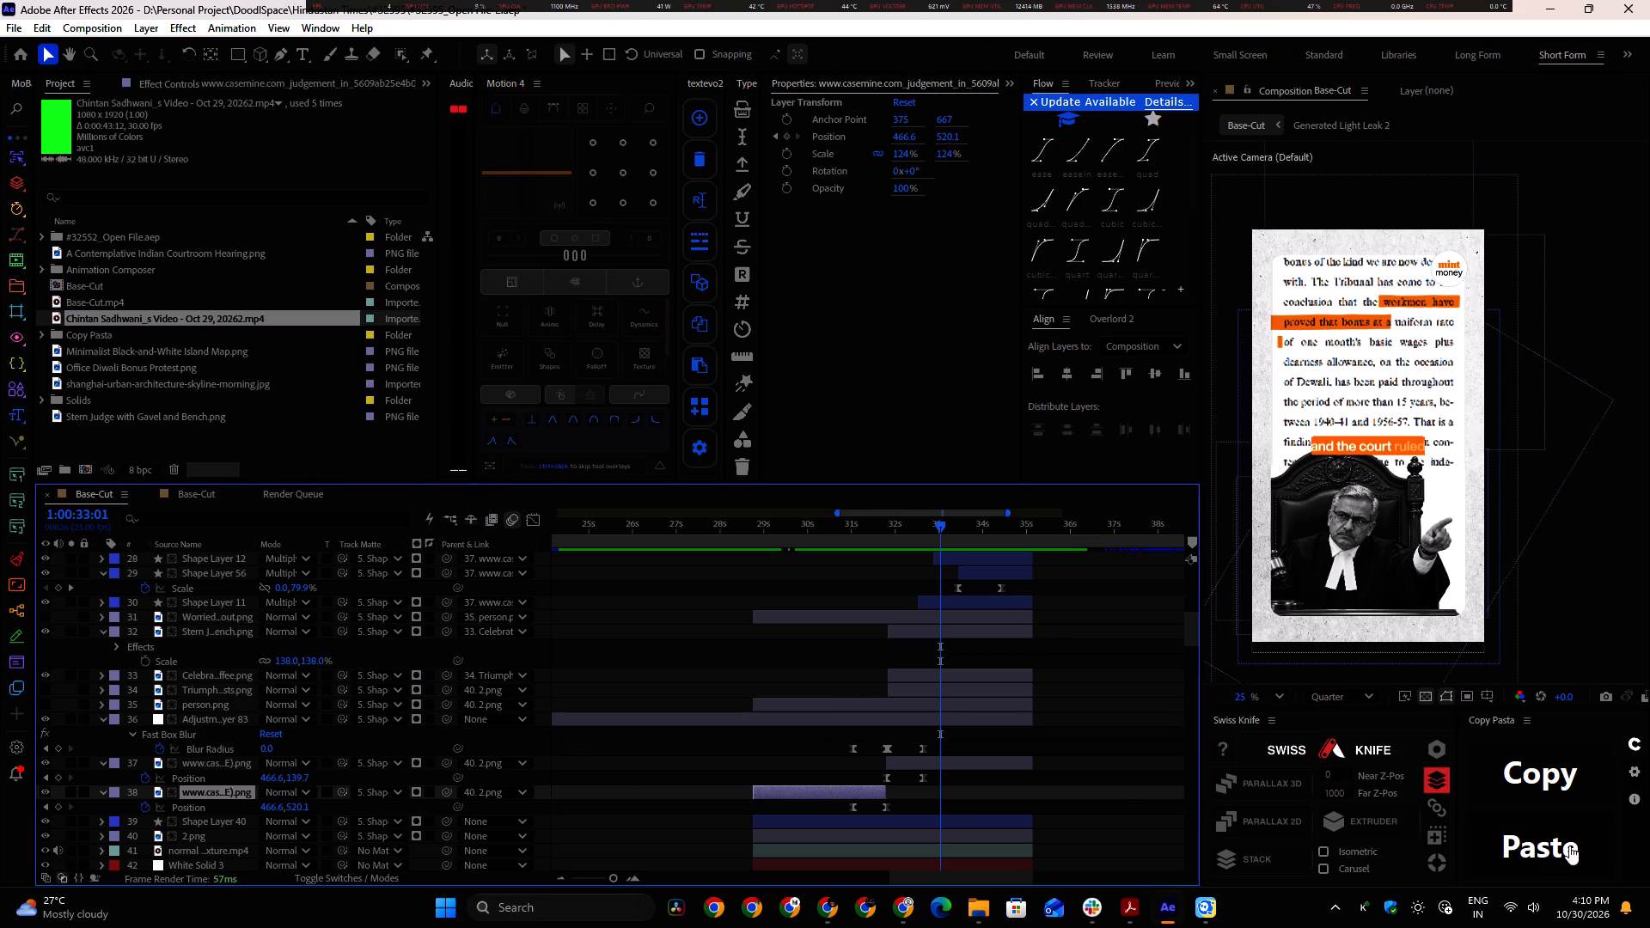
{"action": "left_click", "coordinate": [1569, 846]}
Move the pasted judgment image down the layer stack to sit directly beneath the Fast Box Blur adjustment layer.
{"action": "left_click_drag", "start_coordinate": [939, 521], "coordinate": [859, 522]}
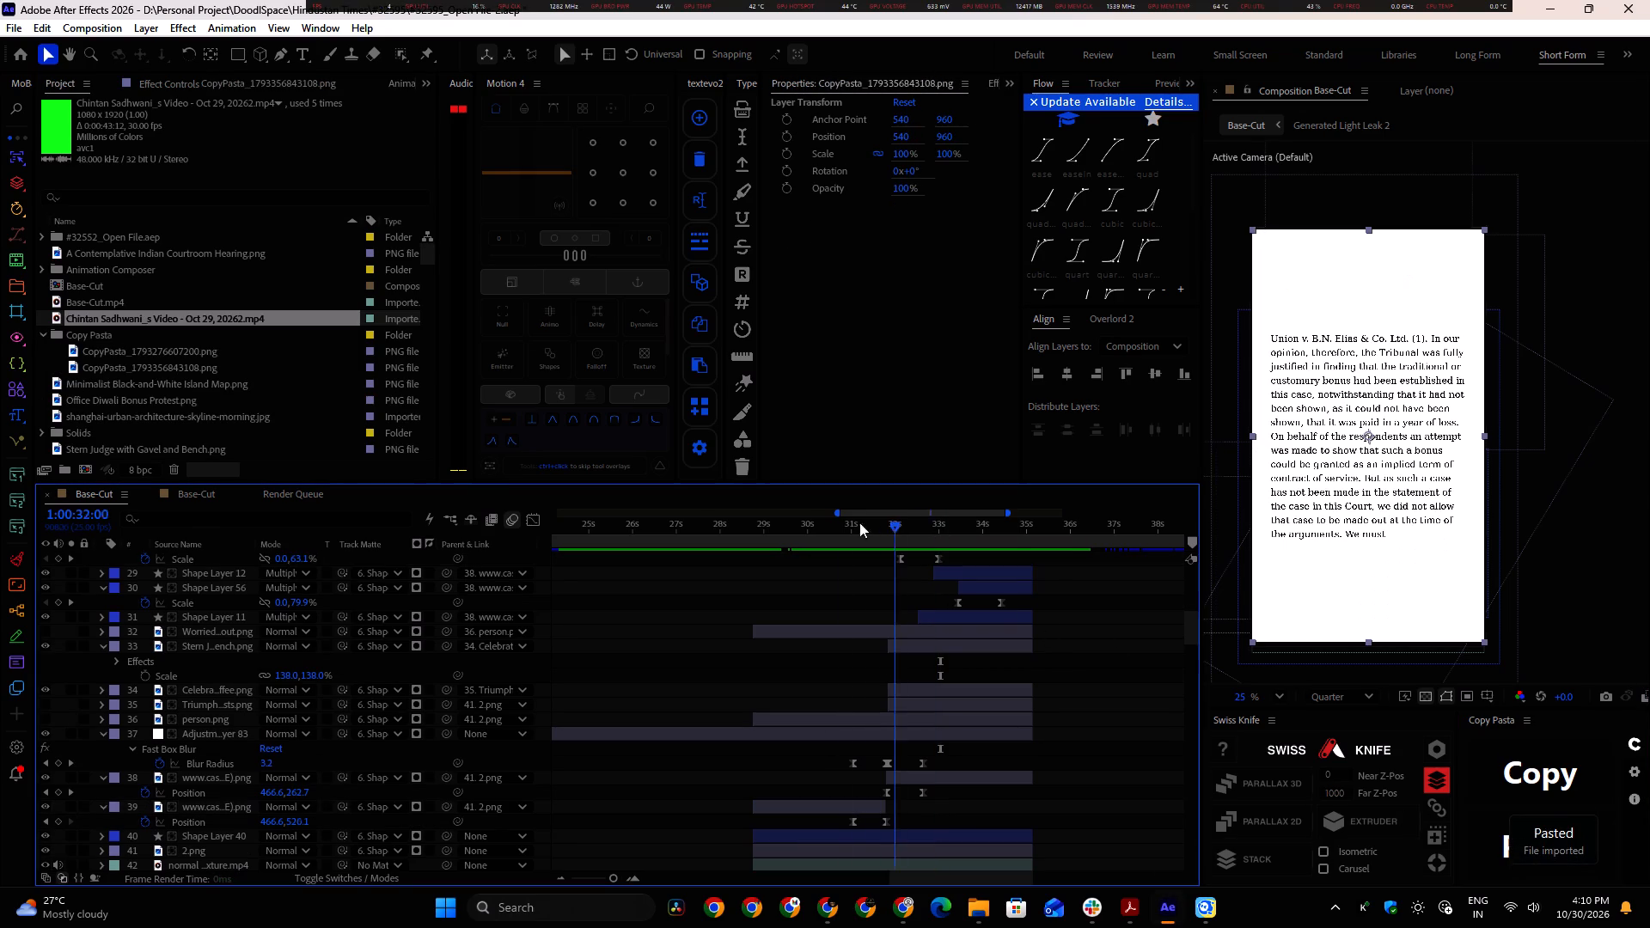
{"action": "left_click_drag", "start_coordinate": [859, 522], "coordinate": [806, 522]}
{"action": "scroll", "coordinate": [823, 563], "scroll_direction": "up", "scroll_amount": 2}
{"action": "scroll", "coordinate": [823, 563], "scroll_direction": "down", "scroll_amount": 1}
{"action": "scroll", "coordinate": [823, 565], "scroll_direction": "up", "scroll_amount": 3}
{"action": "scroll", "coordinate": [823, 565], "scroll_direction": "down", "scroll_amount": 2}
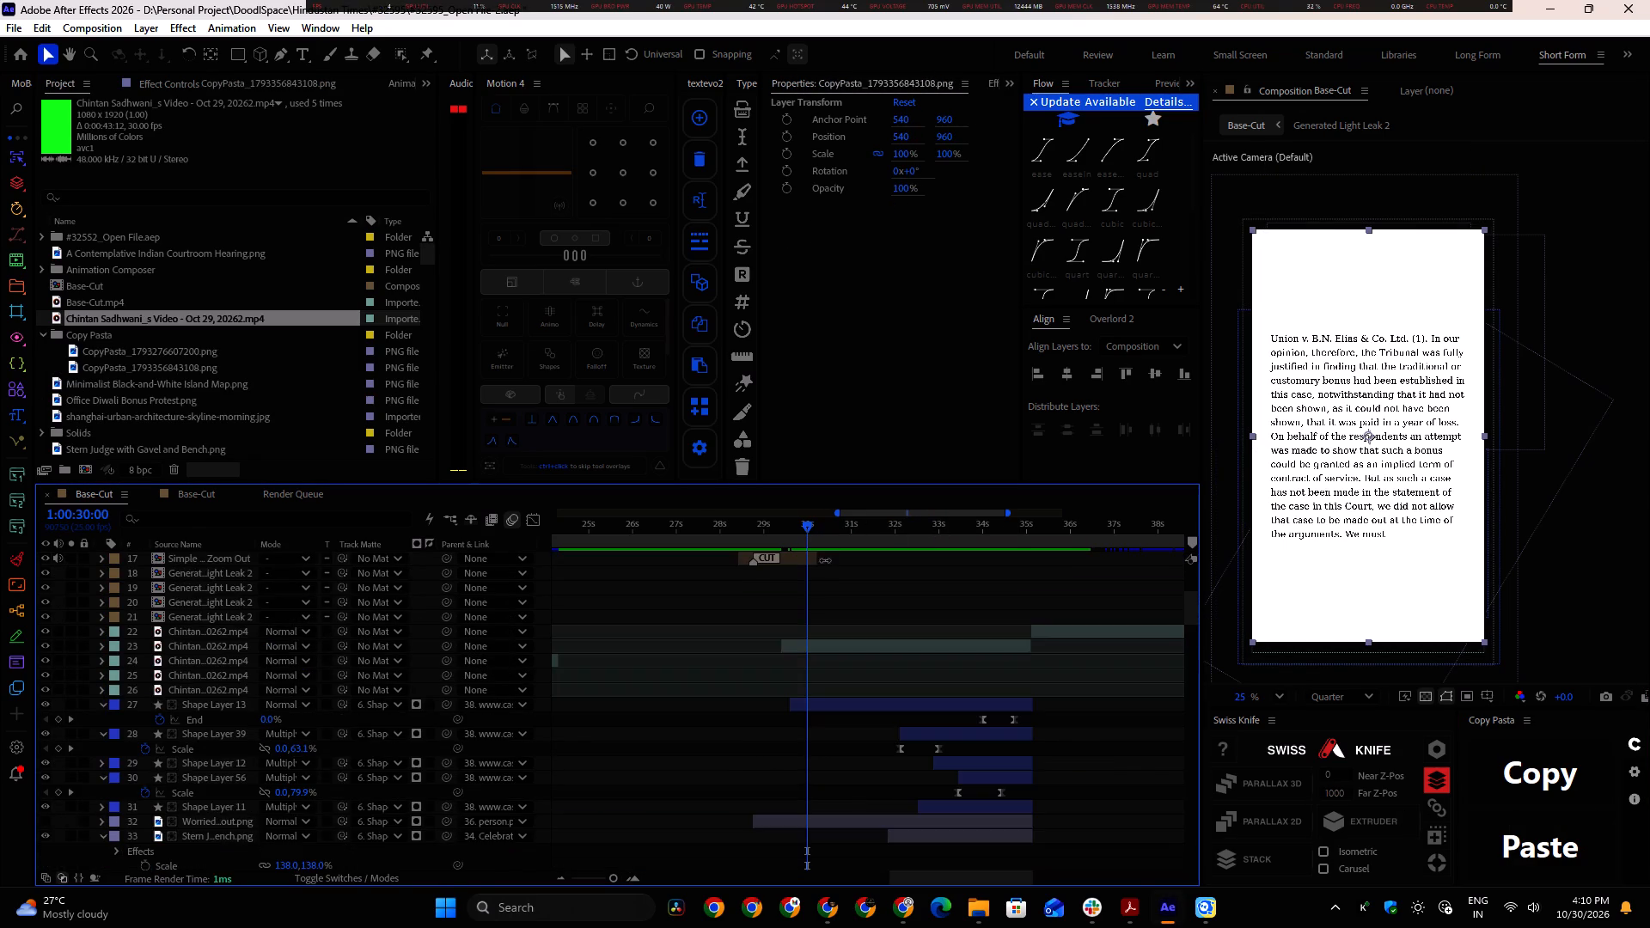
{"action": "key", "text": "ctrl+bracketleft"}
{"action": "key", "text": "ctrl+bracketleft"}
{"action": "key", "text": "ctrl+bracketleft"}
{"action": "key", "text": "ctrl+bracketleft"}
{"action": "key", "text": "ctrl+bracketleft"}
{"action": "key", "text": "ctrl+bracketleft"}
{"action": "key", "text": "ctrl+bracketleft"}
{"action": "key", "text": "ctrl+bracketleft"}
{"action": "key", "text": "ctrl+bracketleft"}
{"action": "key", "text": "ctrl+bracketleft"}
{"action": "key", "text": "ctrl+bracketleft"}
{"action": "key", "text": "ctrl+bracketleft"}
{"action": "key", "text": "ctrl+bracketleft"}
{"action": "key", "text": "ctrl+bracketleft"}
{"action": "key", "text": "ctrl+bracketleft"}
{"action": "key", "text": "ctrl+bracketleft"}
{"action": "key", "text": "ctrl+bracketleft"}
{"action": "key", "text": "ctrl+bracketleft"}
{"action": "key", "text": "ctrl+bracketleft"}
{"action": "key", "text": "ctrl+bracketleft"}
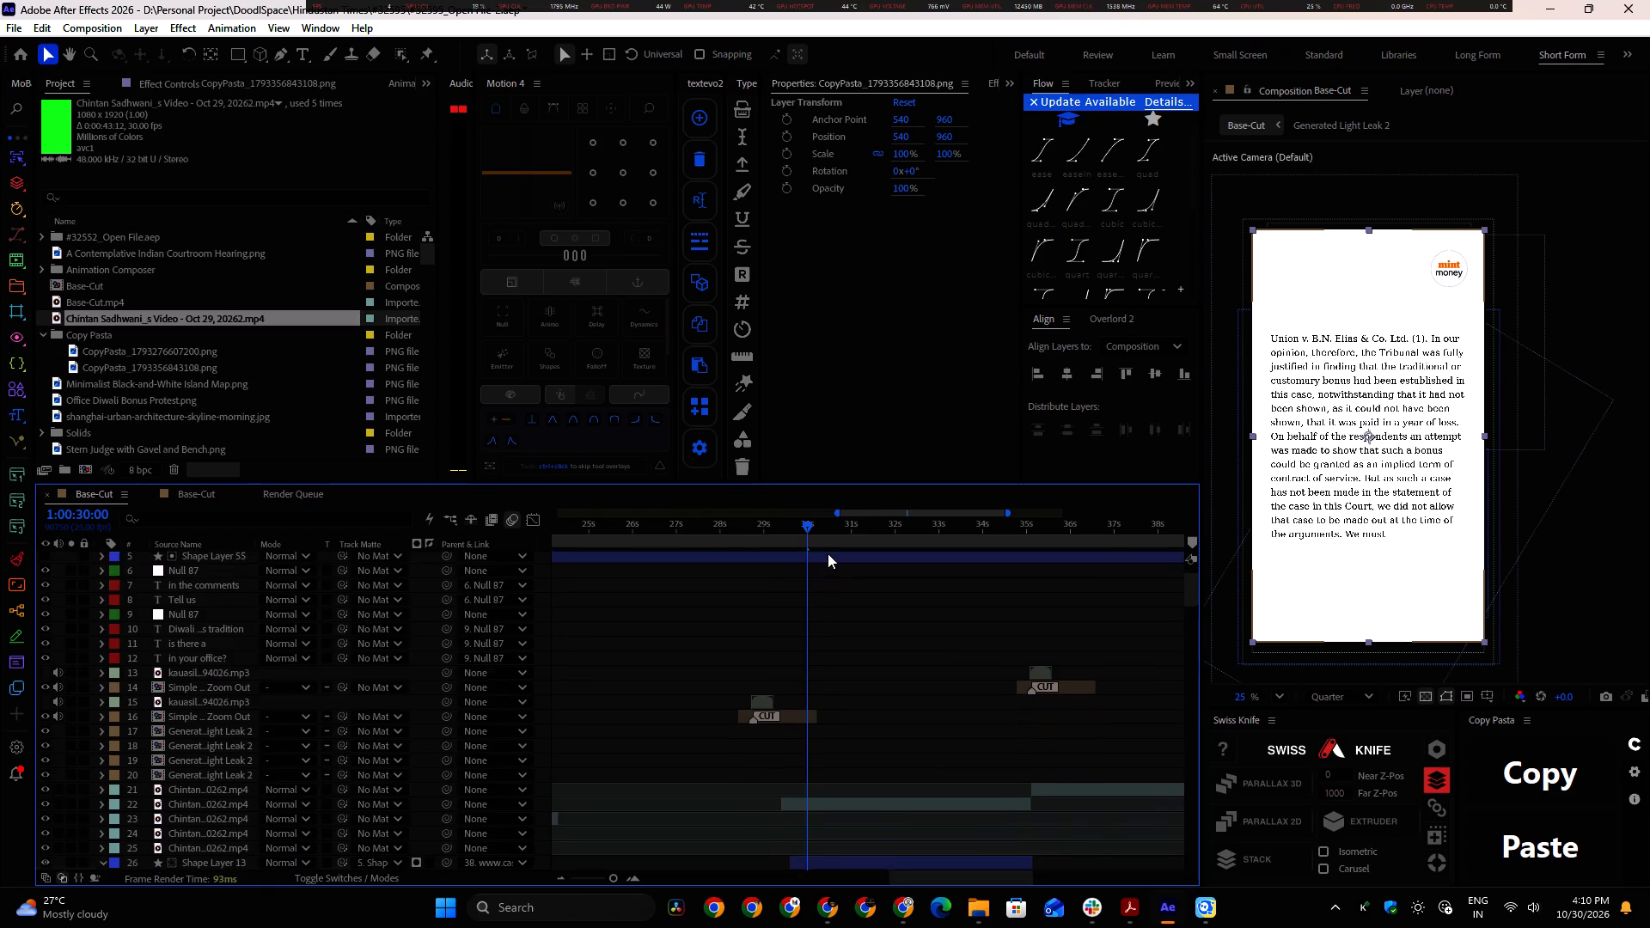
{"action": "key", "text": "ctrl+bracketright"}
{"action": "key", "text": "ctrl+bracketright"}
{"action": "key", "text": "ctrl+bracketright"}
{"action": "key", "text": "ctrl+bracketright"}
{"action": "key", "text": "ctrl+bracketleft"}
{"action": "key", "text": "ctrl+bracketleft"}
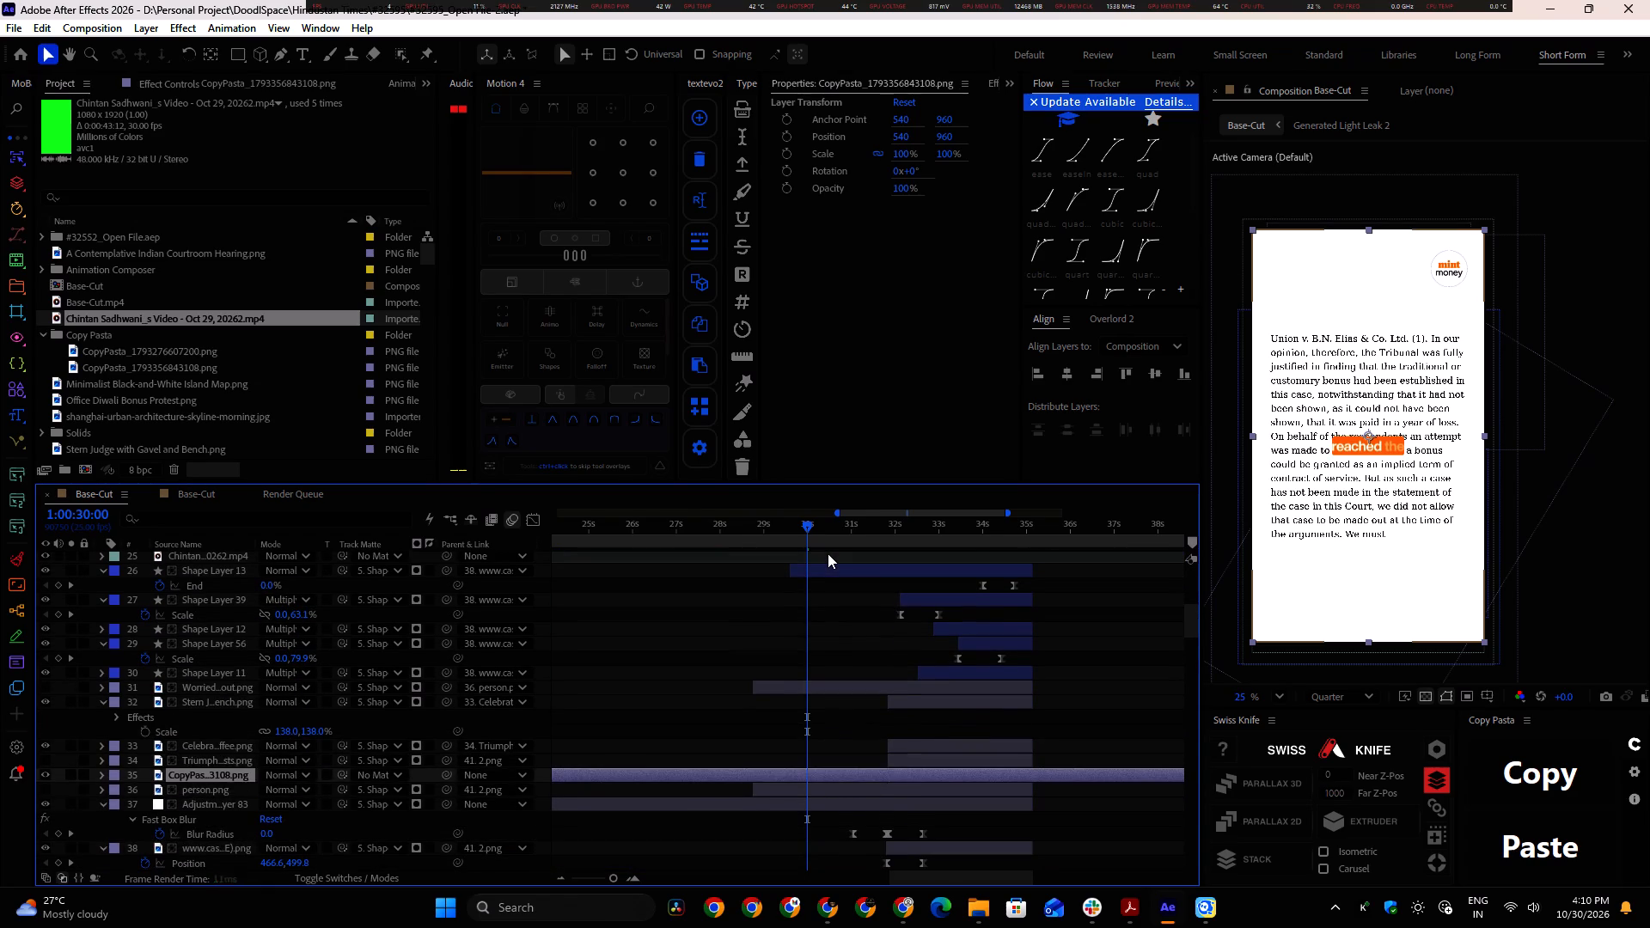
{"action": "key", "text": "ctrl+bracketleft"}
{"action": "key", "text": "ctrl+bracketleft"}
{"action": "key", "text": "ctrl+bracketleft"}
{"action": "key", "text": "ctrl+bracketright"}
{"action": "key", "text": "ctrl+bracketright"}
{"action": "key", "text": "ctrl+bracketright"}
{"action": "key", "text": "ctrl+bracketright"}
{"action": "key", "text": "ctrl+bracketleft"}
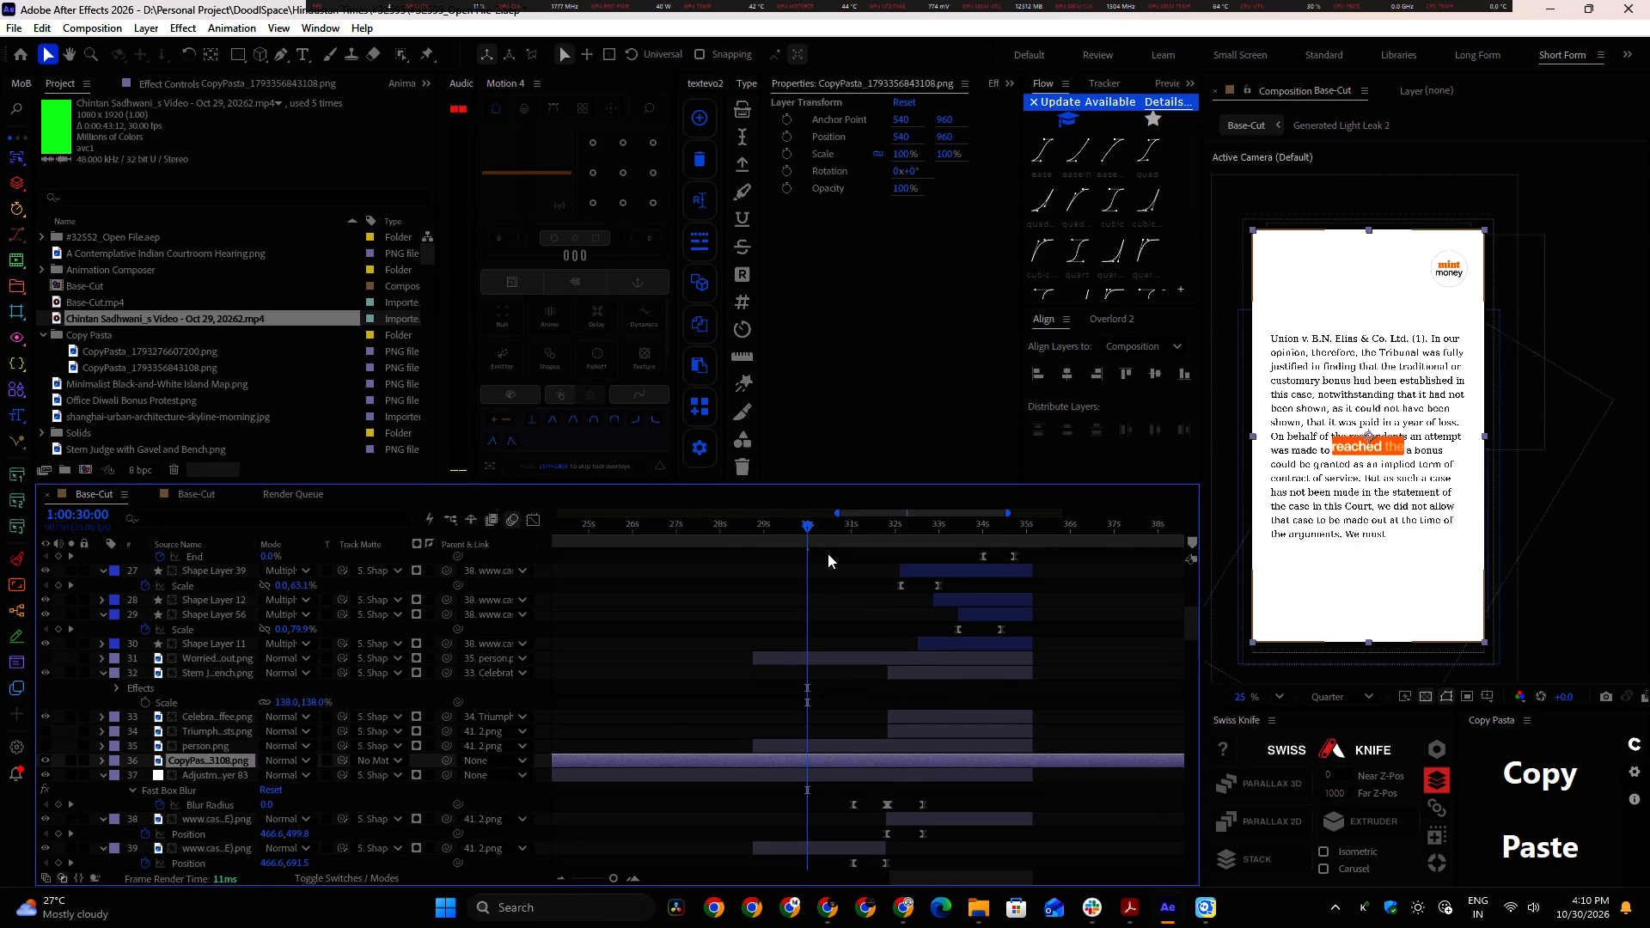
{"action": "scroll", "coordinate": [825, 778], "scroll_direction": "up", "scroll_amount": 1, "text": "alt"}
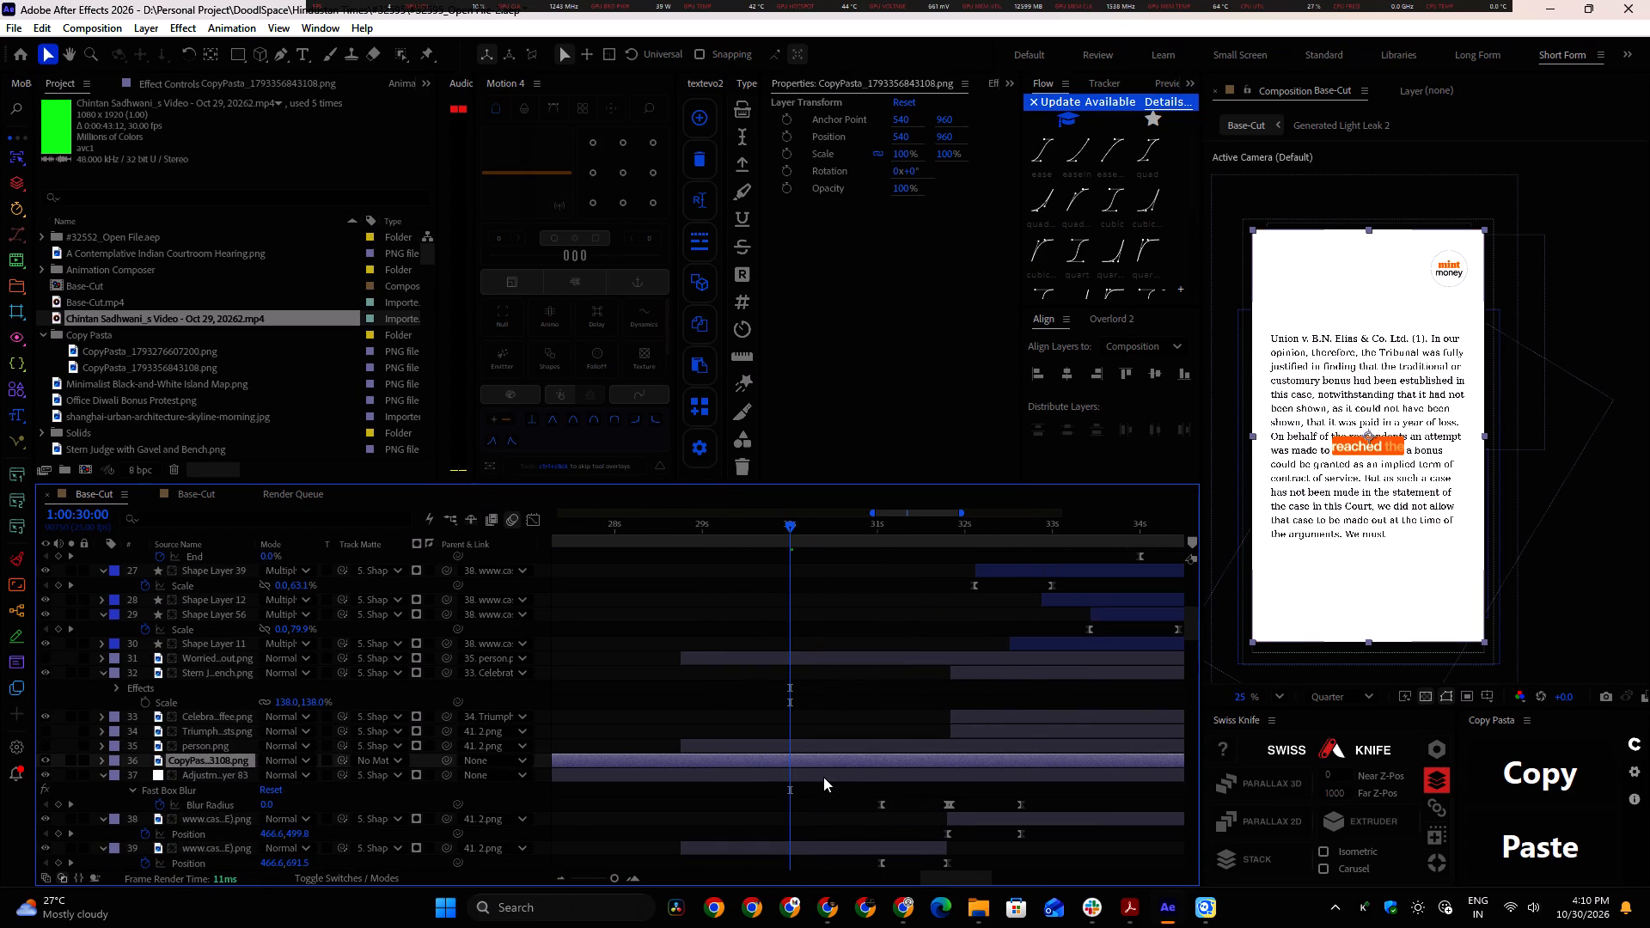
{"action": "key", "text": "ctrl+bracketleft"}
Shift the pasted judgment layer to start with the existing court-document layer, just before the 29-second mark.
{"action": "key", "text": "bracketleft"}
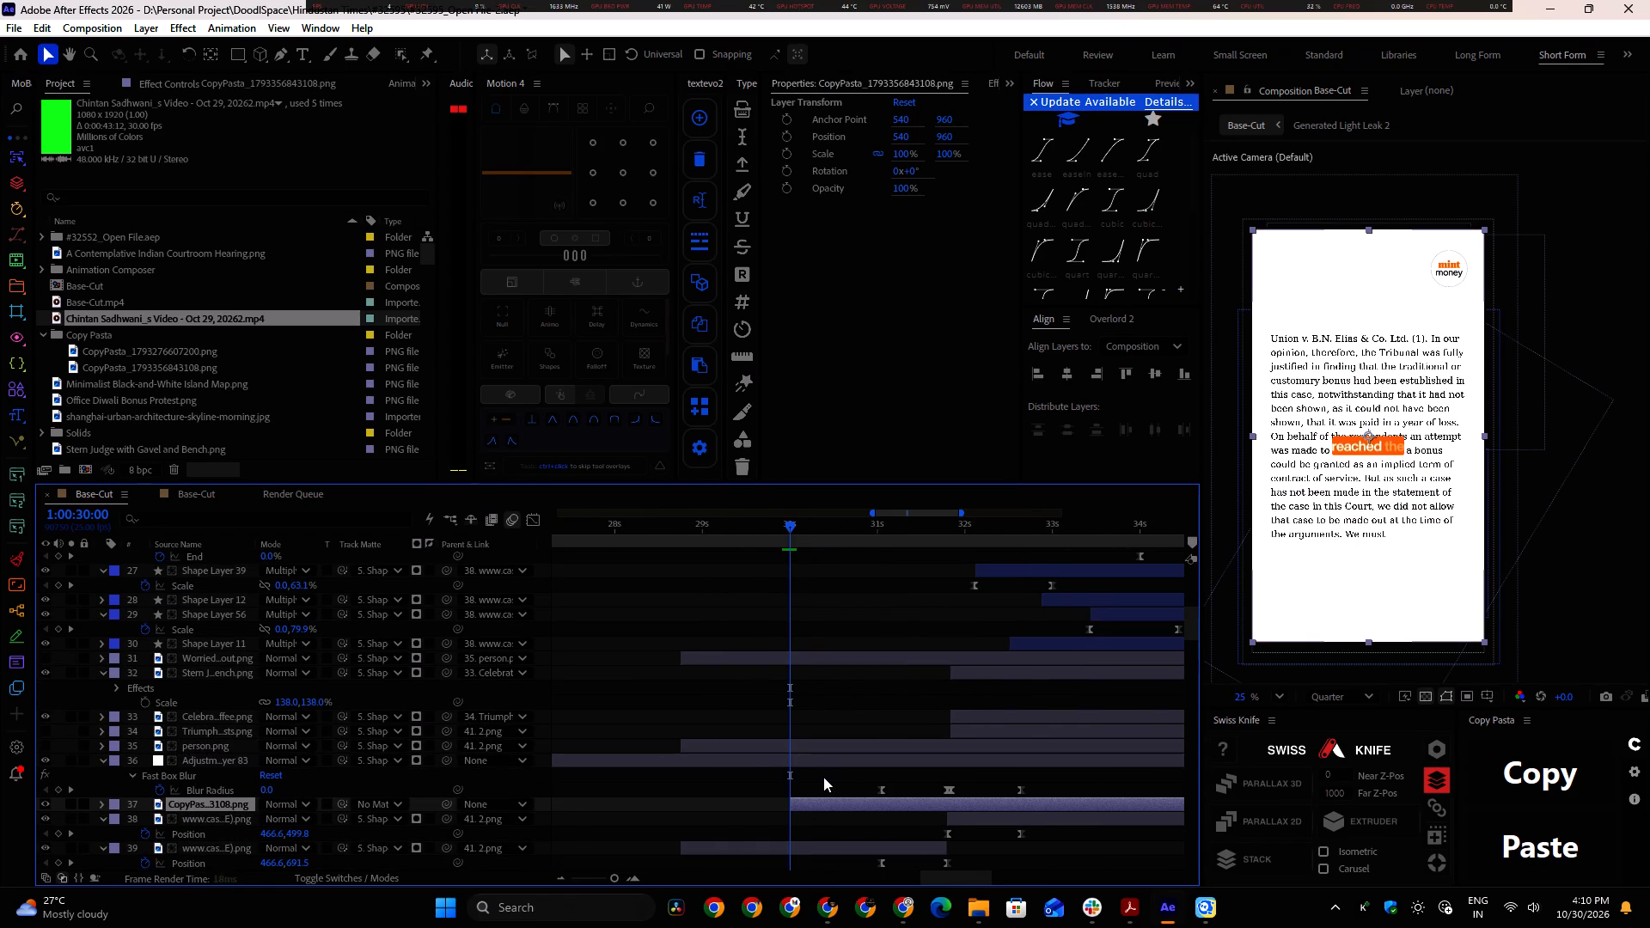
{"action": "left_click_drag", "start_coordinate": [807, 803], "coordinate": [700, 798]}
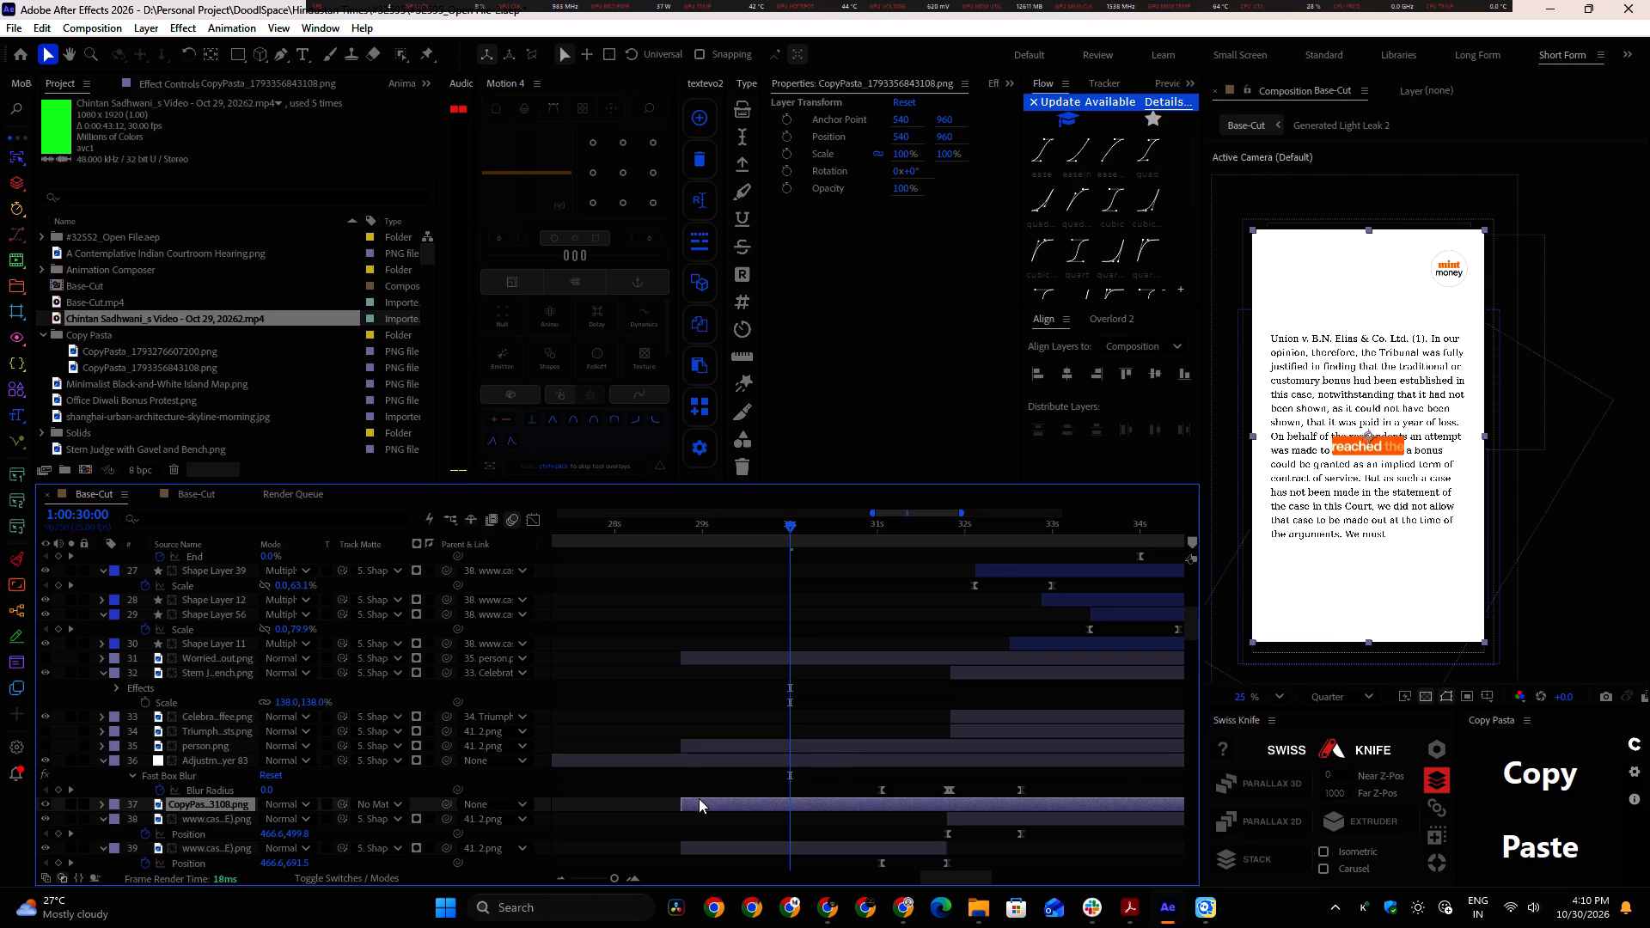
Split the pasted judgment layer at 31:20, where the second court-document layer begins.
{"action": "scroll", "coordinate": [699, 798], "scroll_direction": "down", "scroll_amount": 1}
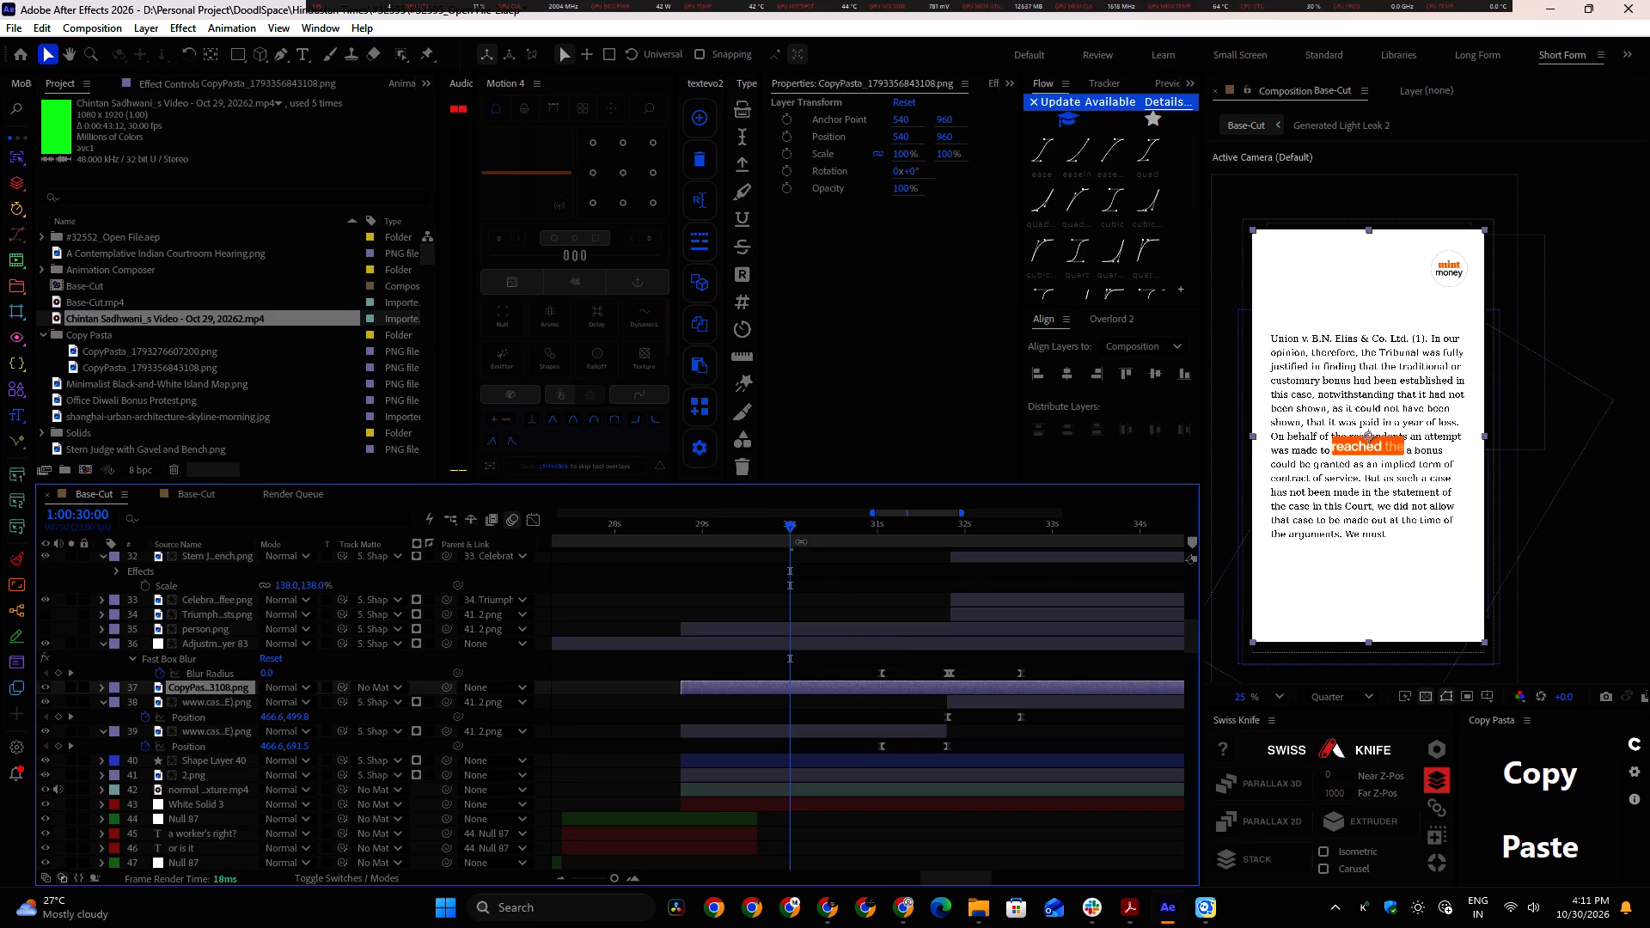
{"action": "left_click_drag", "start_coordinate": [786, 528], "coordinate": [944, 560]}
{"action": "left_click", "coordinate": [956, 685]}
{"action": "key", "text": "ctrl+shift+d"}
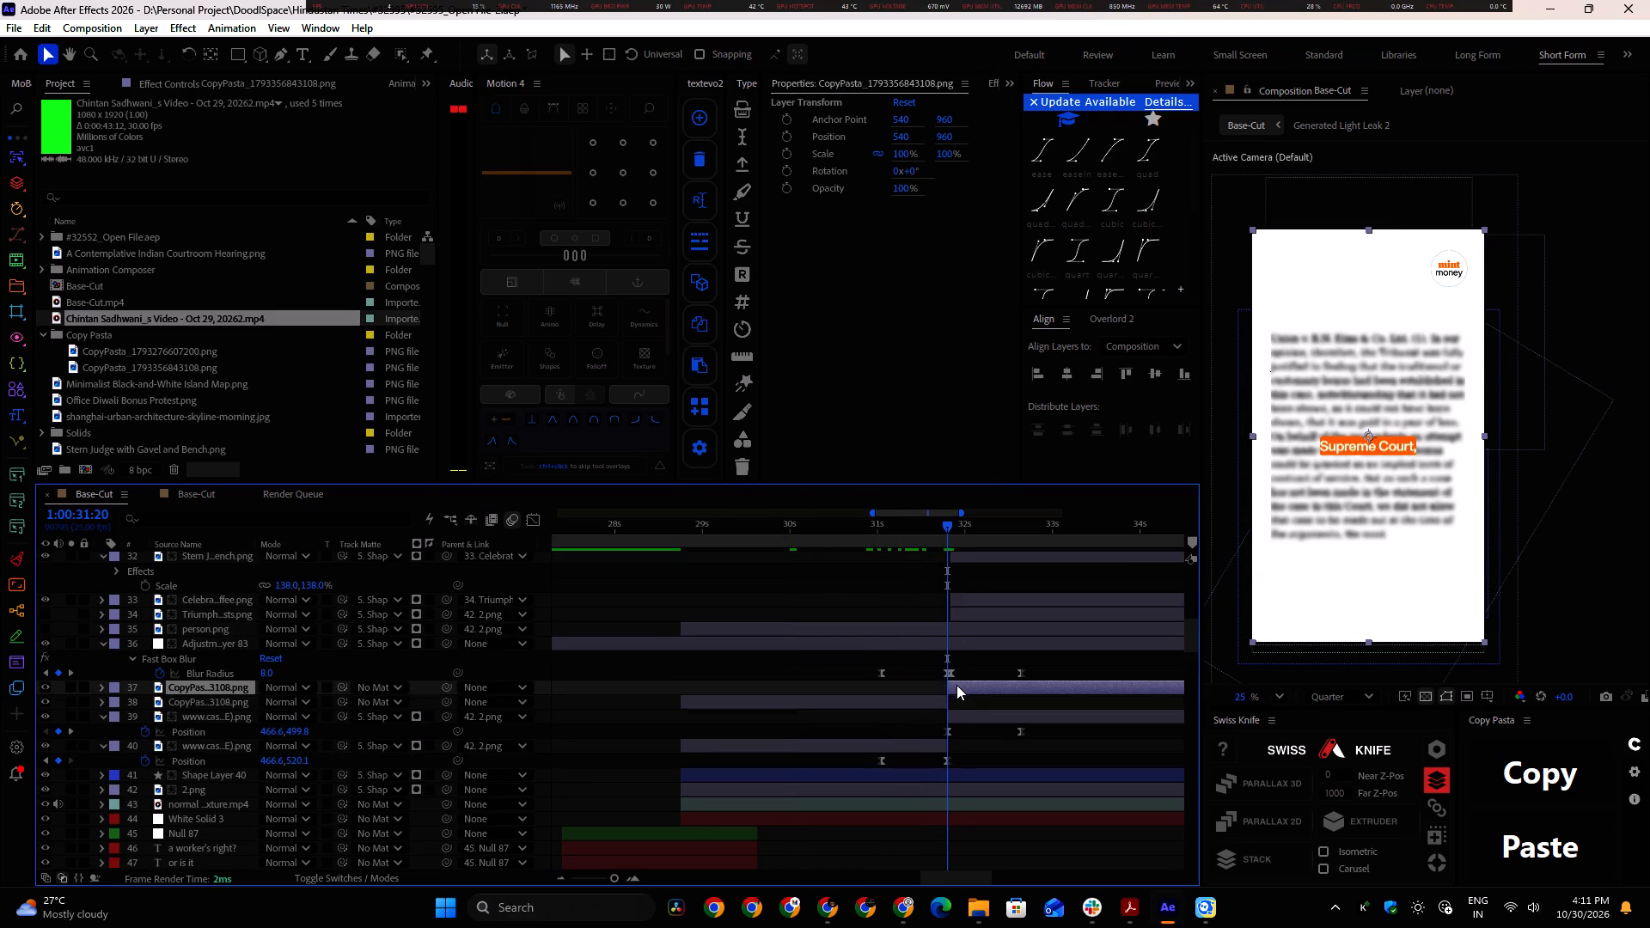
{"action": "left_click", "coordinate": [898, 699]}
{"action": "scroll", "coordinate": [217, 768], "scroll_direction": "down", "scroll_amount": 2}
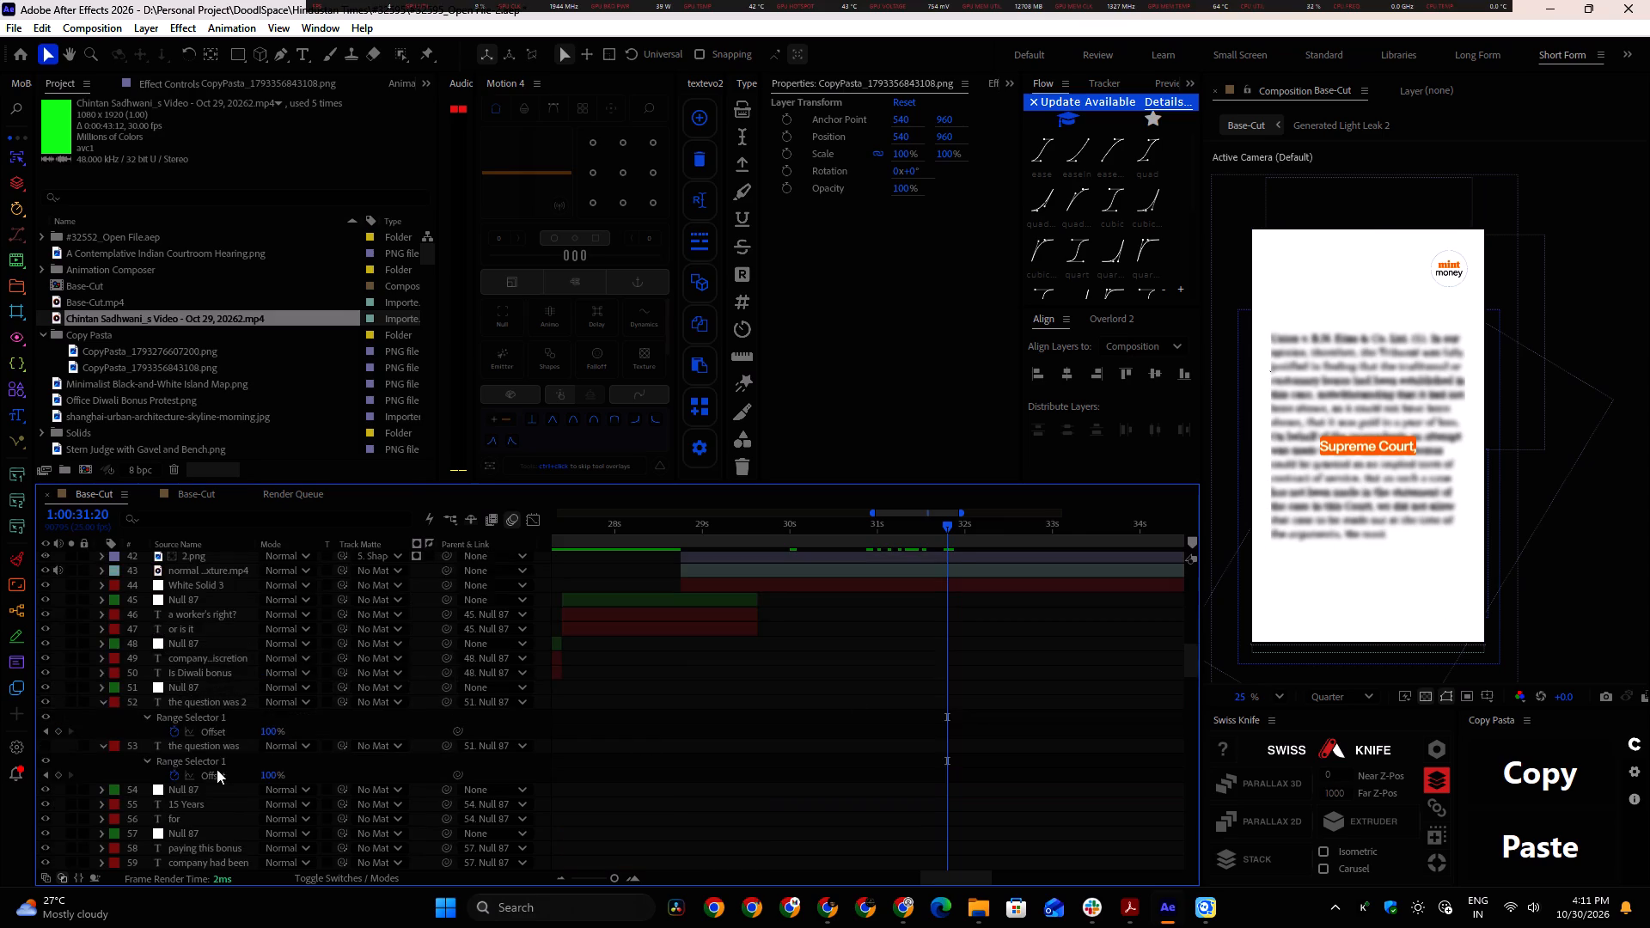
{"action": "scroll", "coordinate": [217, 769], "scroll_direction": "up", "scroll_amount": 3}
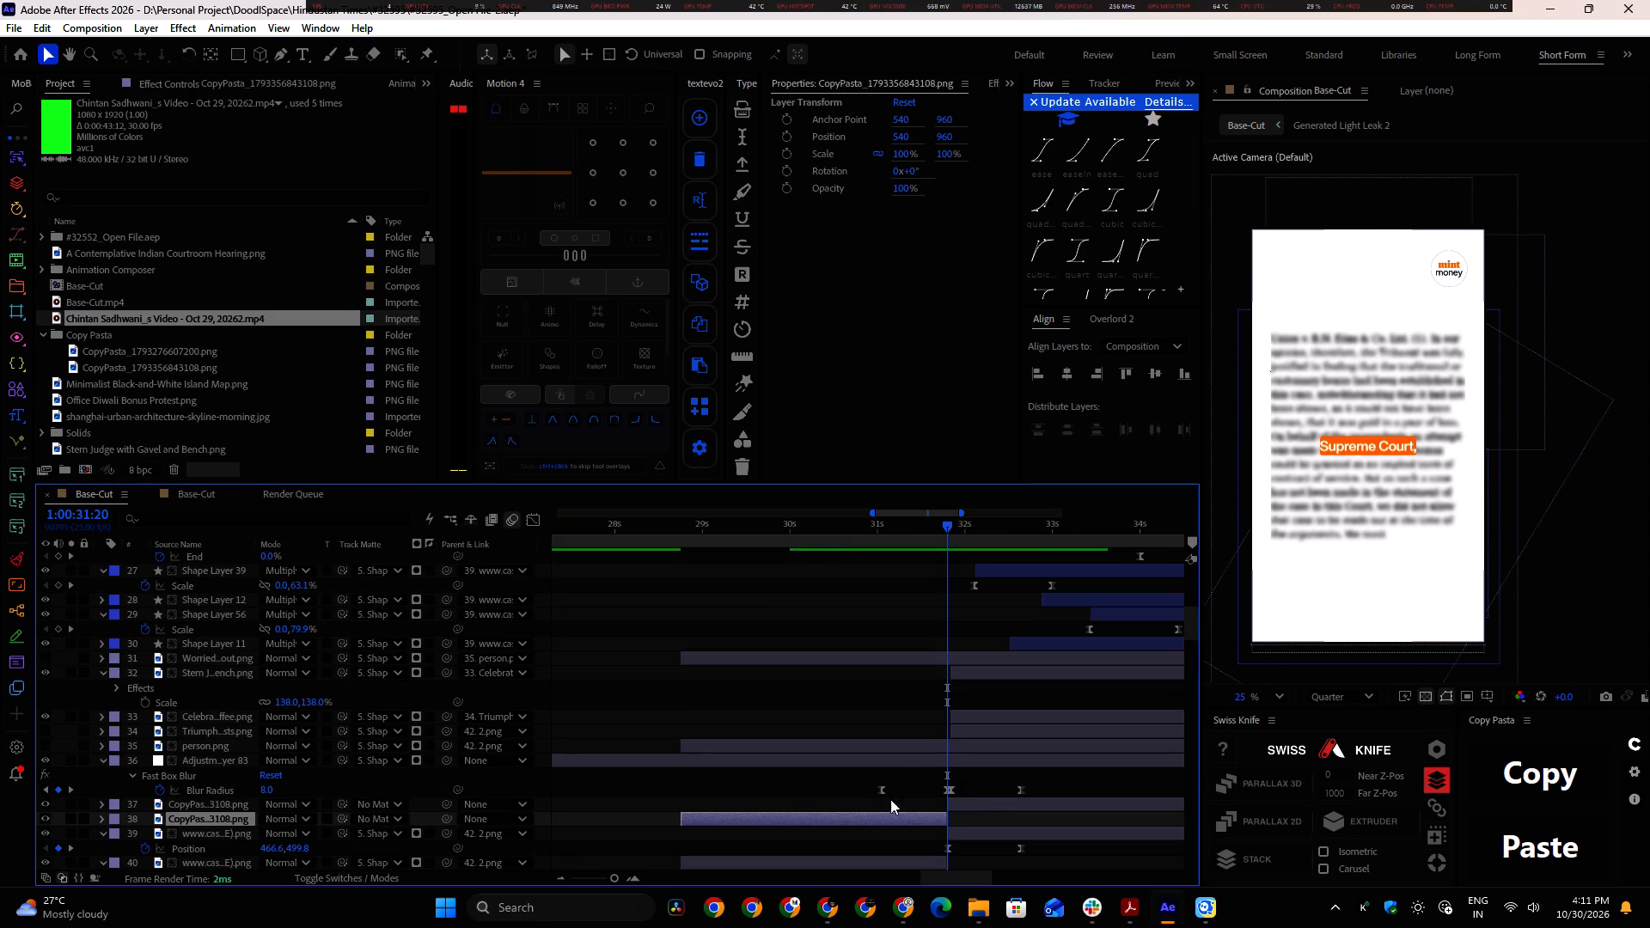
{"action": "left_click_drag", "start_coordinate": [448, 816], "coordinate": [202, 835], "text": "shift"}
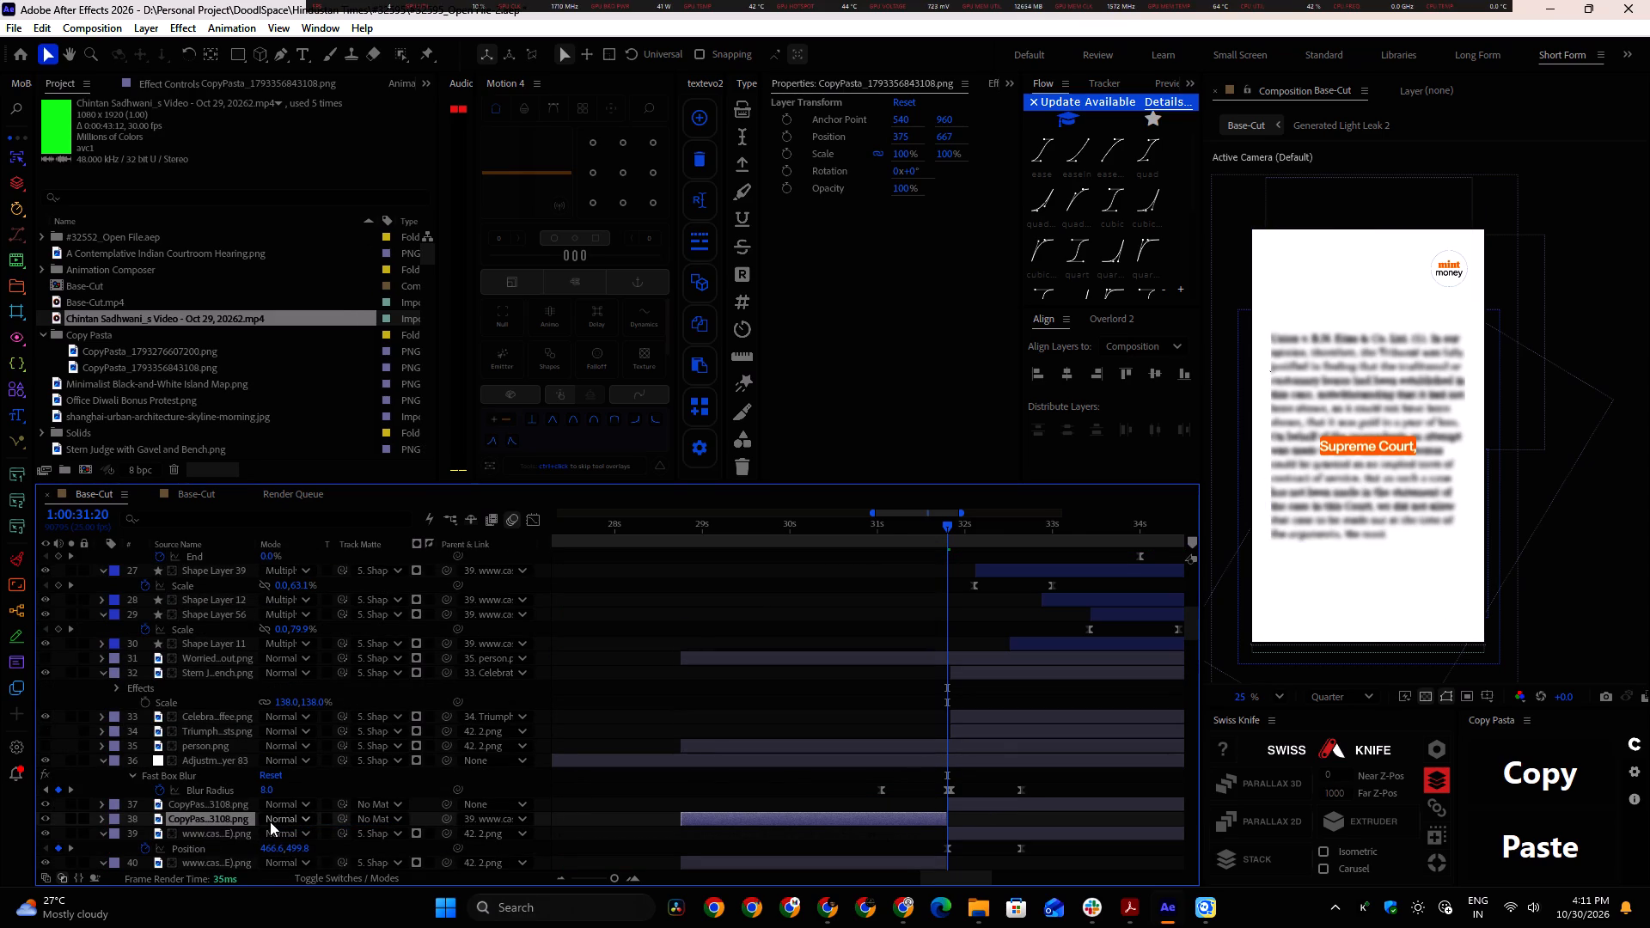
Set Shape Layer 55 as the track matte of the first judgment image segment.
{"action": "scroll", "coordinate": [799, 736], "scroll_direction": "down", "scroll_amount": 1}
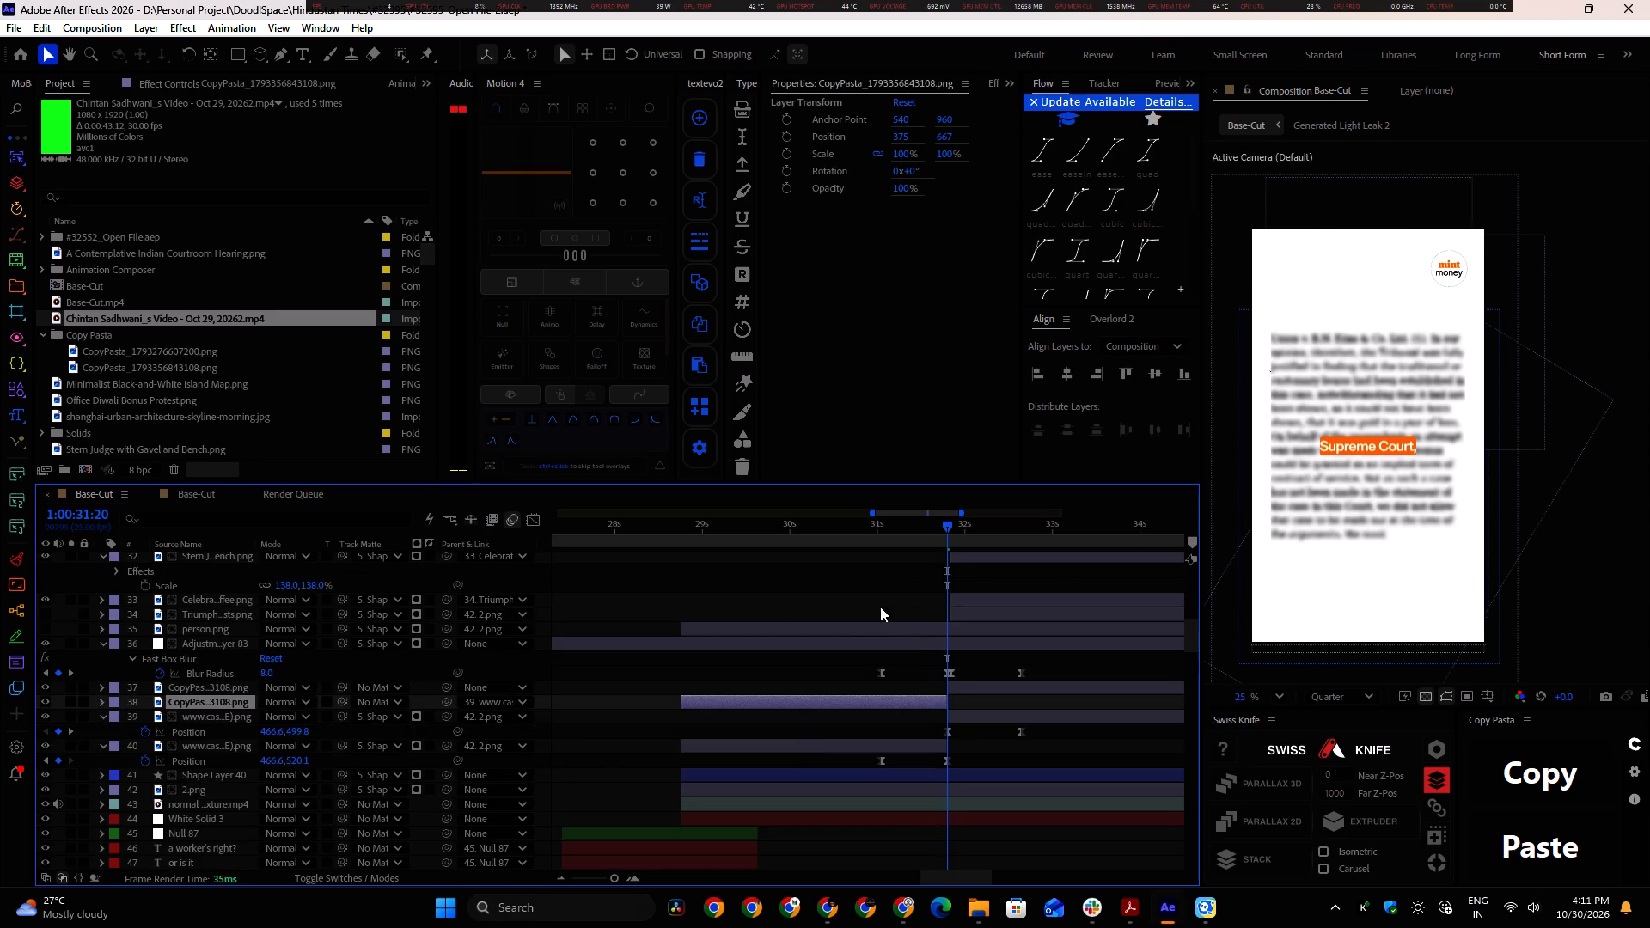
{"action": "left_click_drag", "start_coordinate": [945, 521], "coordinate": [822, 540]}
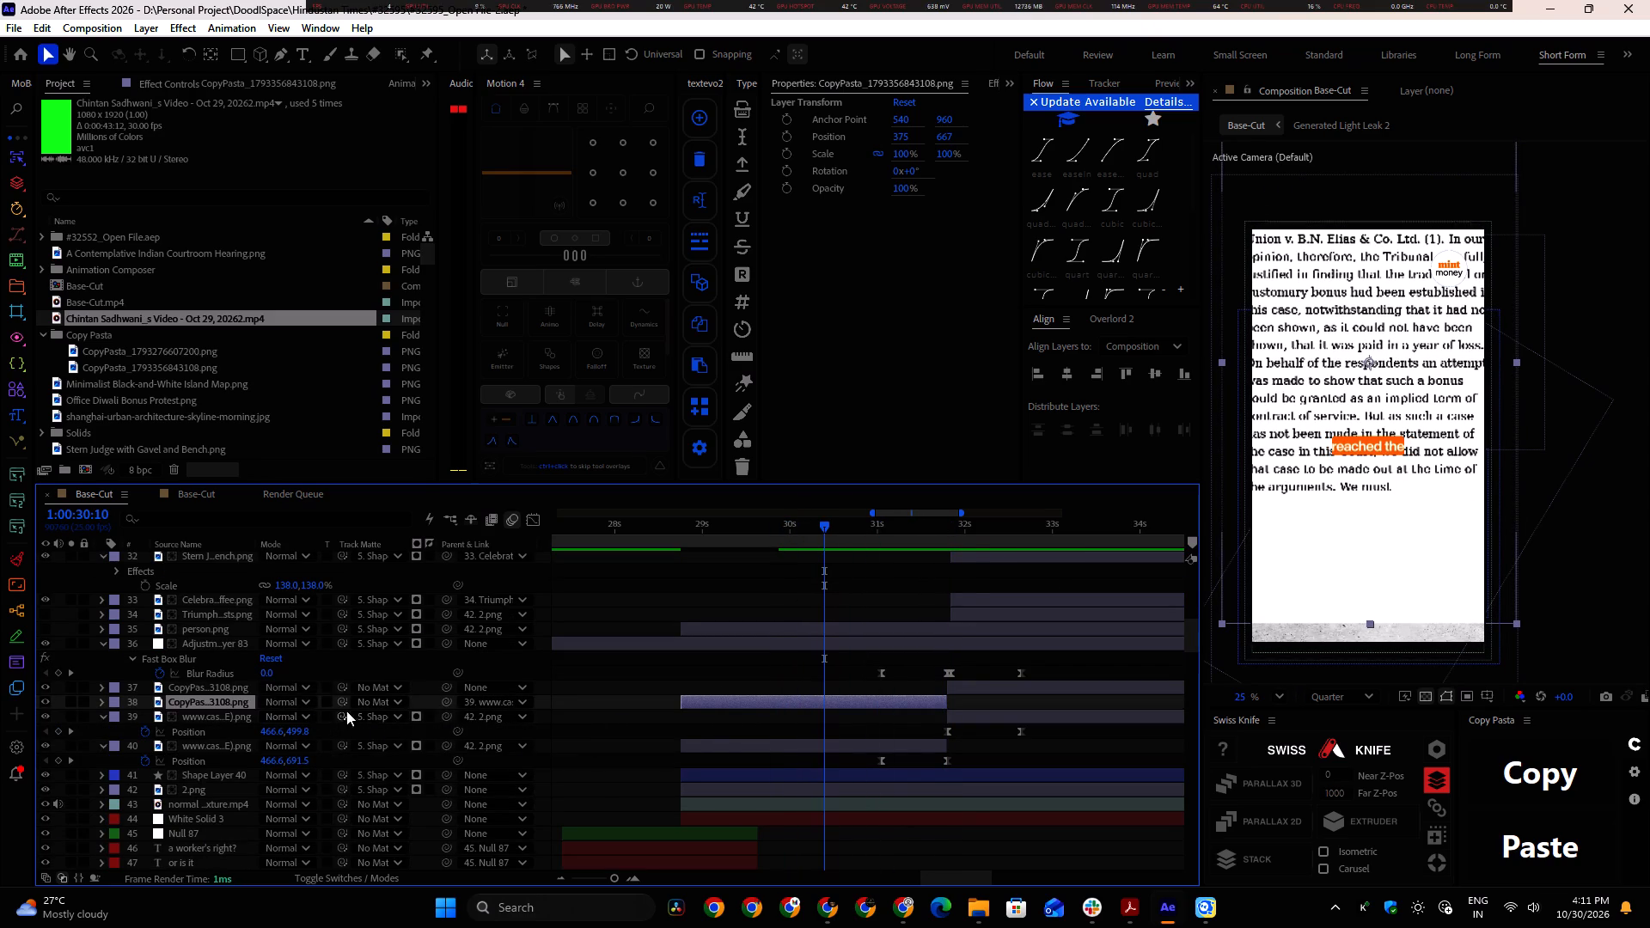
{"action": "left_click", "coordinate": [390, 705]}
{"action": "left_click", "coordinate": [449, 131]}
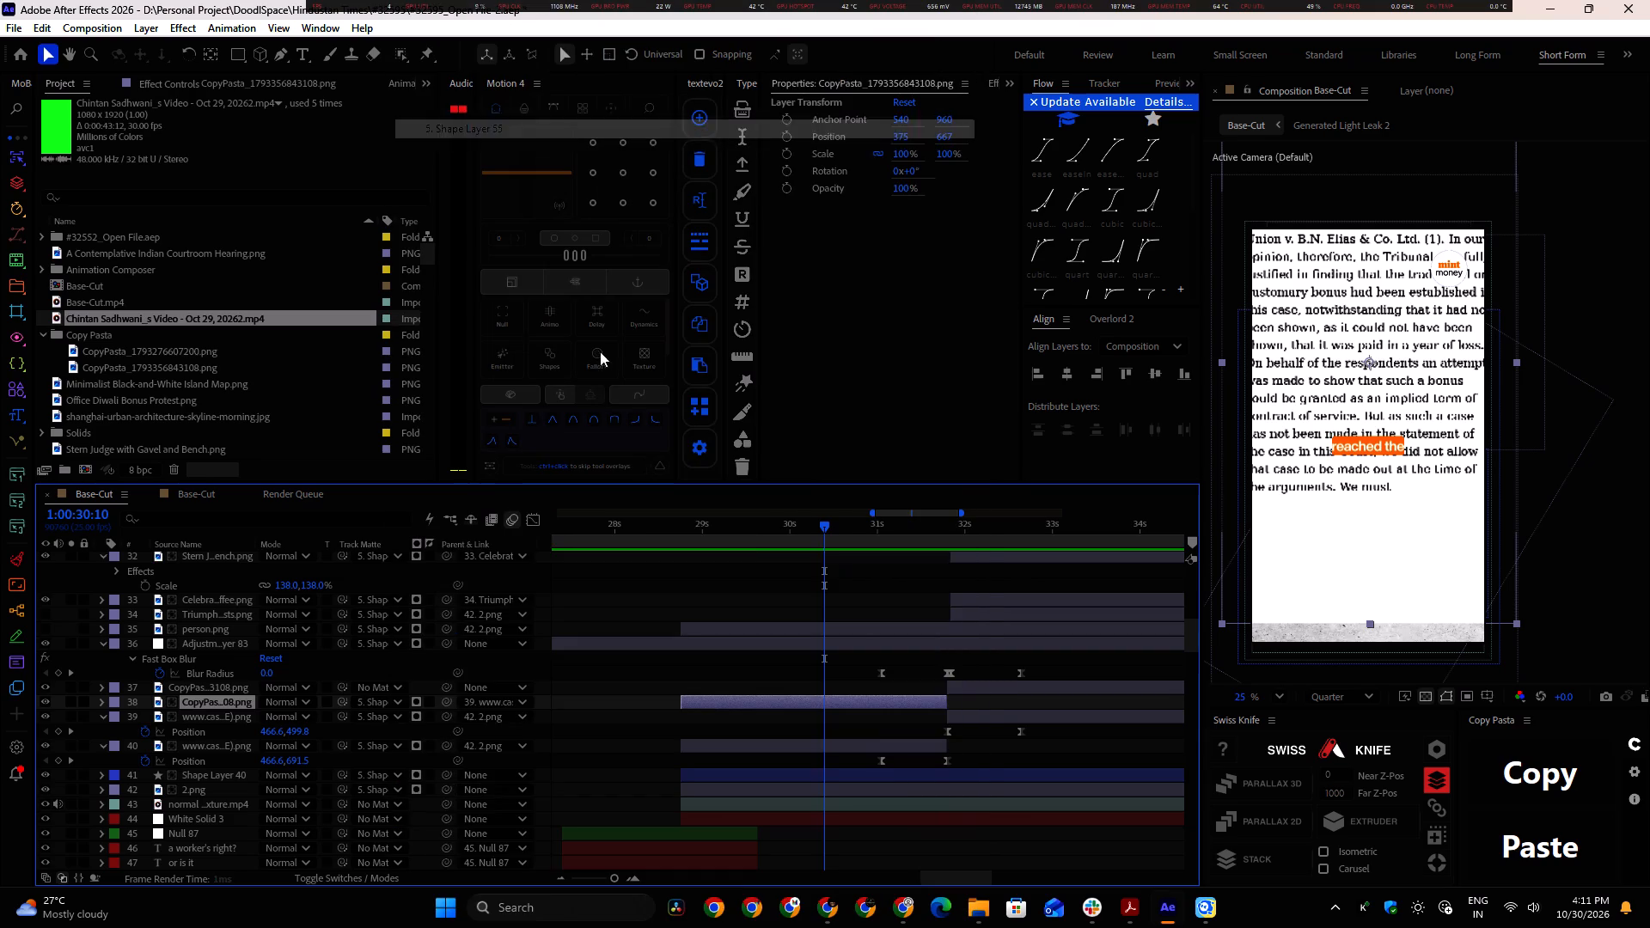
Scale the first judgment segment to 75% and move it down to about 381, 932, centring the text in the rounded card.
{"action": "key", "text": "s"}
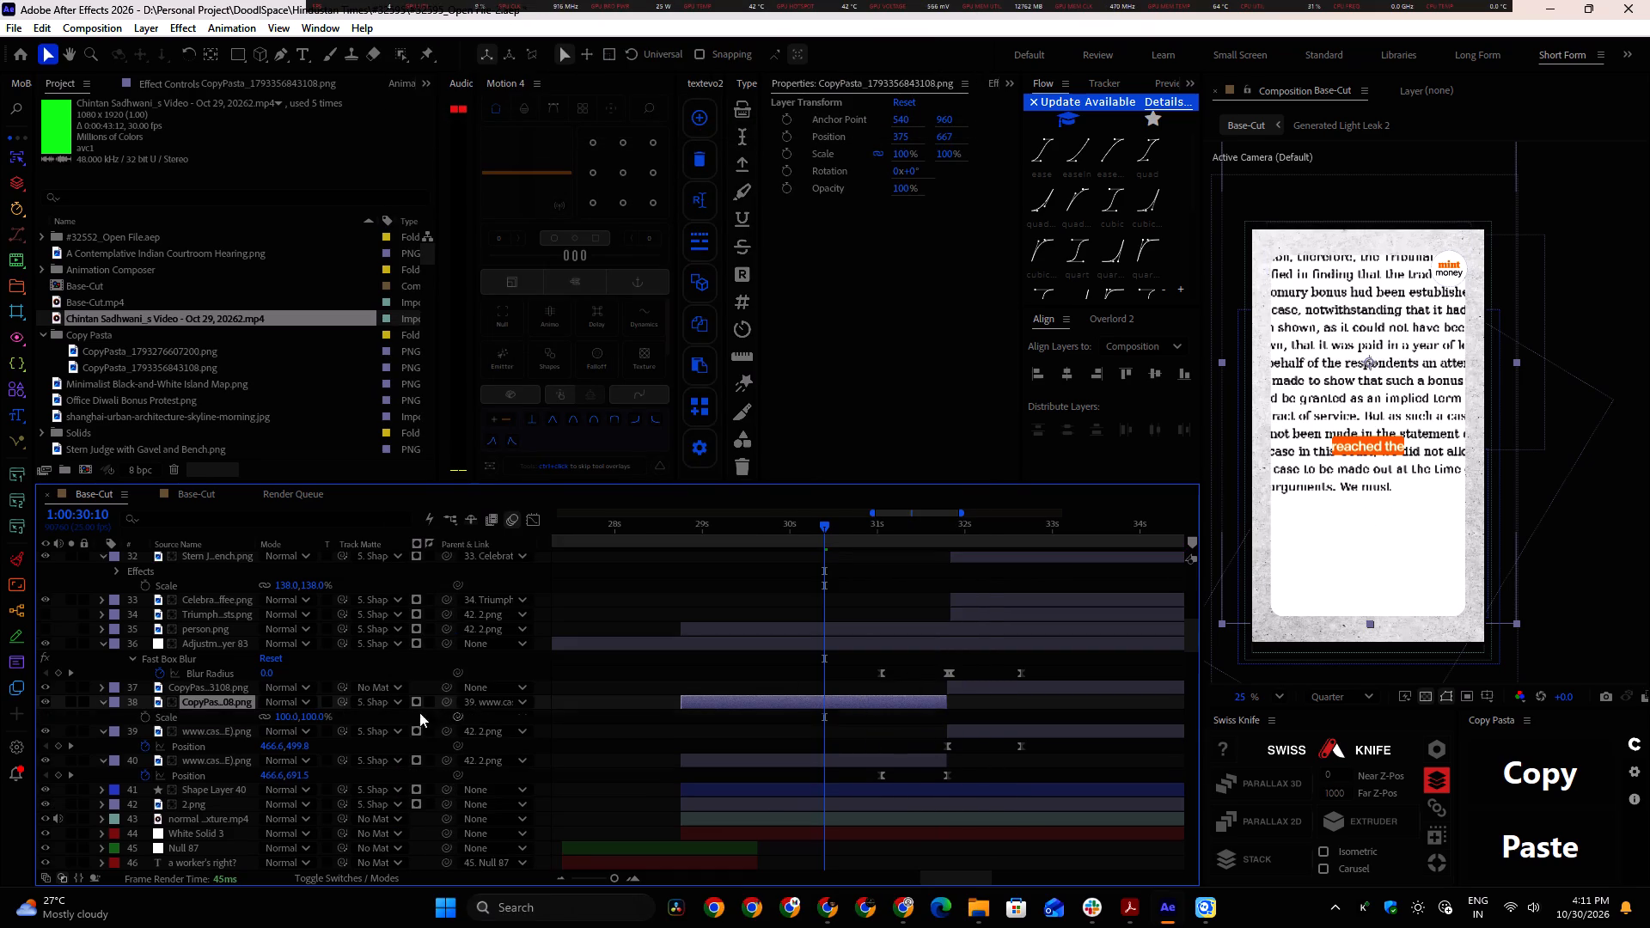
{"action": "left_click_drag", "start_coordinate": [312, 718], "coordinate": [289, 718]}
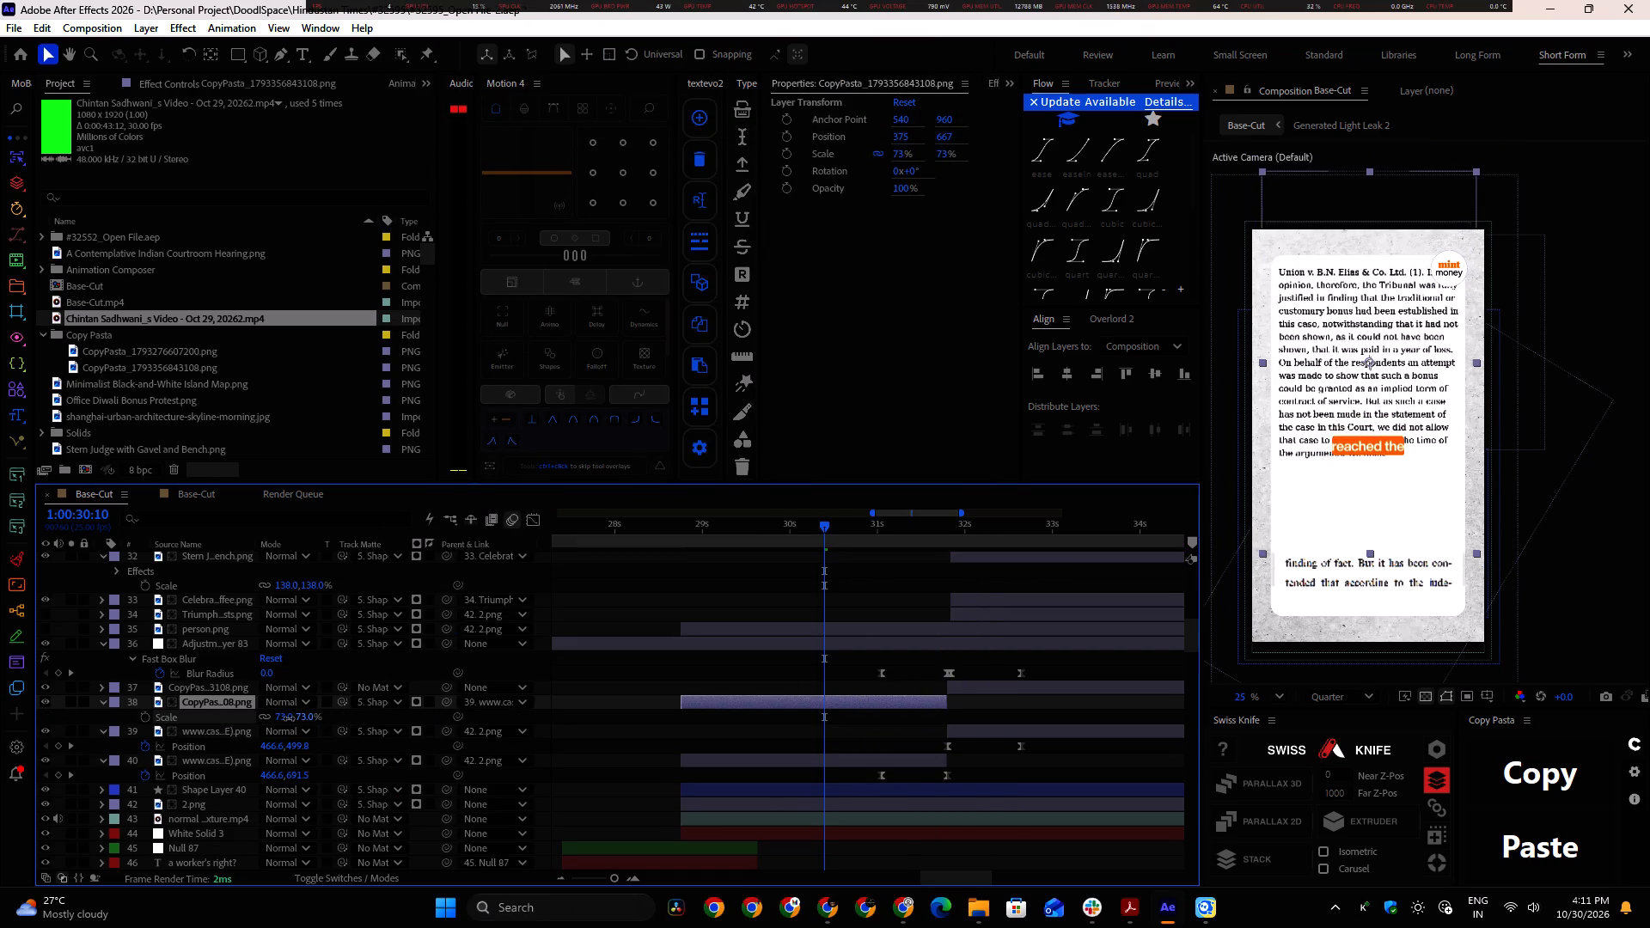
{"action": "left_click_drag", "start_coordinate": [289, 718], "coordinate": [290, 718]}
{"action": "left_click", "coordinate": [1374, 361]}
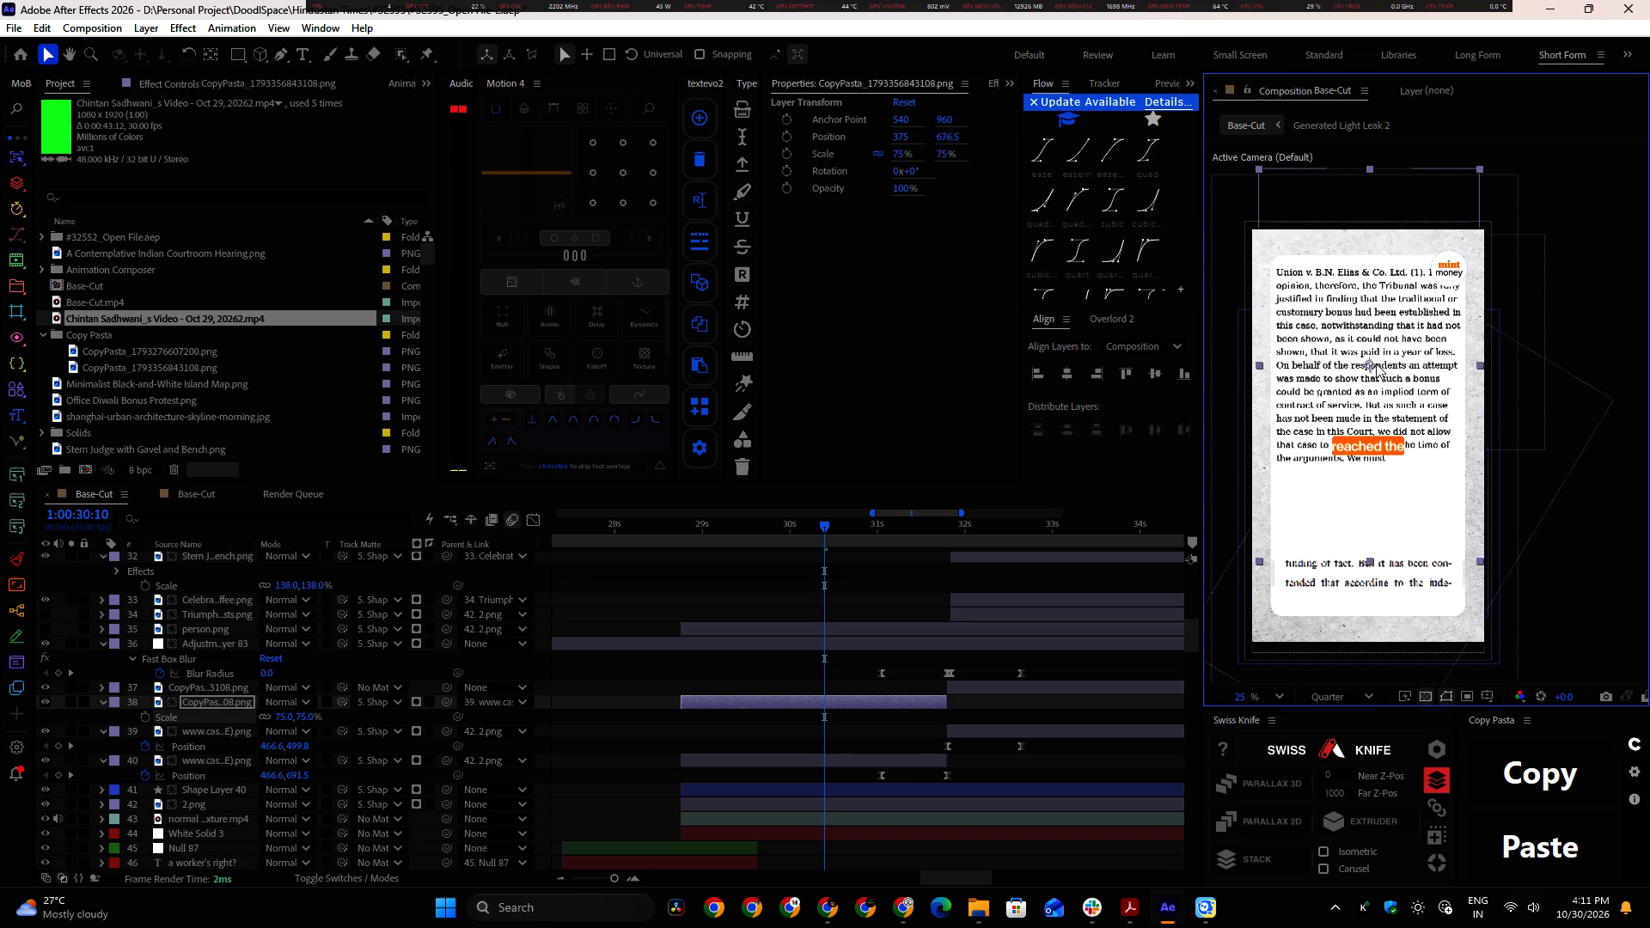
{"action": "key", "text": "ctrl+z"}
{"action": "key", "text": "ctrl+z"}
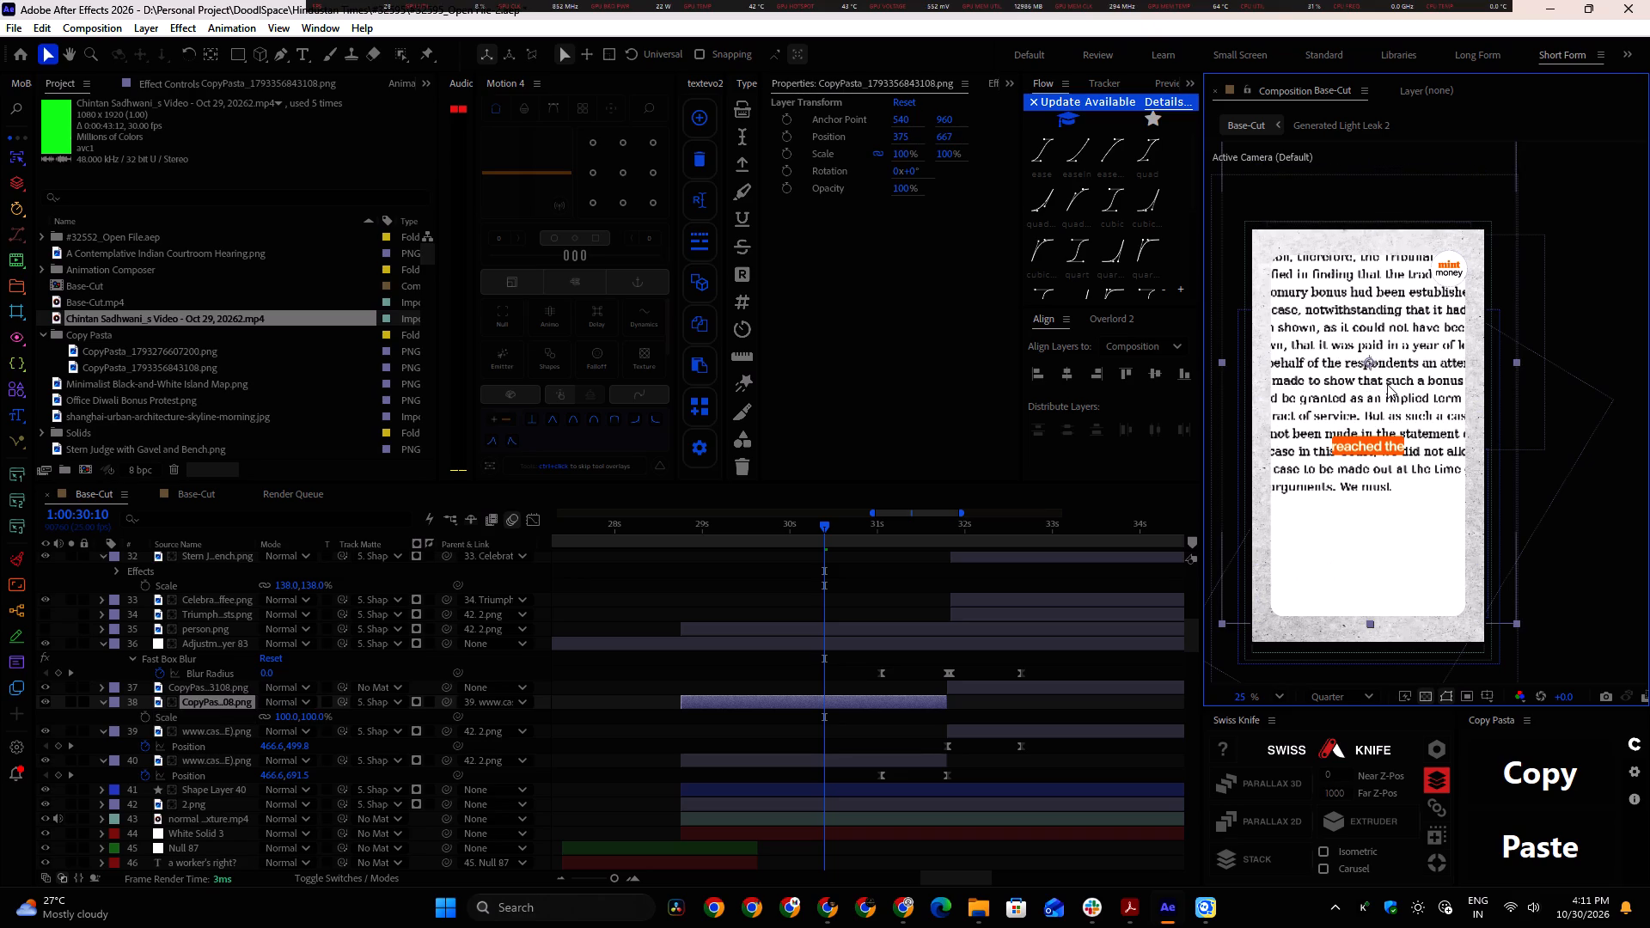
{"action": "key", "text": "ctrl+shift+z"}
{"action": "key", "text": "ctrl+shift+z"}
{"action": "left_click_drag", "start_coordinate": [1409, 375], "coordinate": [1407, 424]}
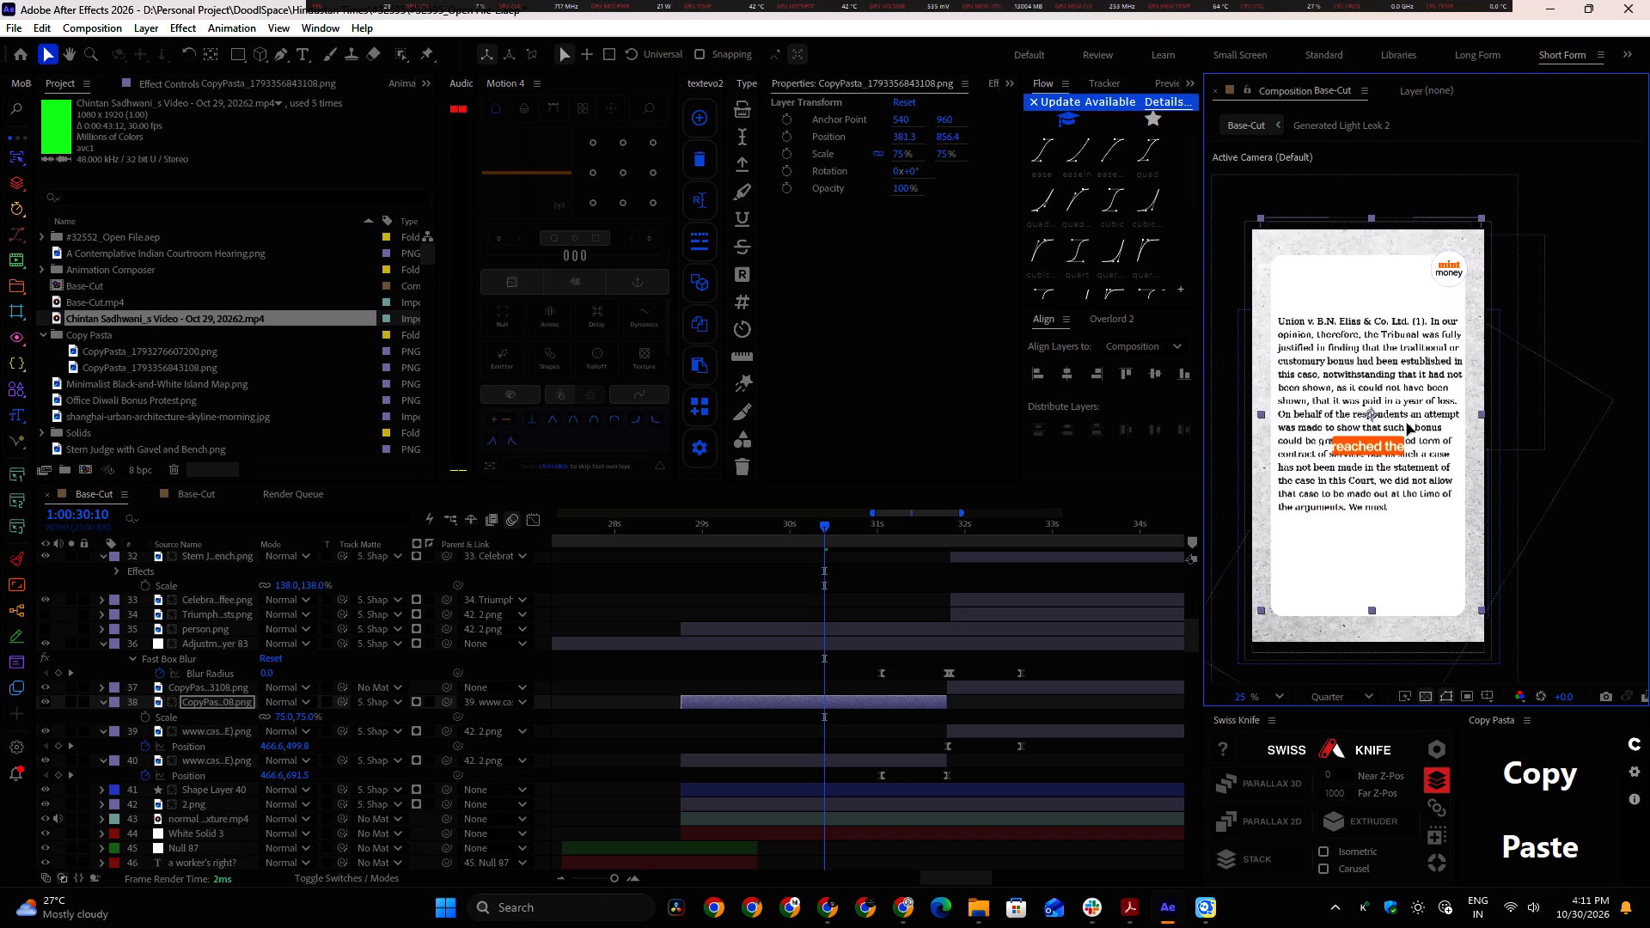
{"action": "left_click_drag", "start_coordinate": [1407, 424], "coordinate": [1407, 427]}
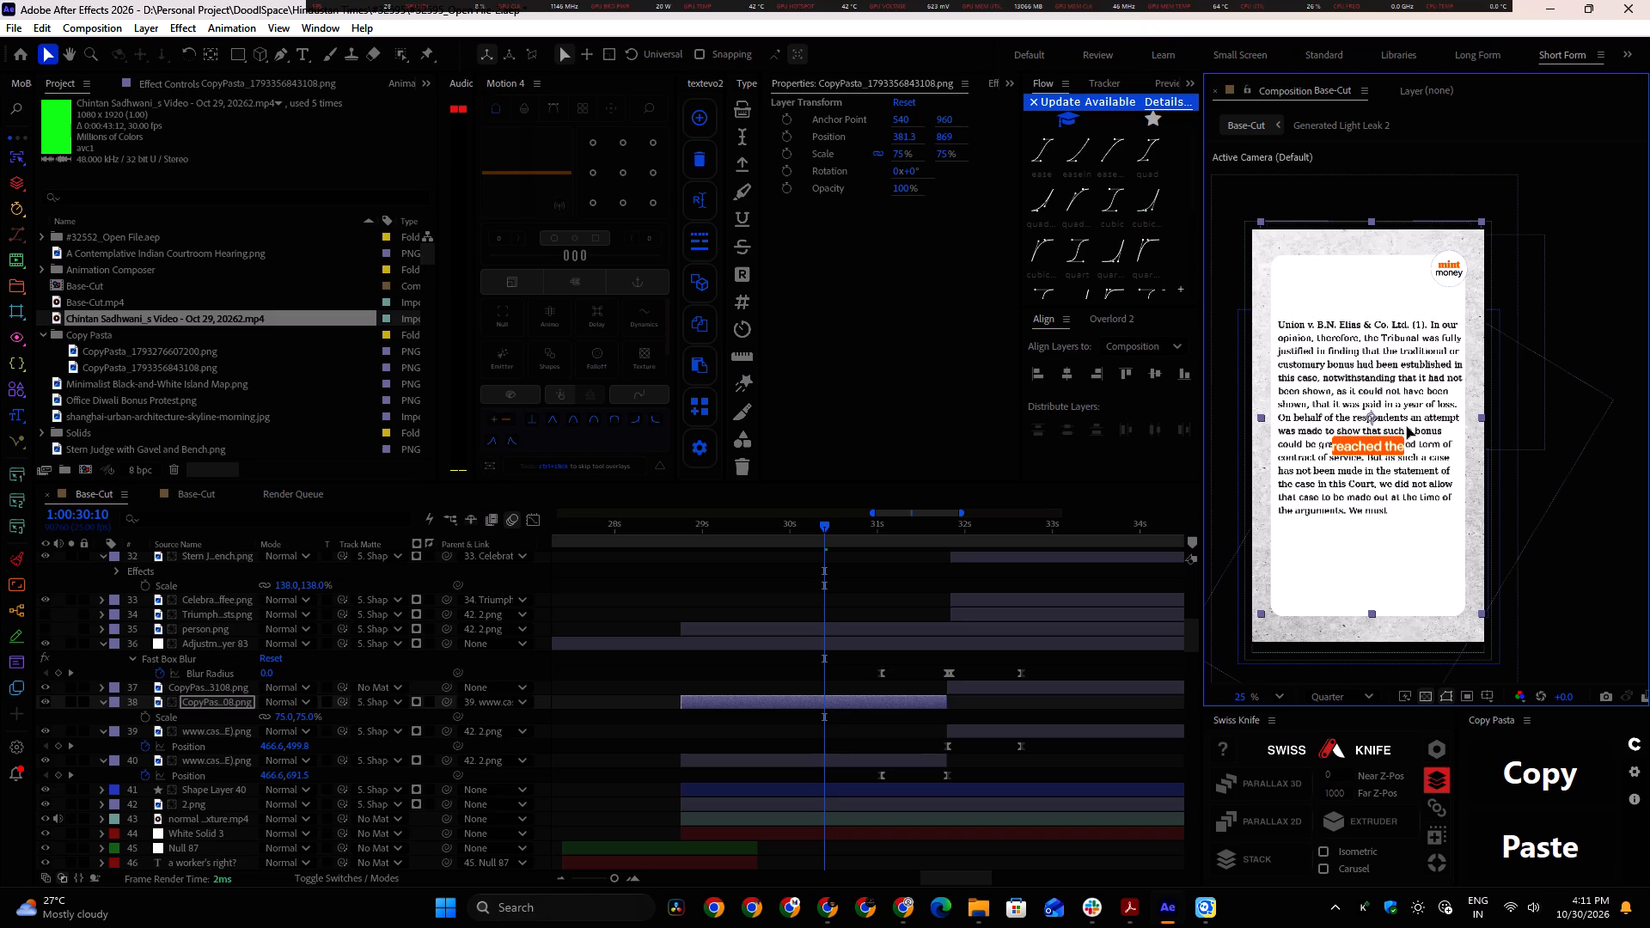
{"action": "left_click_drag", "start_coordinate": [1407, 427], "coordinate": [1405, 444]}
Scrub through the court-document scene from about 30 to 32 seconds to check the first segment and the cut at 31:20.
{"action": "left_click_drag", "start_coordinate": [824, 525], "coordinate": [821, 526]}
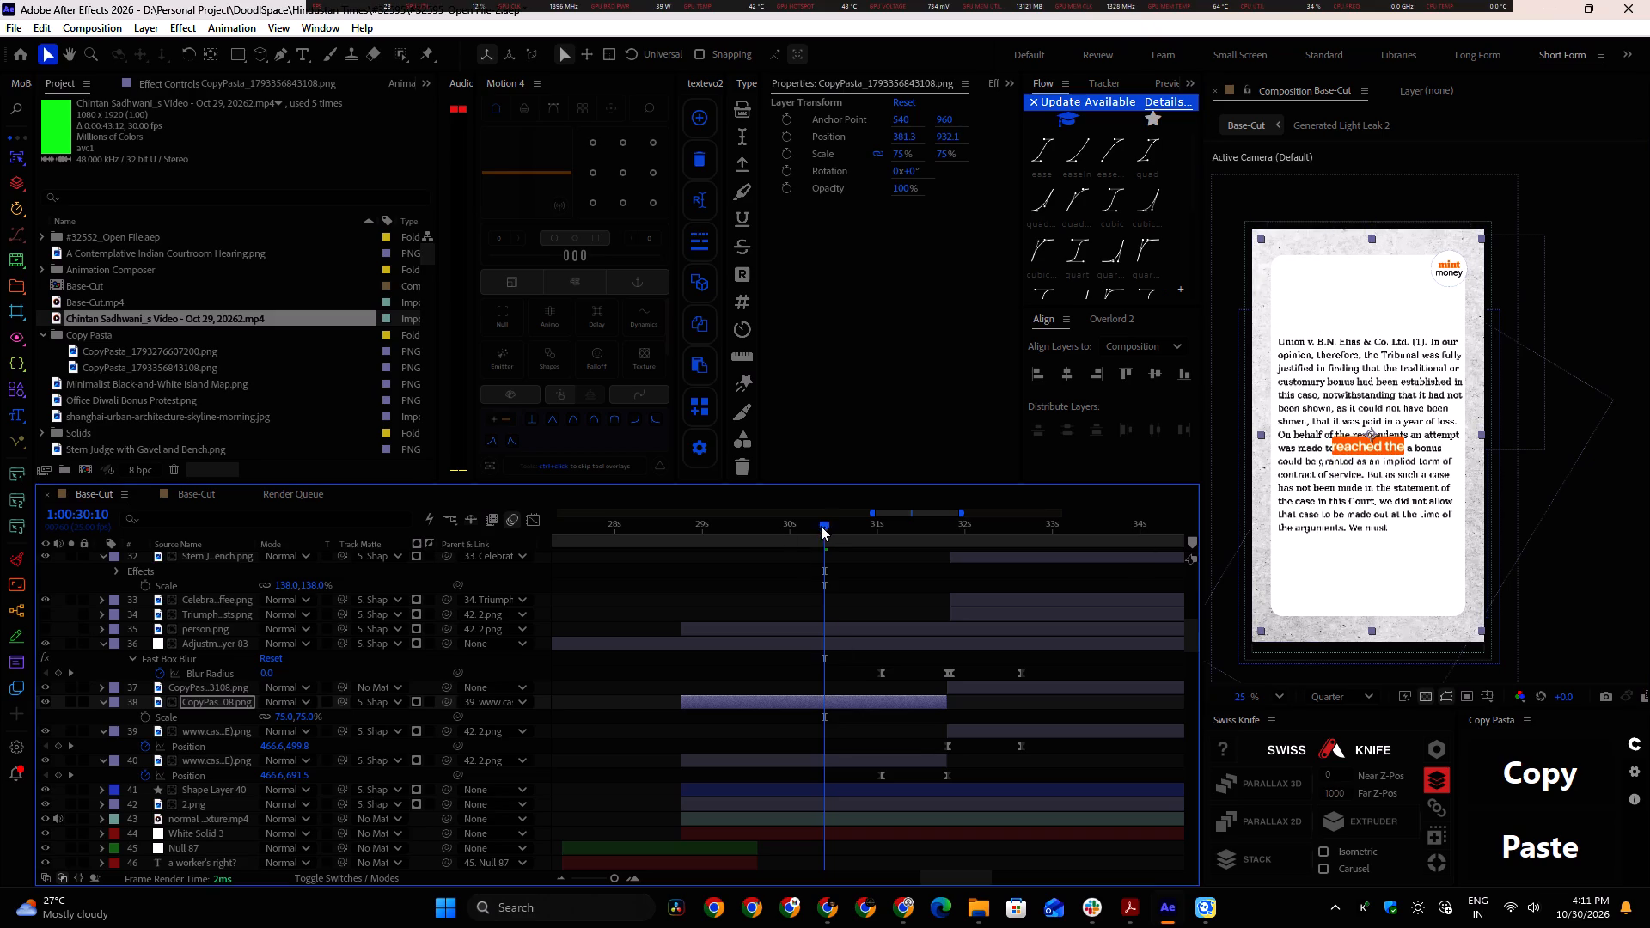
{"action": "left_click_drag", "start_coordinate": [821, 526], "coordinate": [837, 562]}
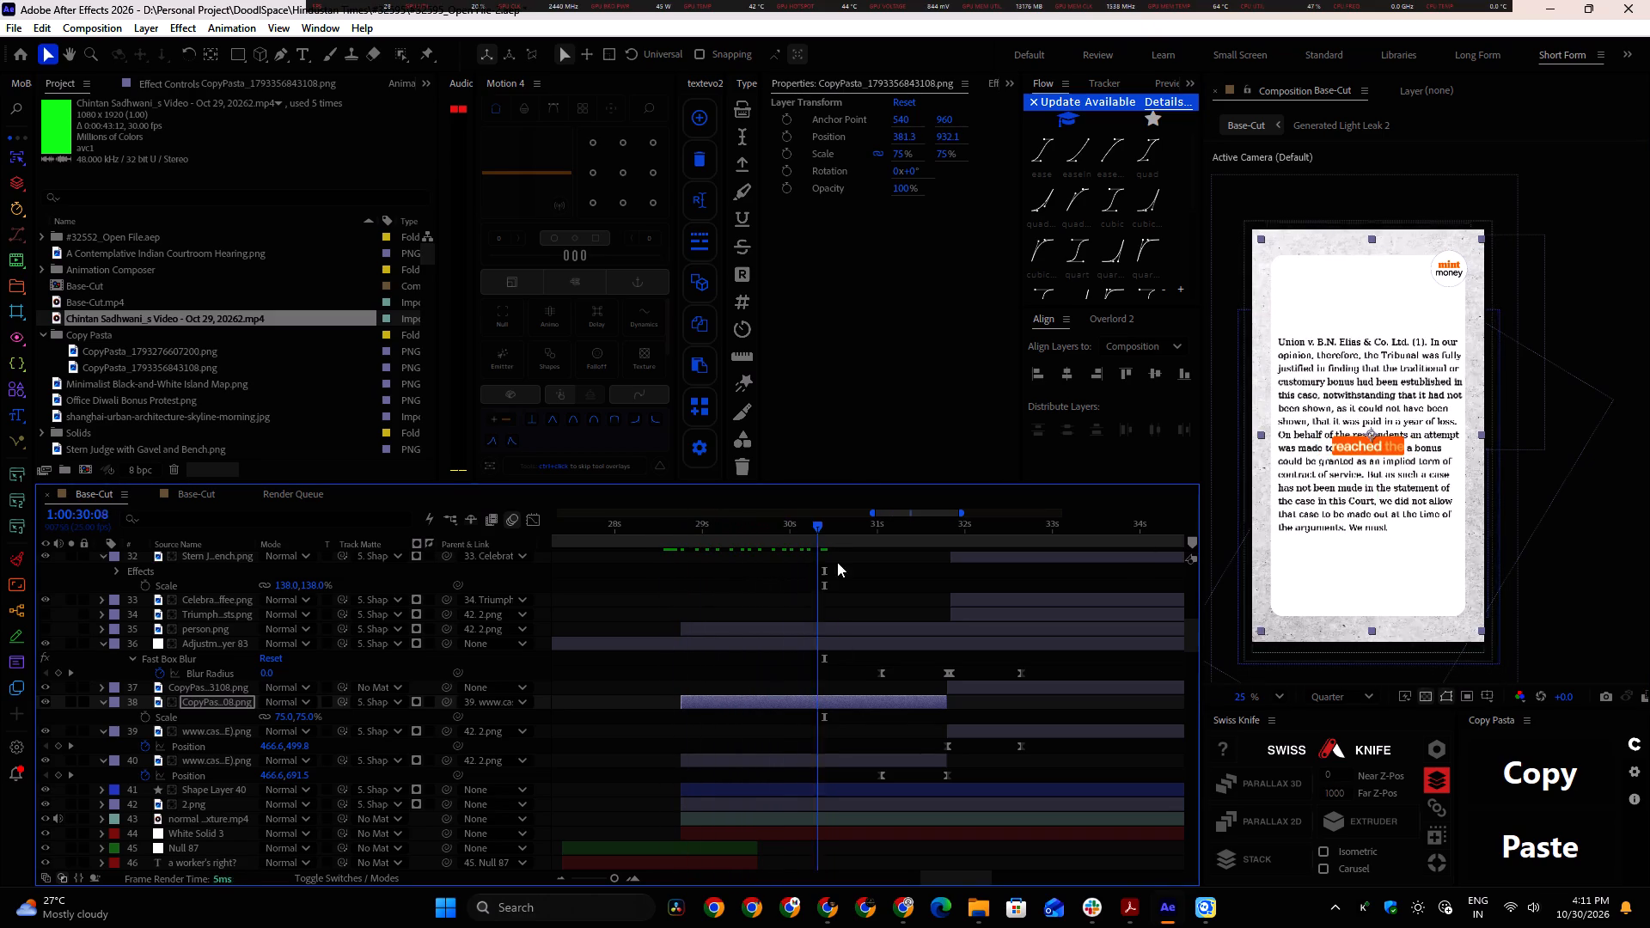
{"action": "left_click_drag", "start_coordinate": [837, 562], "coordinate": [993, 597]}
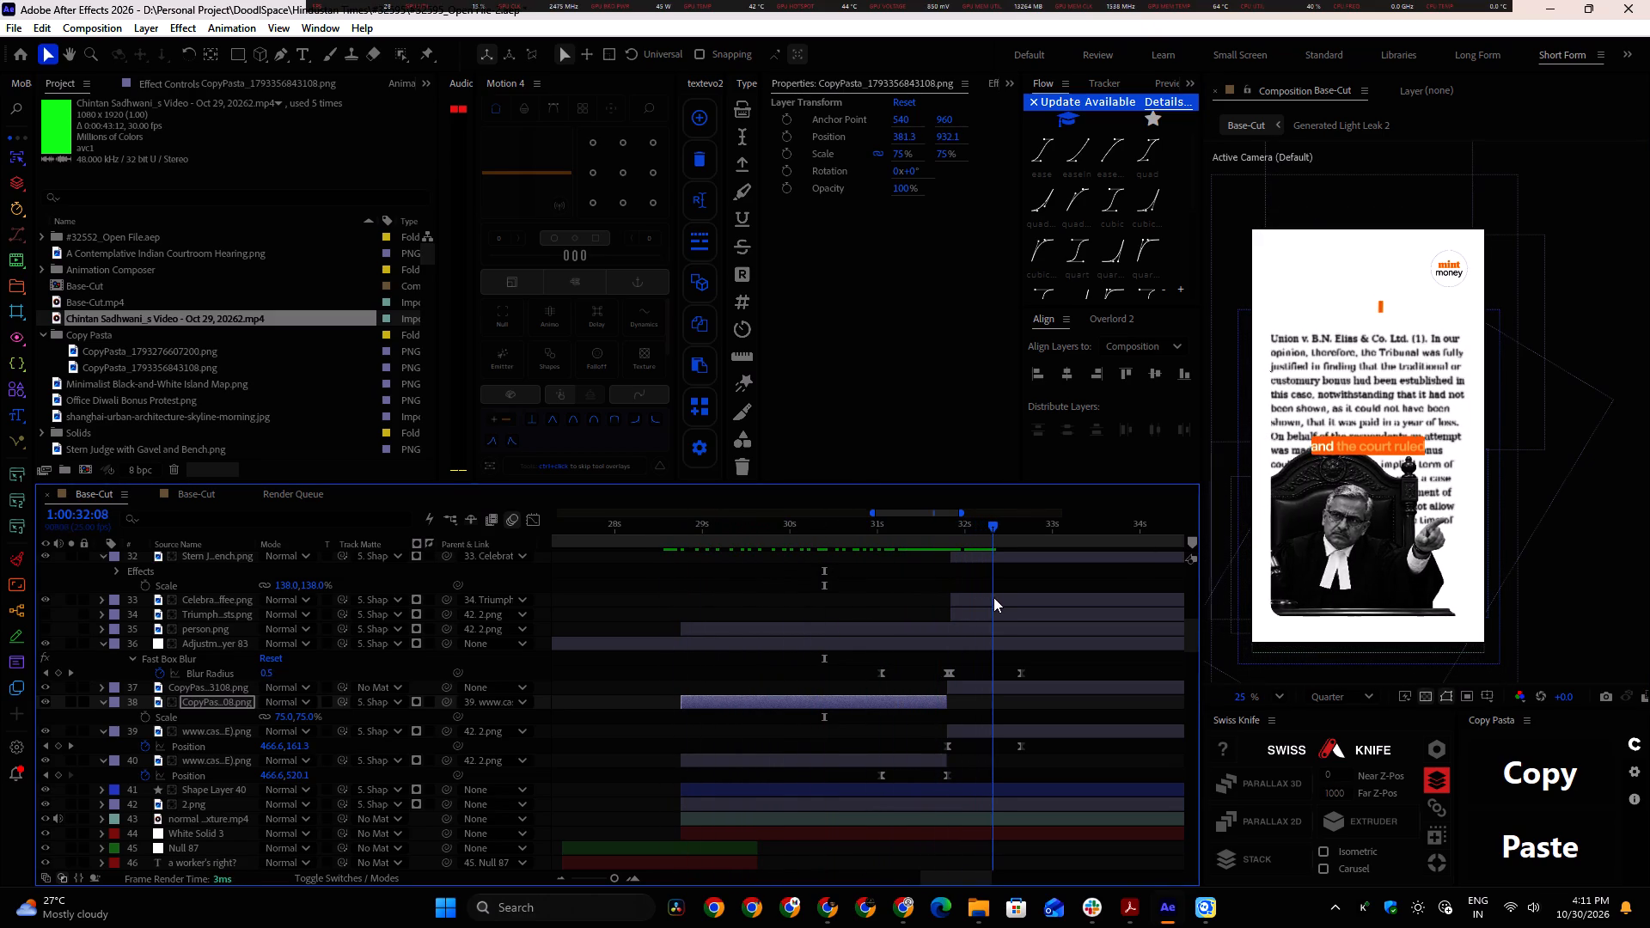
{"action": "left_click_drag", "start_coordinate": [993, 597], "coordinate": [869, 597]}
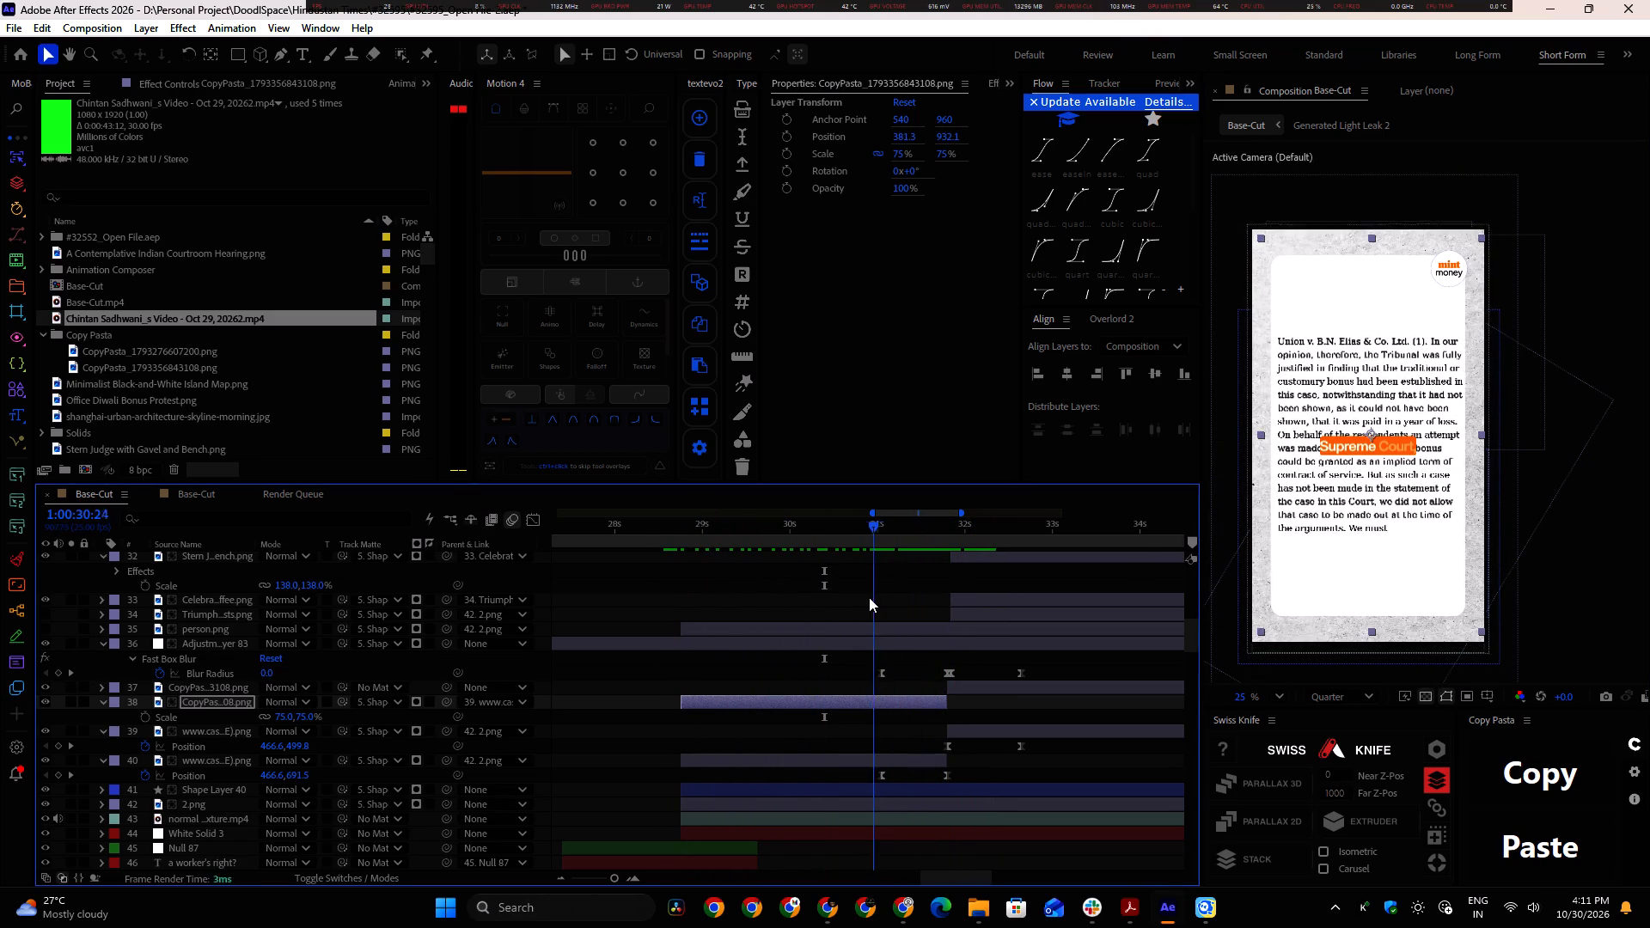
{"action": "left_click_drag", "start_coordinate": [869, 597], "coordinate": [943, 613]}
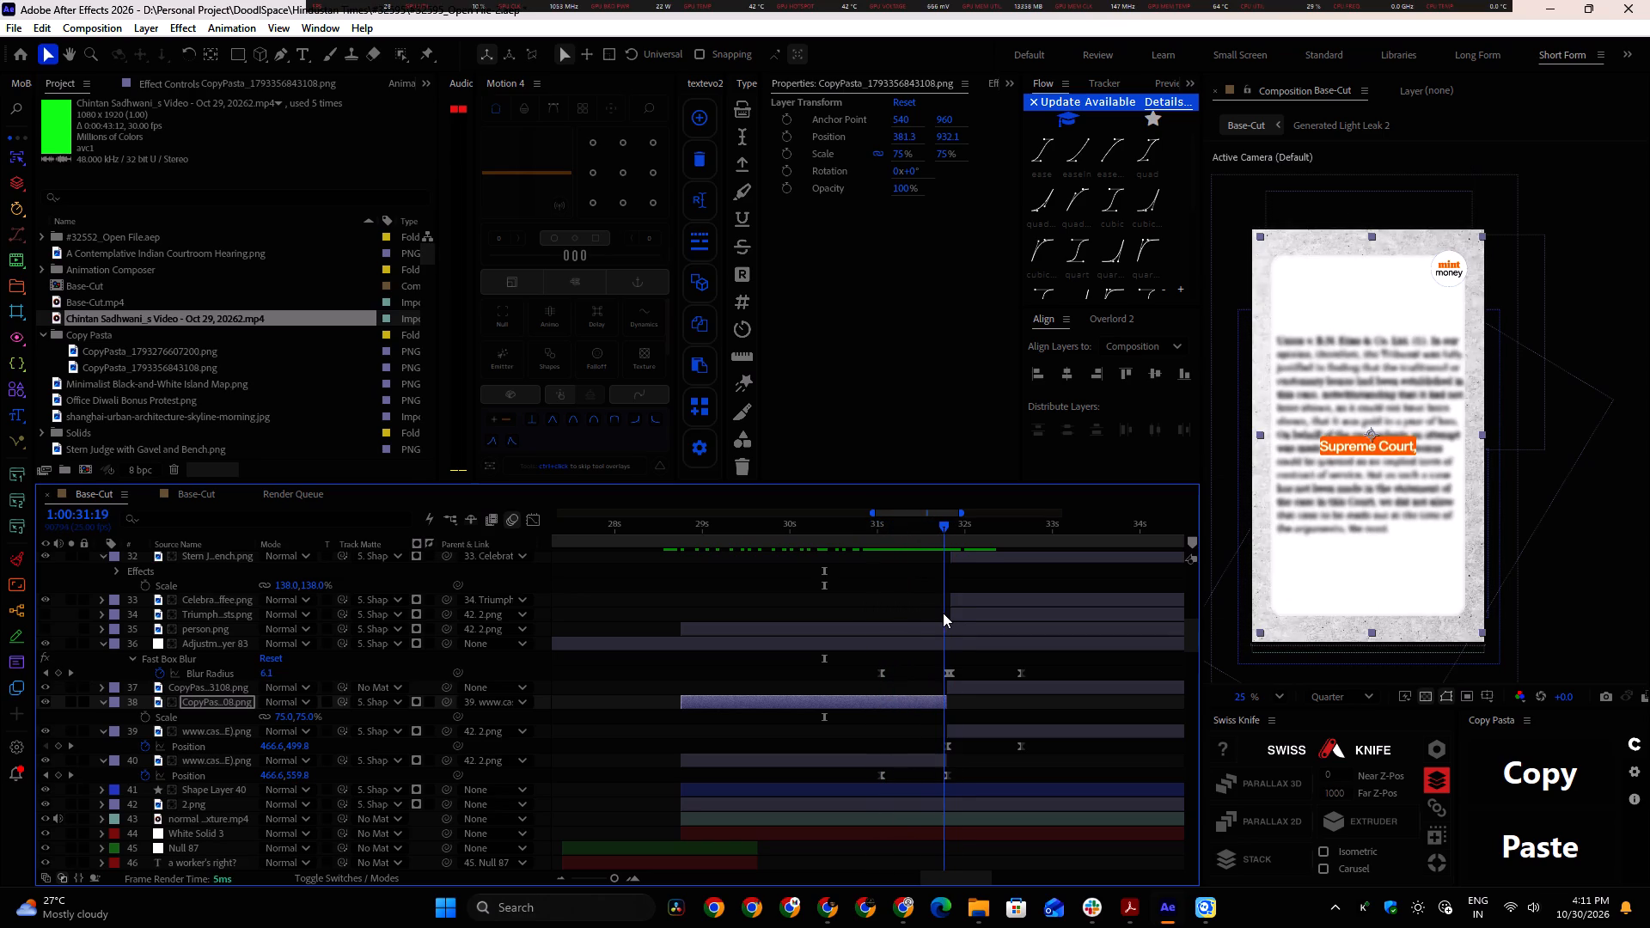
{"action": "left_click_drag", "start_coordinate": [943, 613], "coordinate": [946, 614]}
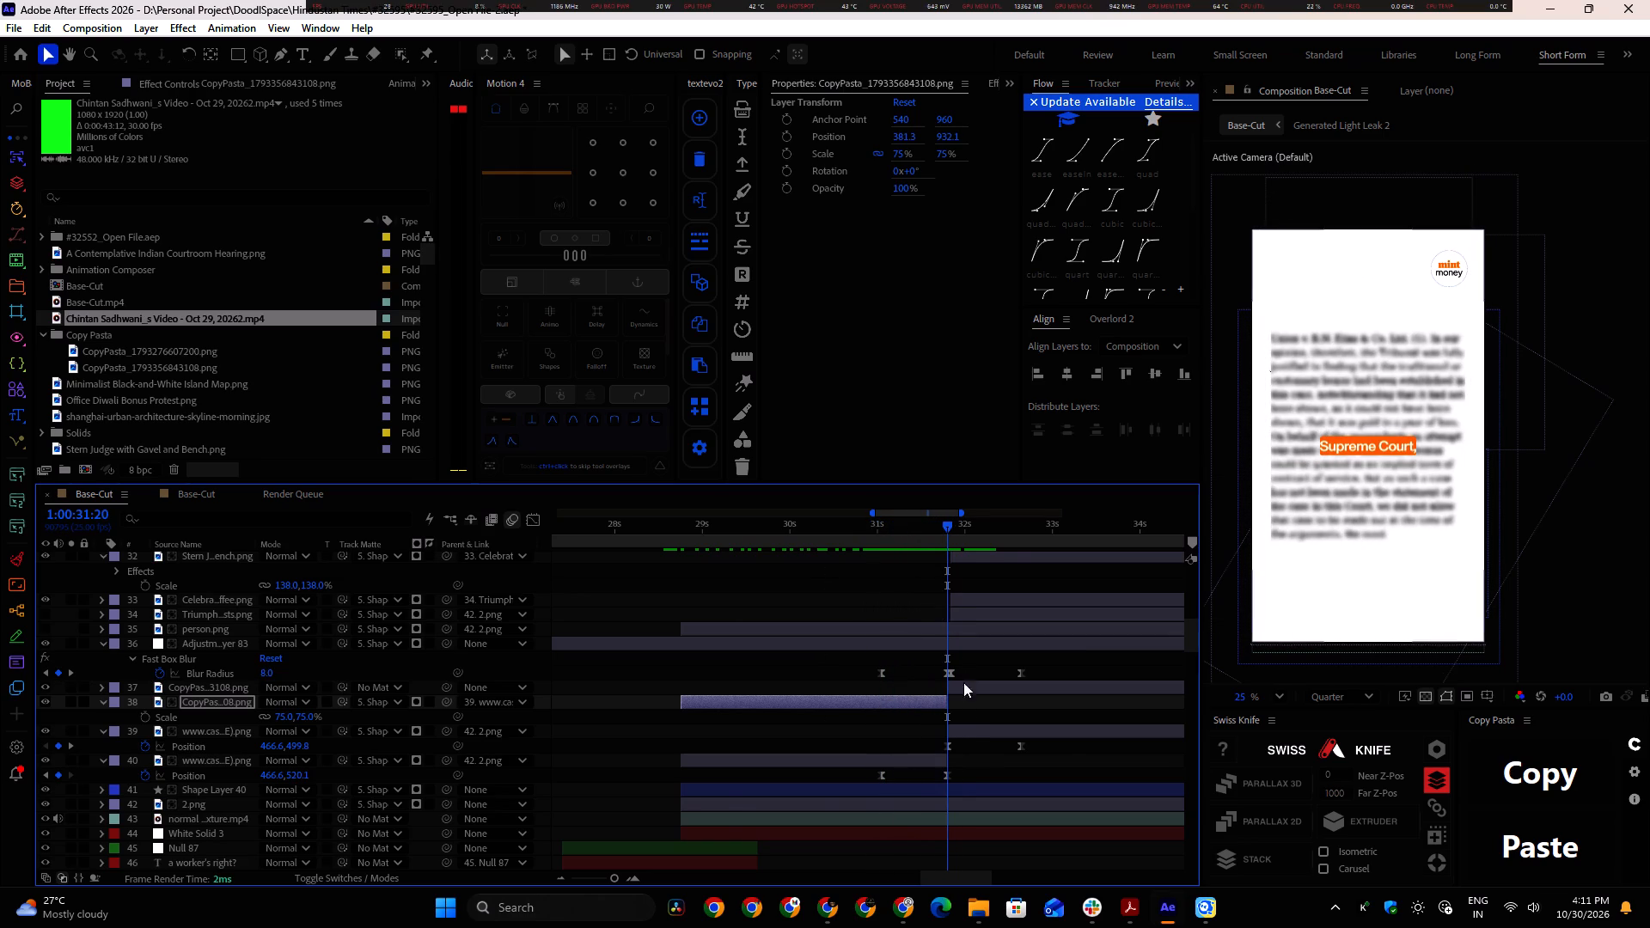
Set Shape Layer 55 as the track matte of the second judgment image segment, starting at 31:20.
{"action": "scroll", "coordinate": [969, 715], "scroll_direction": "up", "scroll_amount": 1, "text": "alt"}
{"action": "scroll", "coordinate": [969, 715], "scroll_direction": "down", "scroll_amount": 3, "text": "shift"}
{"action": "left_click", "coordinate": [869, 691]}
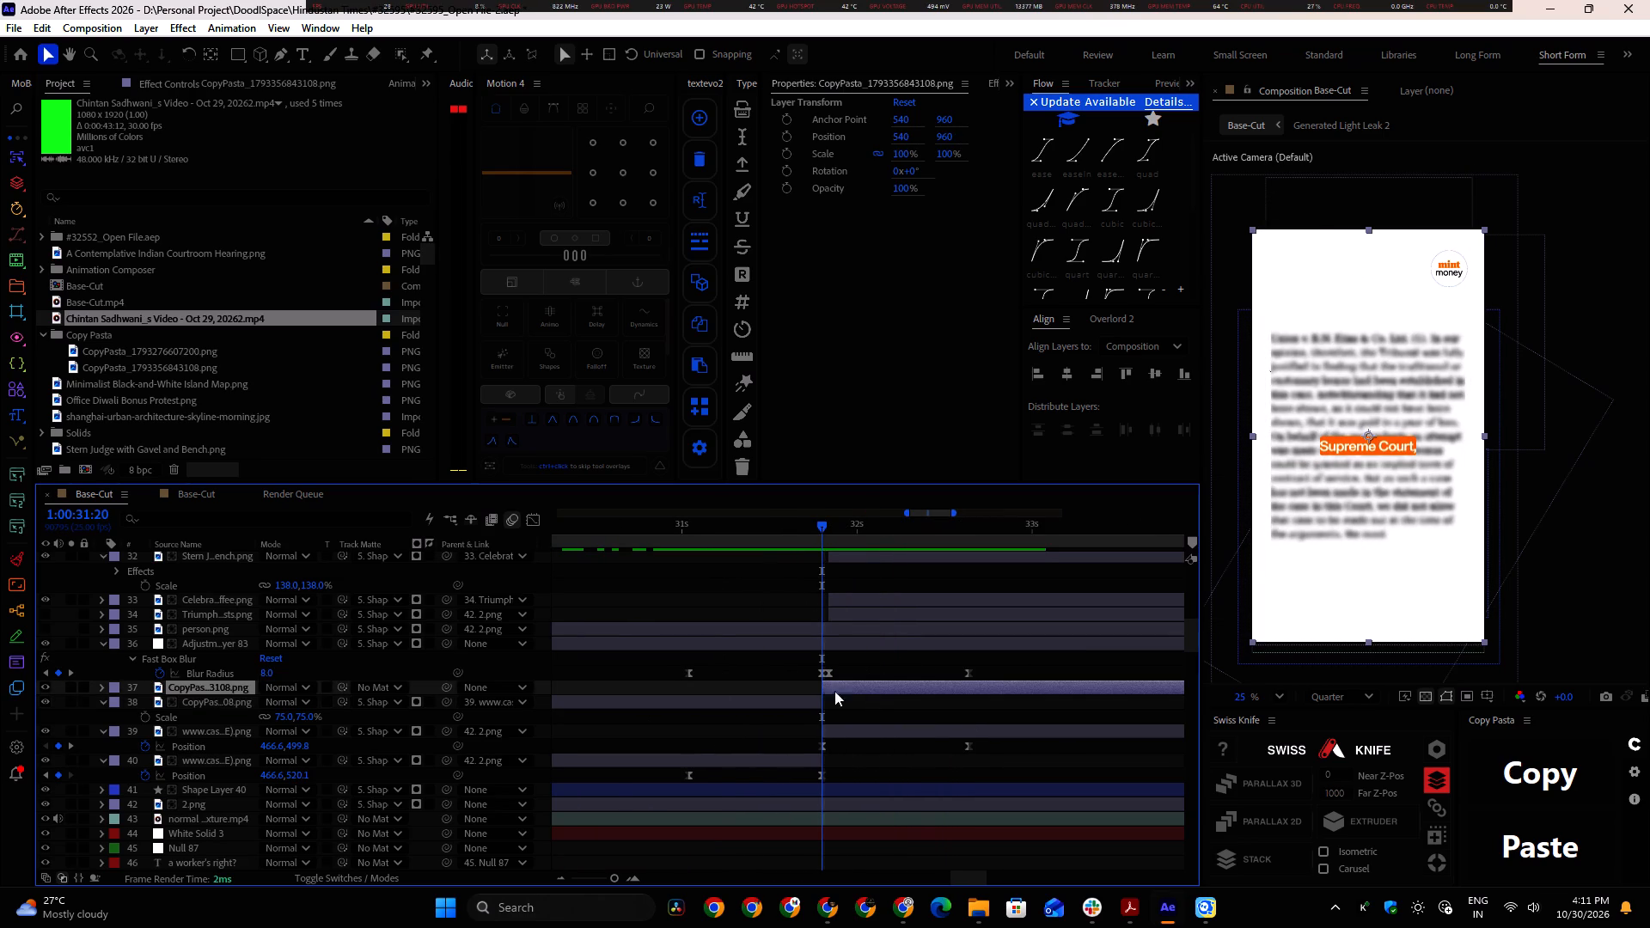
{"action": "left_click", "coordinate": [365, 685]}
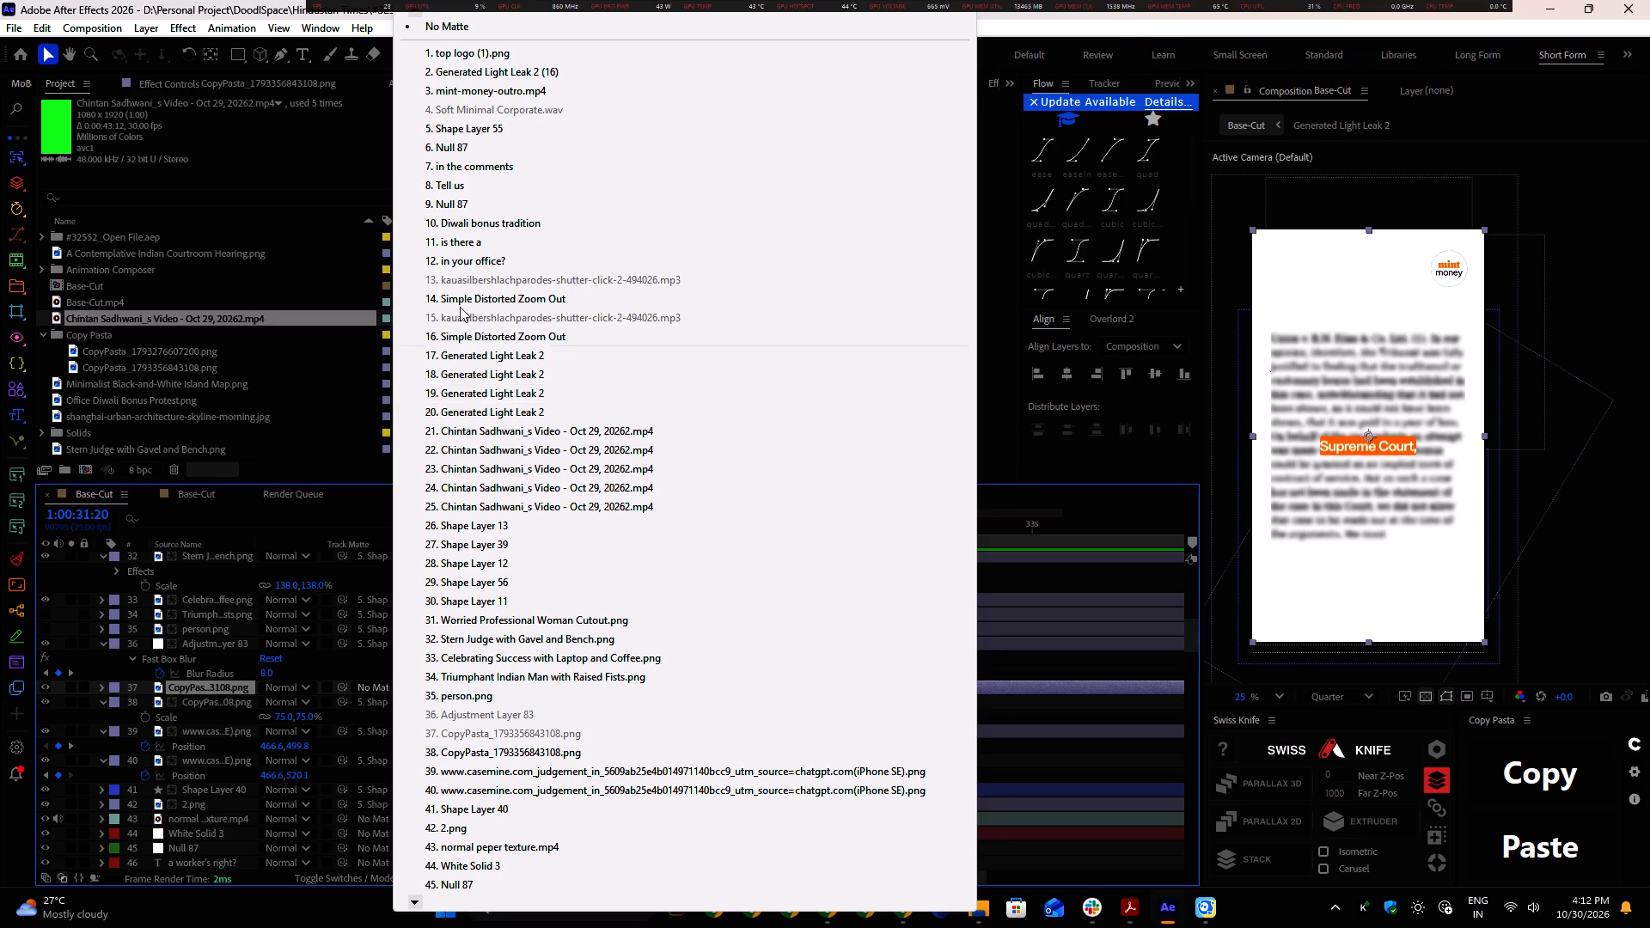
{"action": "left_click", "coordinate": [443, 131]}
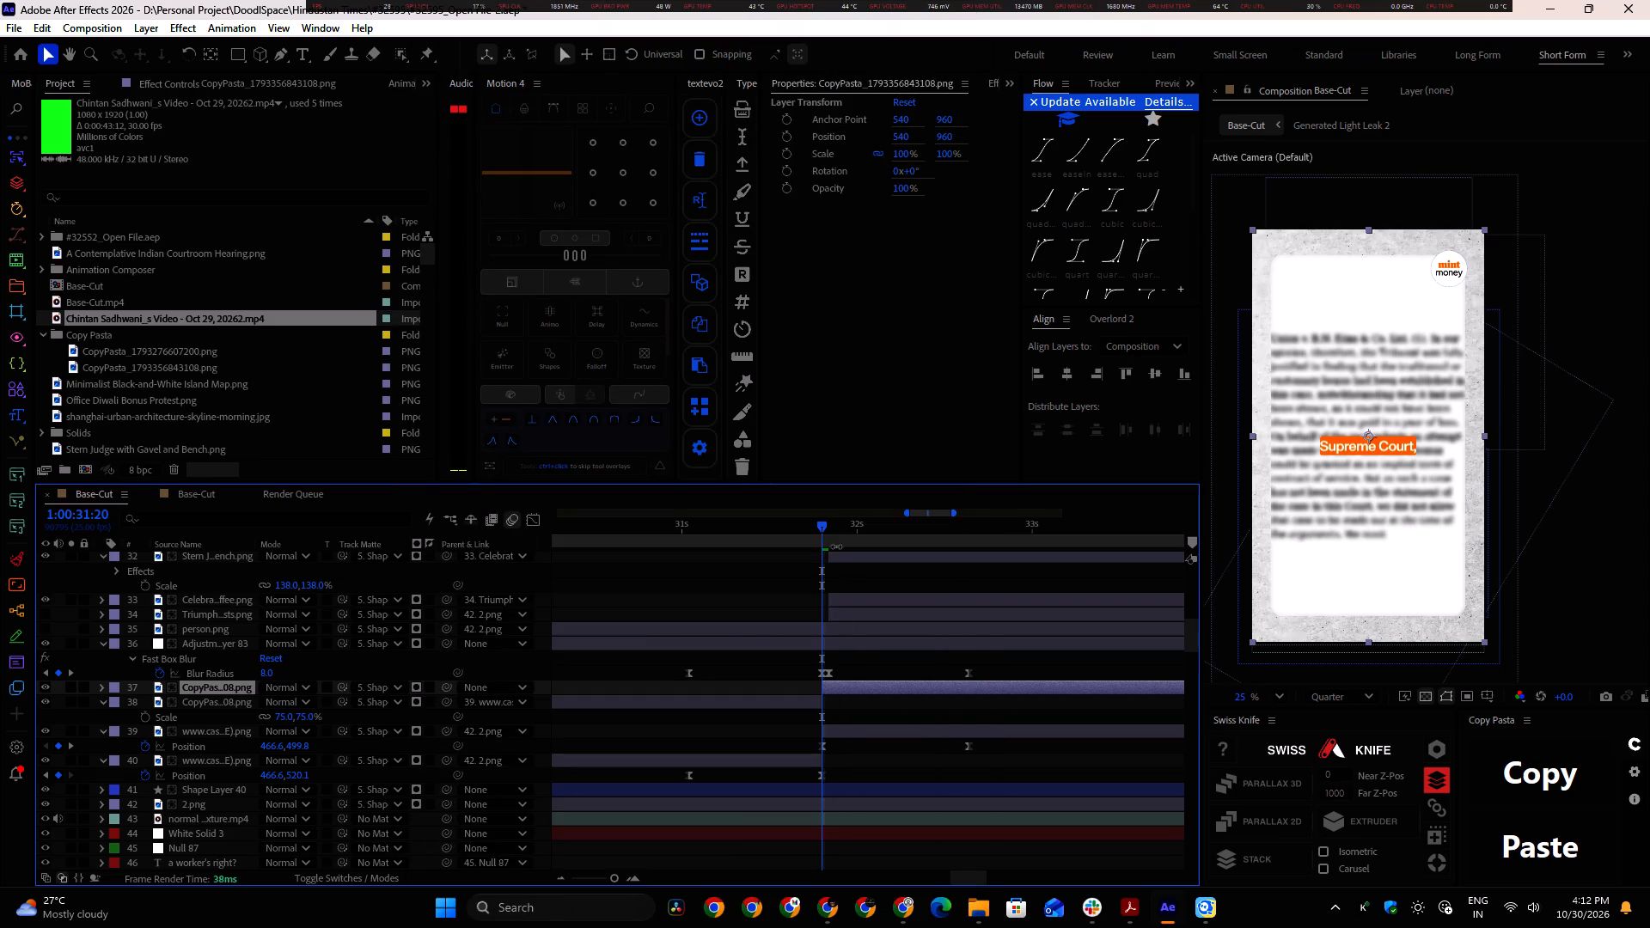
Move the second judgment segment up to 540, 684 and scale it to 89%, aligning its Tribunal line with the orange highlight.
{"action": "left_click_drag", "start_coordinate": [819, 522], "coordinate": [961, 566]}
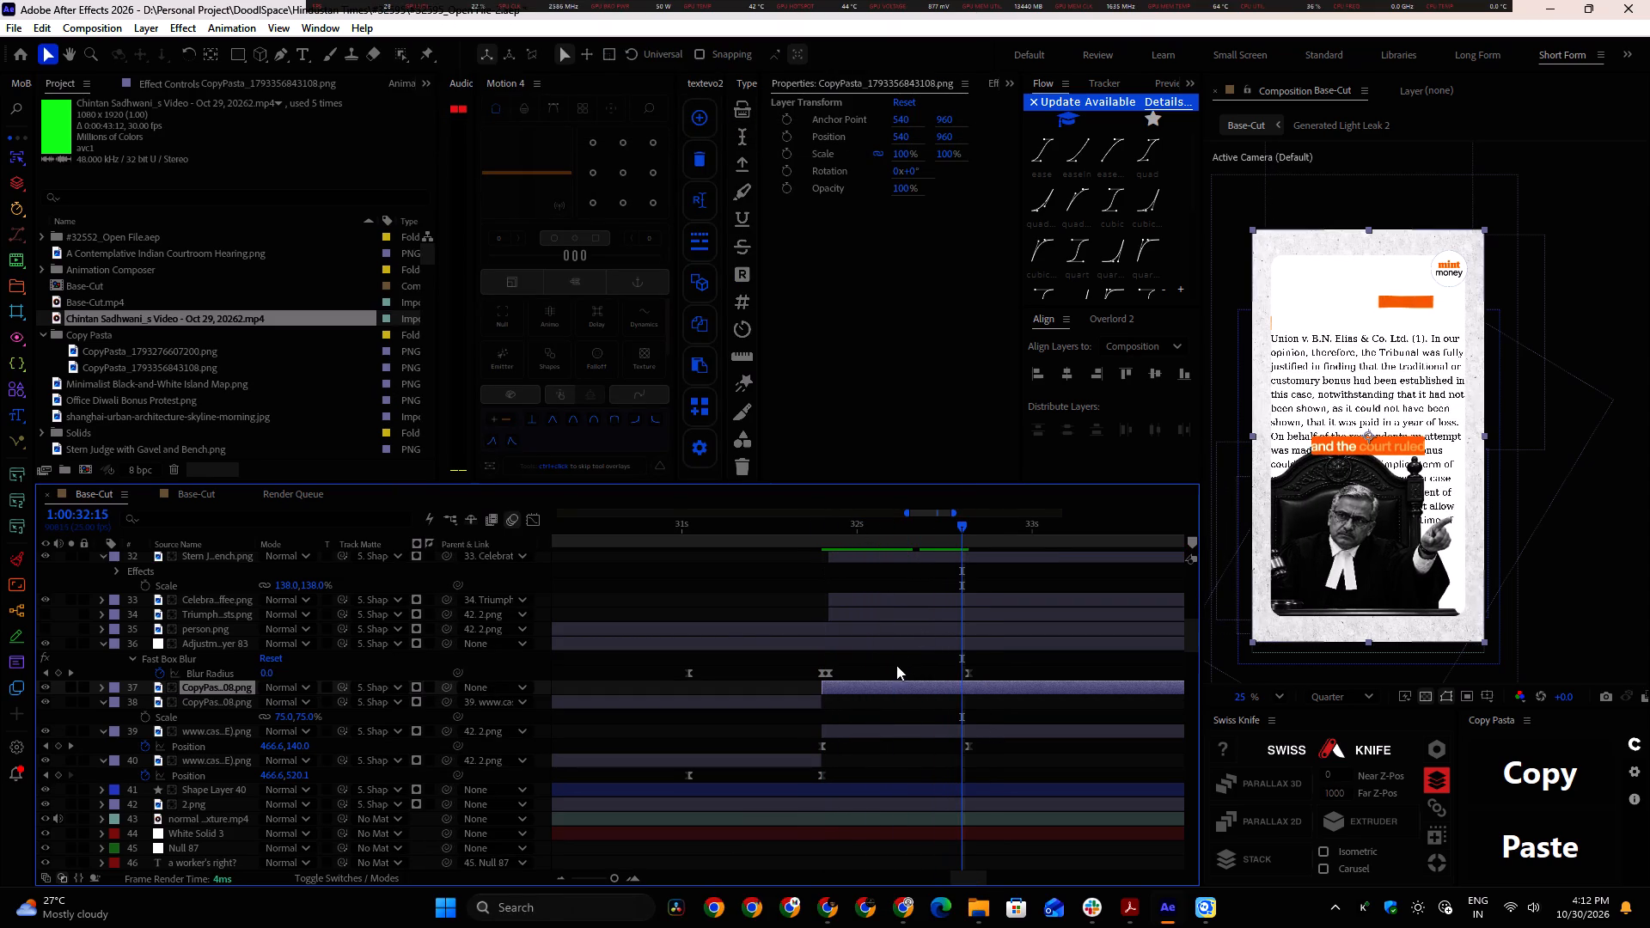
{"action": "left_click", "coordinate": [879, 687]}
{"action": "left_click_drag", "start_coordinate": [1382, 400], "coordinate": [1384, 341]}
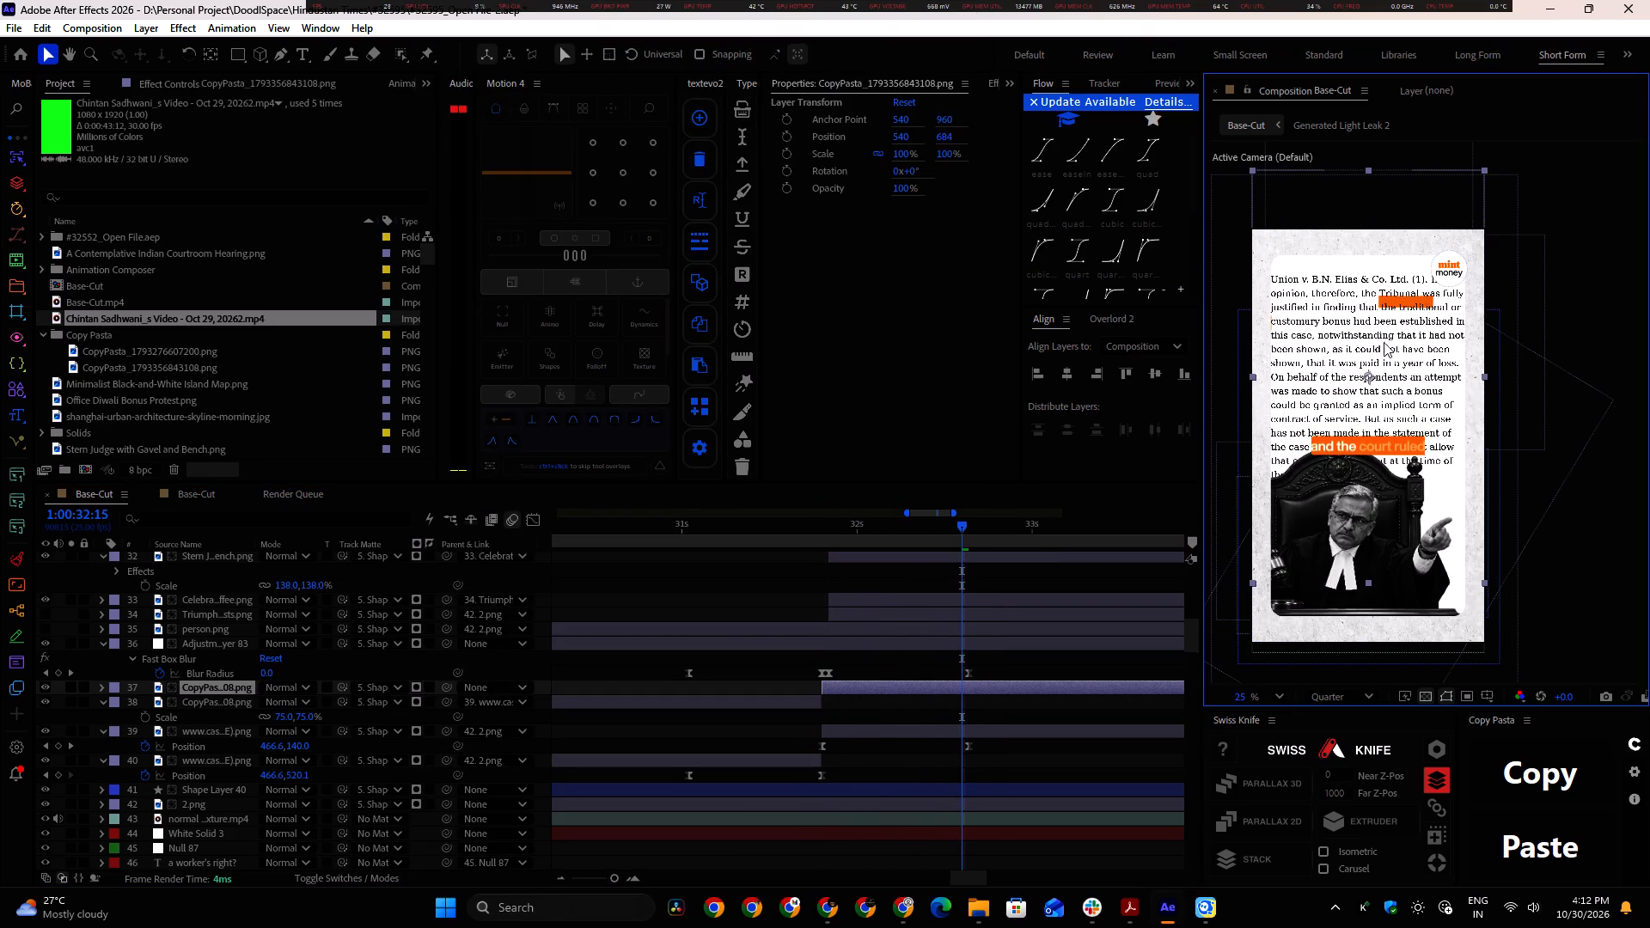
{"action": "key", "text": "s"}
{"action": "left_click", "coordinate": [315, 700]}
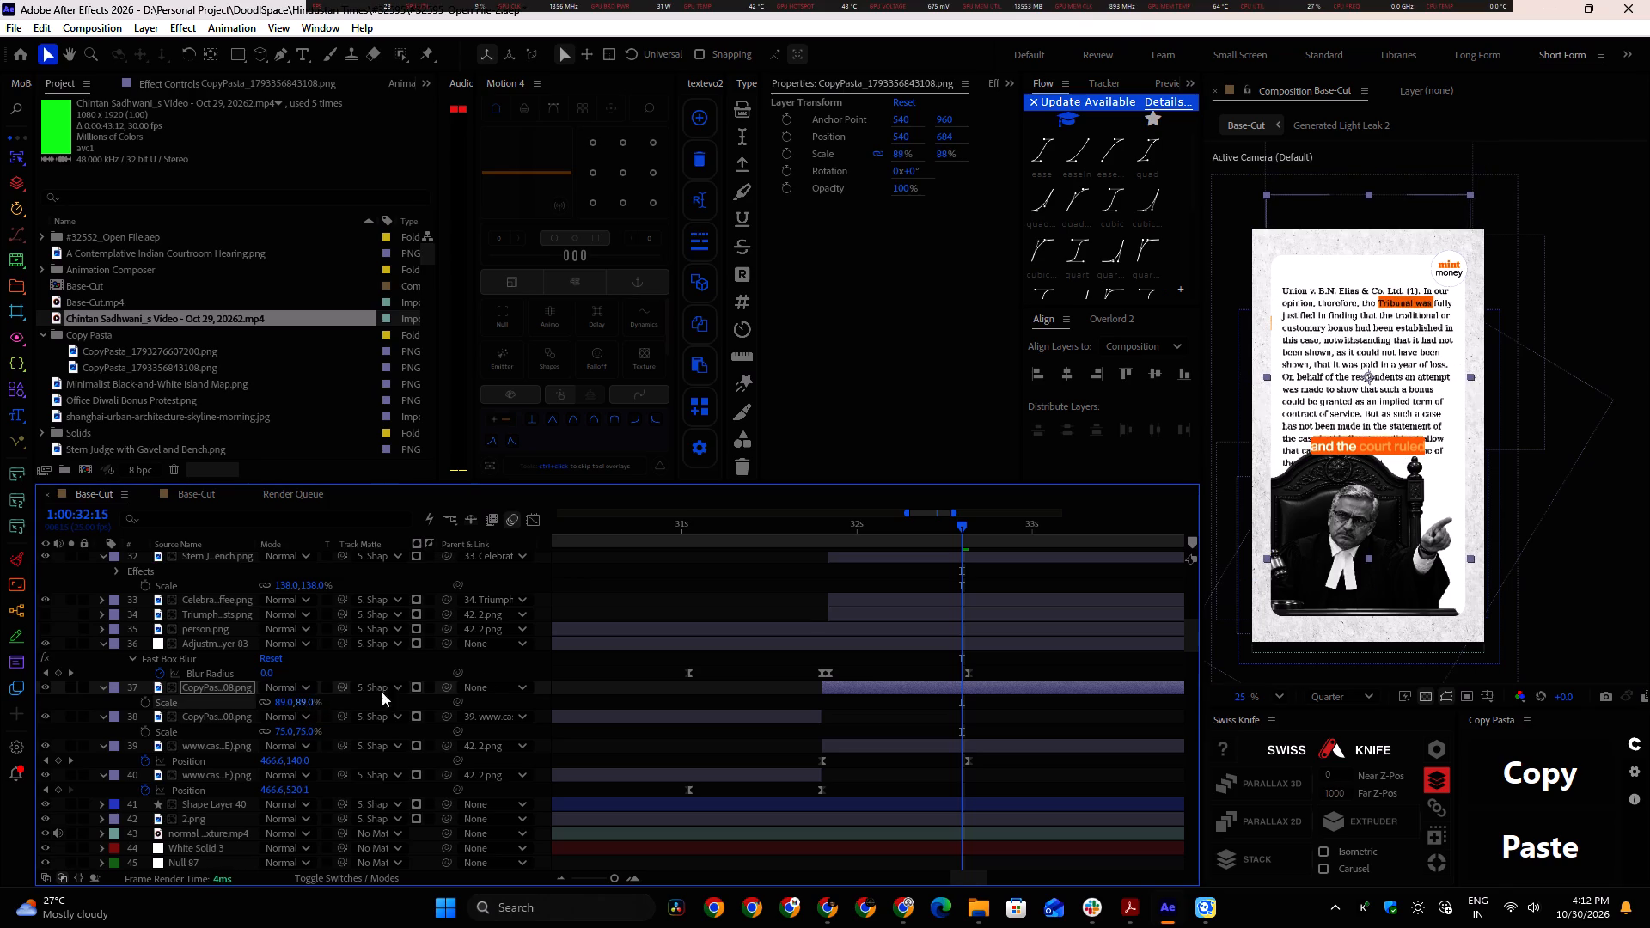
{"action": "left_click", "coordinate": [1408, 367]}
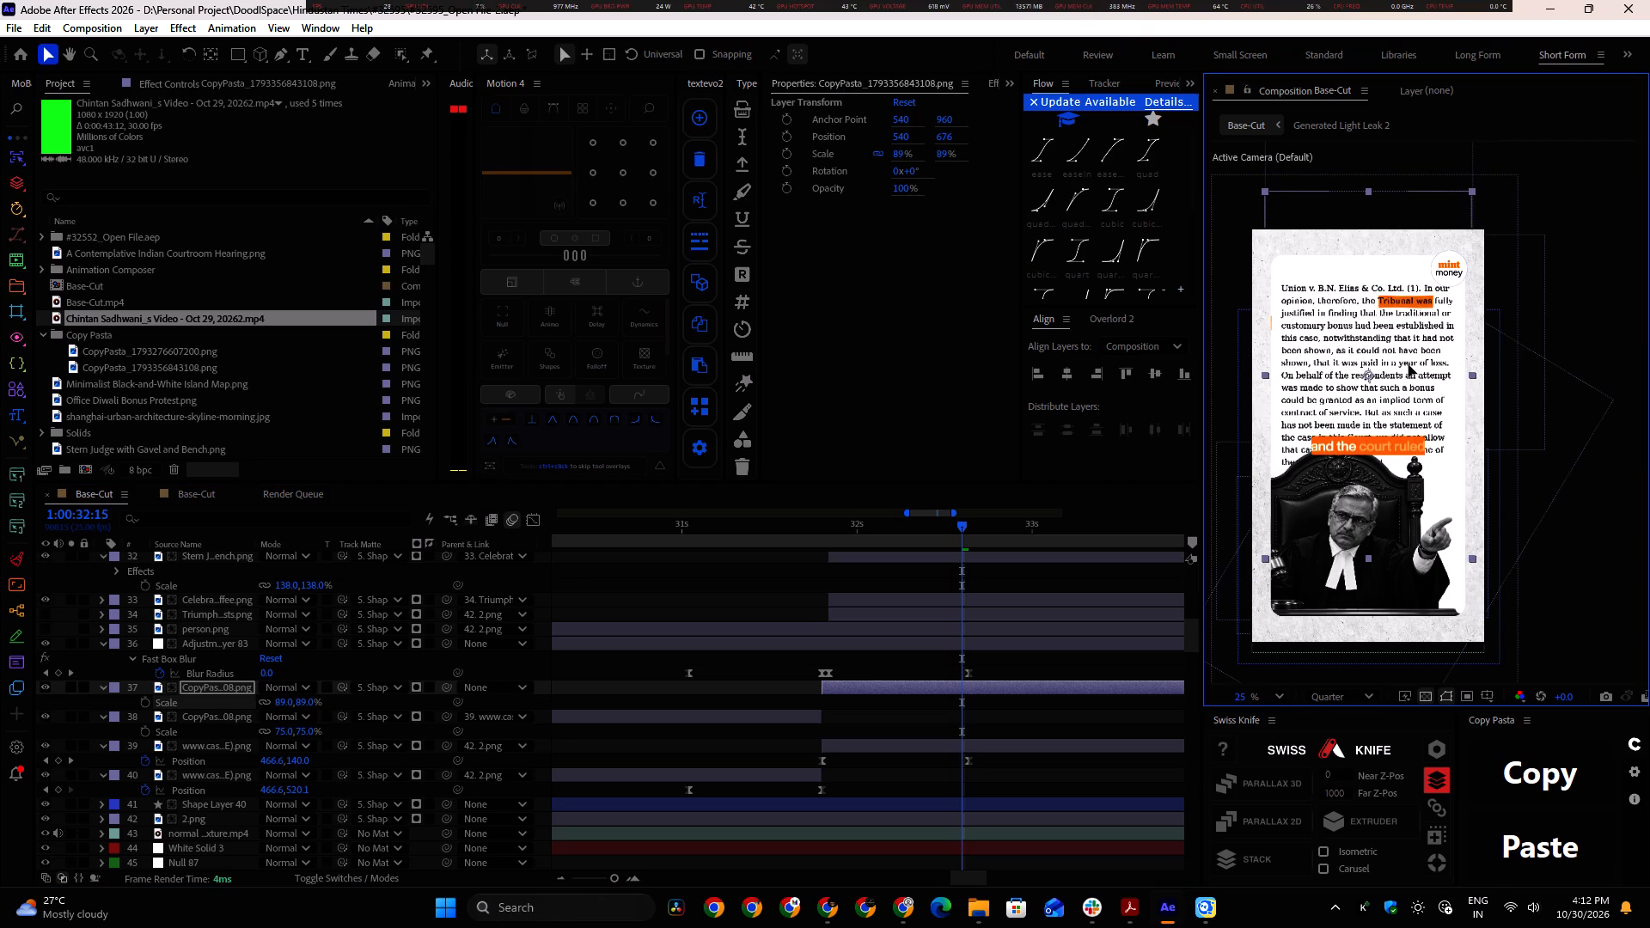
{"action": "key", "text": "ctrl+z"}
{"action": "scroll", "coordinate": [1402, 334], "scroll_direction": "up", "scroll_amount": 5}
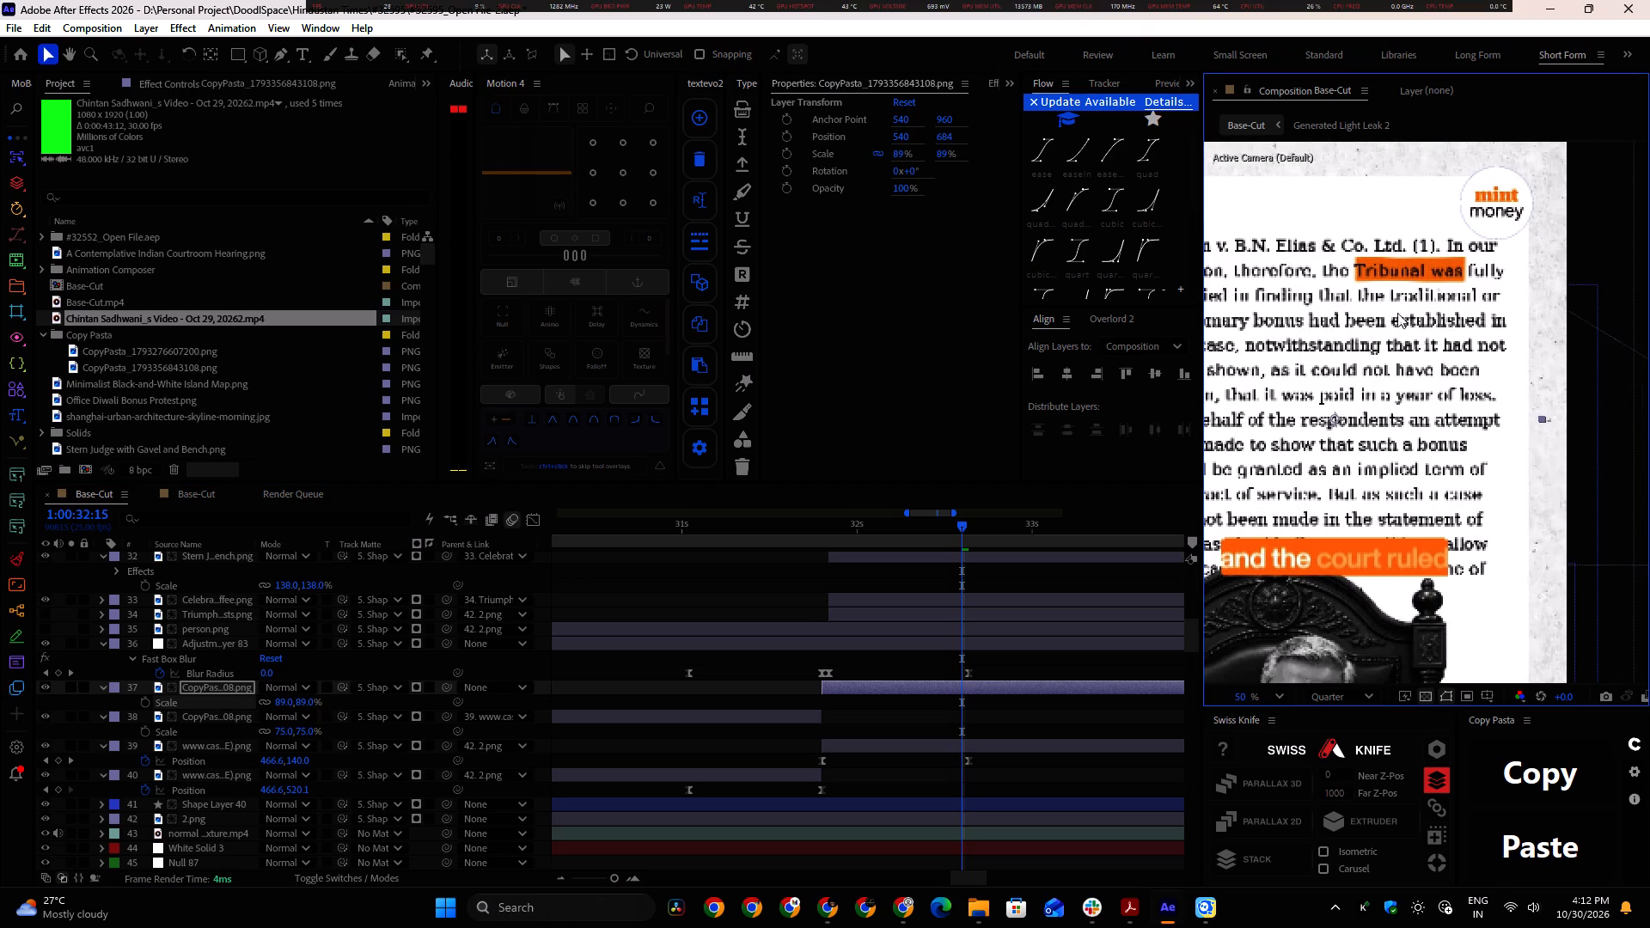
{"action": "scroll", "coordinate": [1395, 311], "scroll_direction": "down", "scroll_amount": 3}
{"action": "middle_click_drag", "start_coordinate": [1356, 333], "coordinate": [1392, 341]}
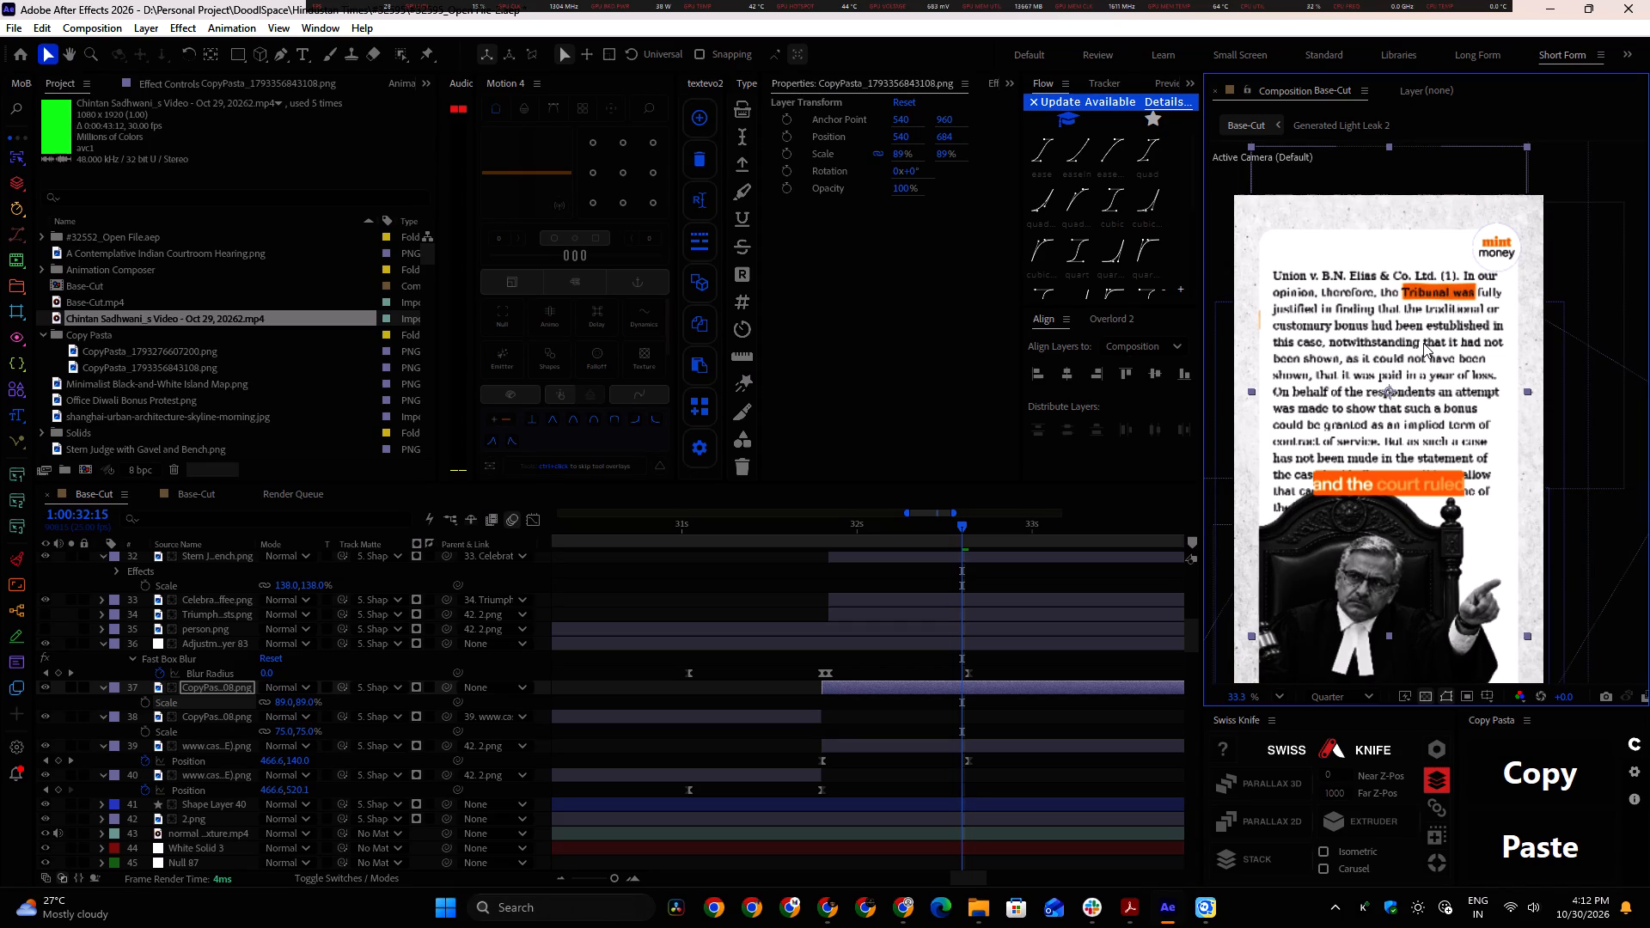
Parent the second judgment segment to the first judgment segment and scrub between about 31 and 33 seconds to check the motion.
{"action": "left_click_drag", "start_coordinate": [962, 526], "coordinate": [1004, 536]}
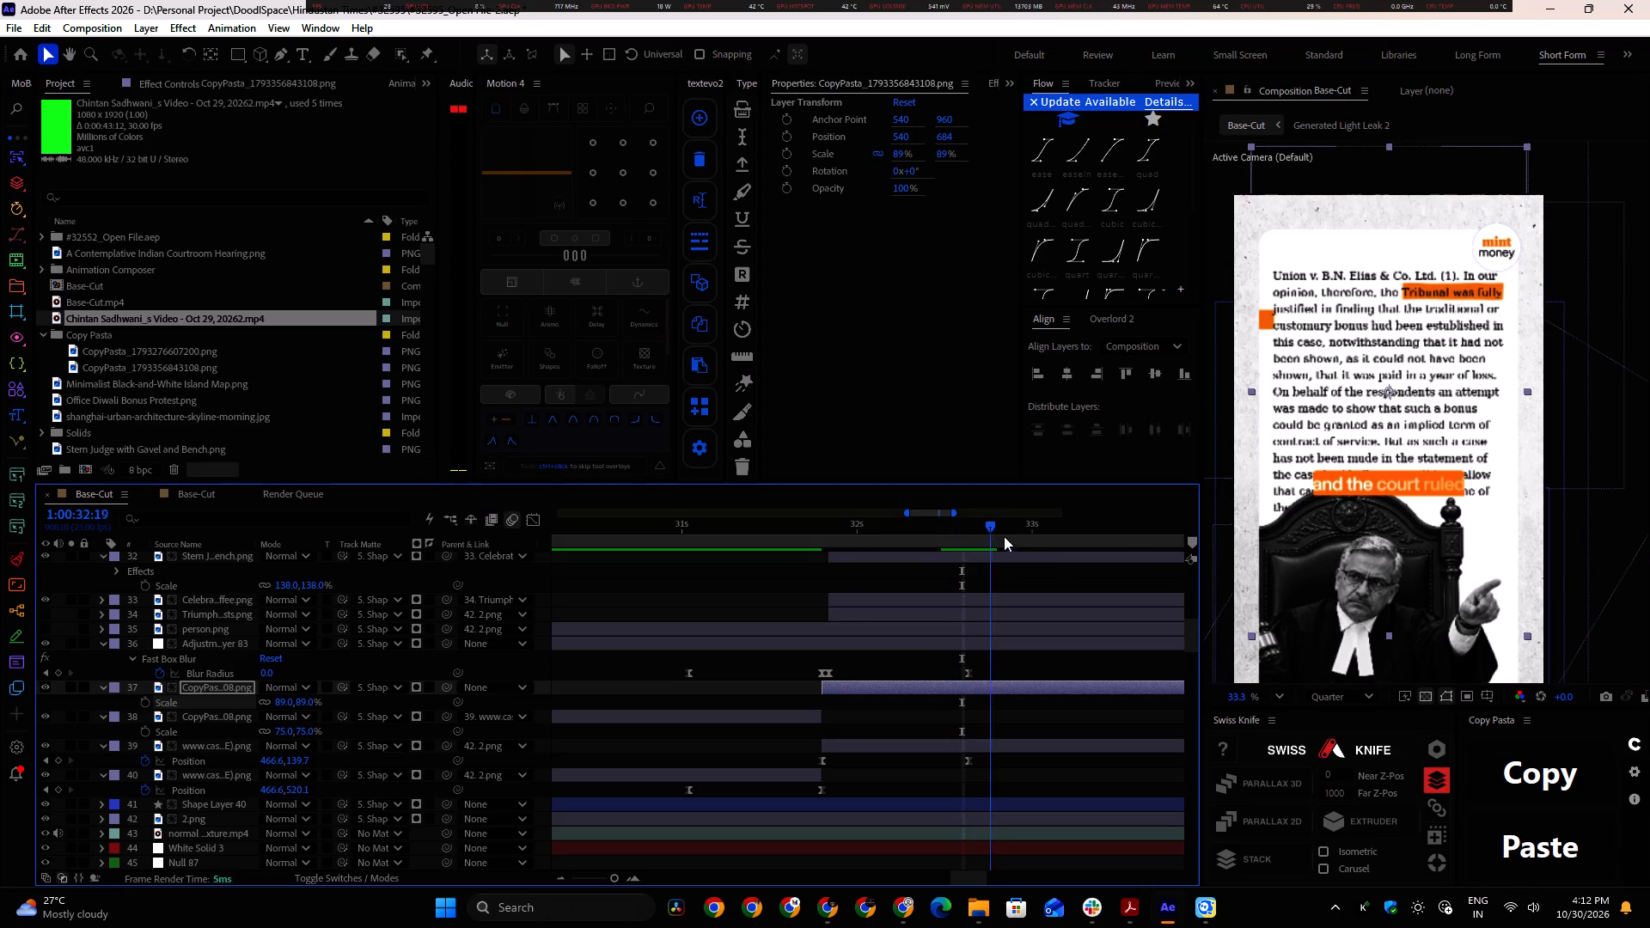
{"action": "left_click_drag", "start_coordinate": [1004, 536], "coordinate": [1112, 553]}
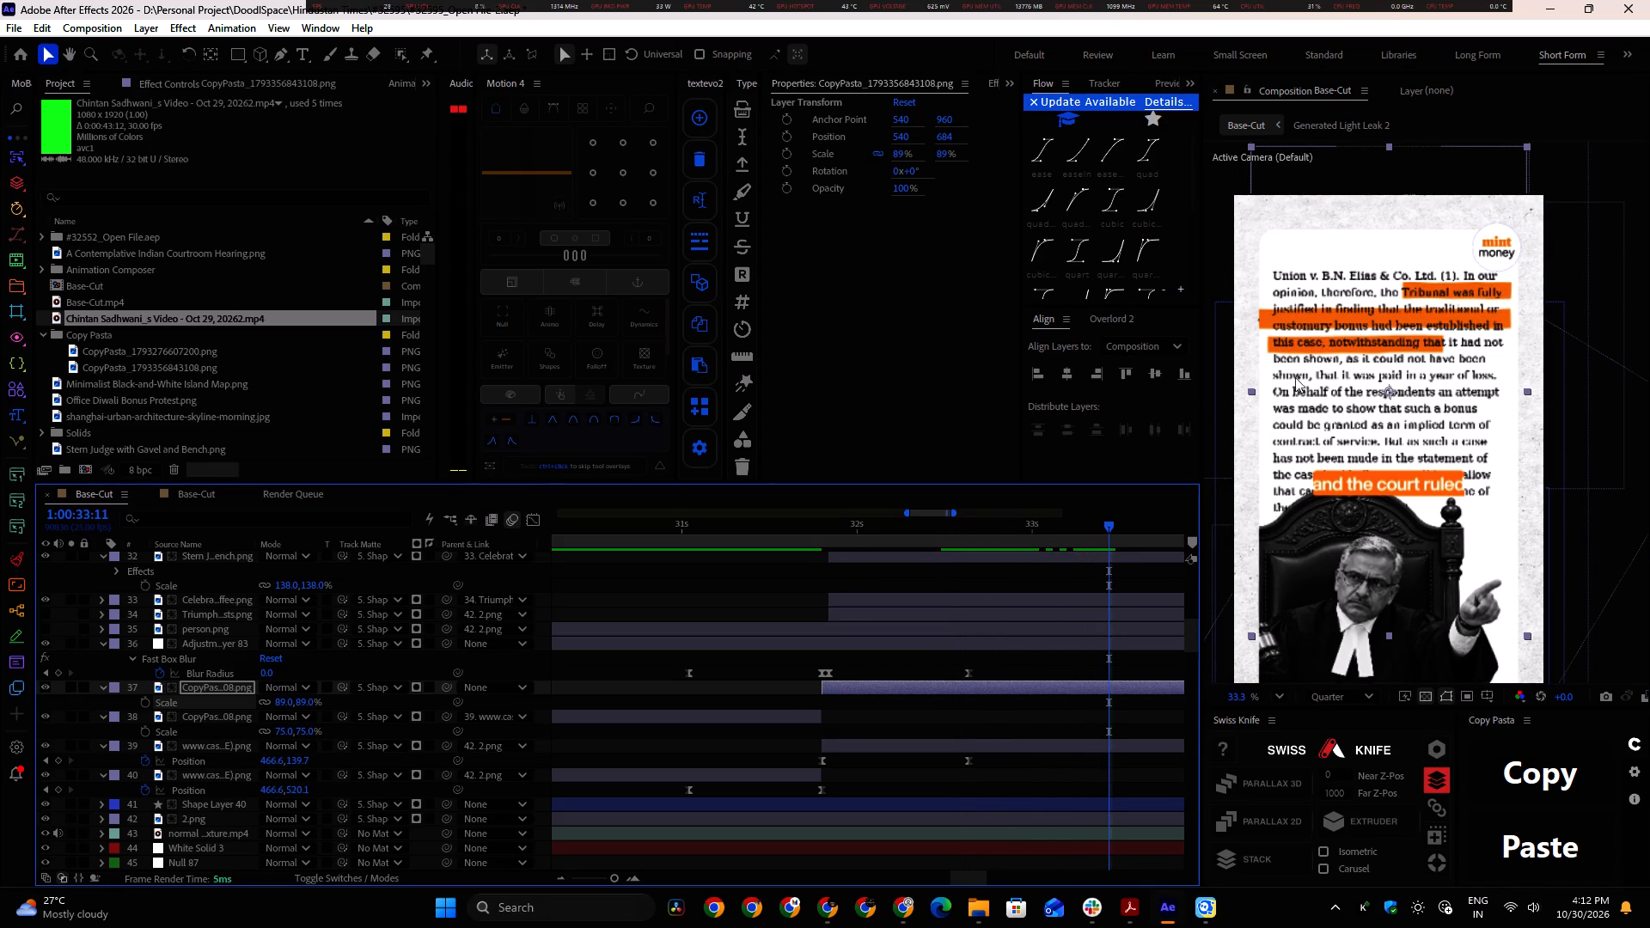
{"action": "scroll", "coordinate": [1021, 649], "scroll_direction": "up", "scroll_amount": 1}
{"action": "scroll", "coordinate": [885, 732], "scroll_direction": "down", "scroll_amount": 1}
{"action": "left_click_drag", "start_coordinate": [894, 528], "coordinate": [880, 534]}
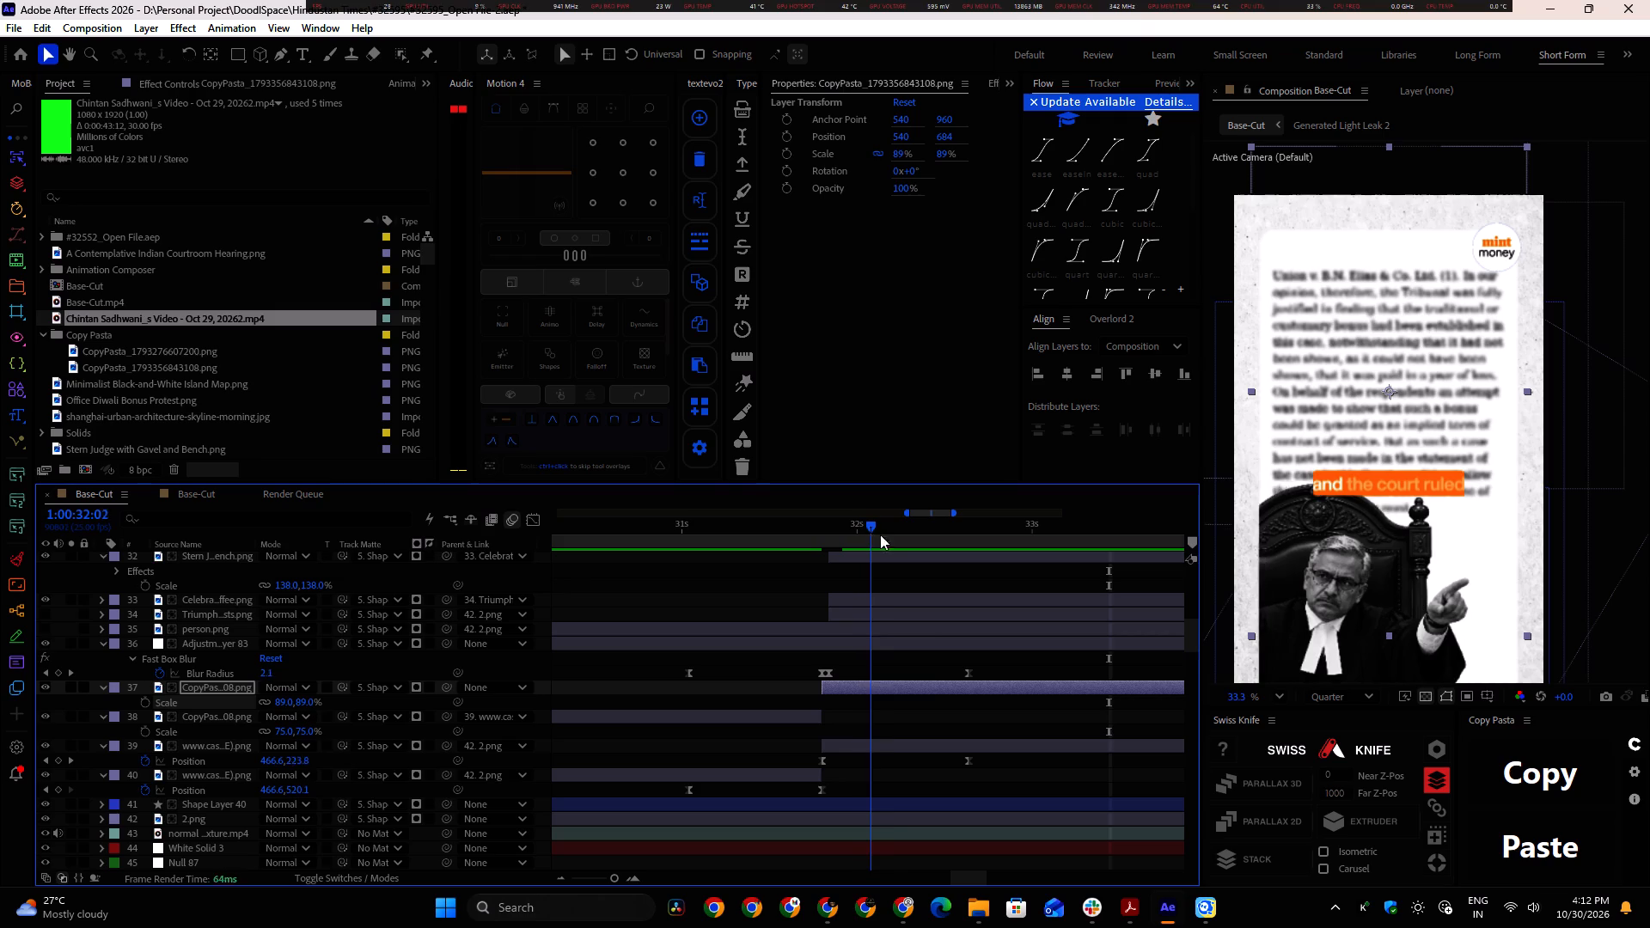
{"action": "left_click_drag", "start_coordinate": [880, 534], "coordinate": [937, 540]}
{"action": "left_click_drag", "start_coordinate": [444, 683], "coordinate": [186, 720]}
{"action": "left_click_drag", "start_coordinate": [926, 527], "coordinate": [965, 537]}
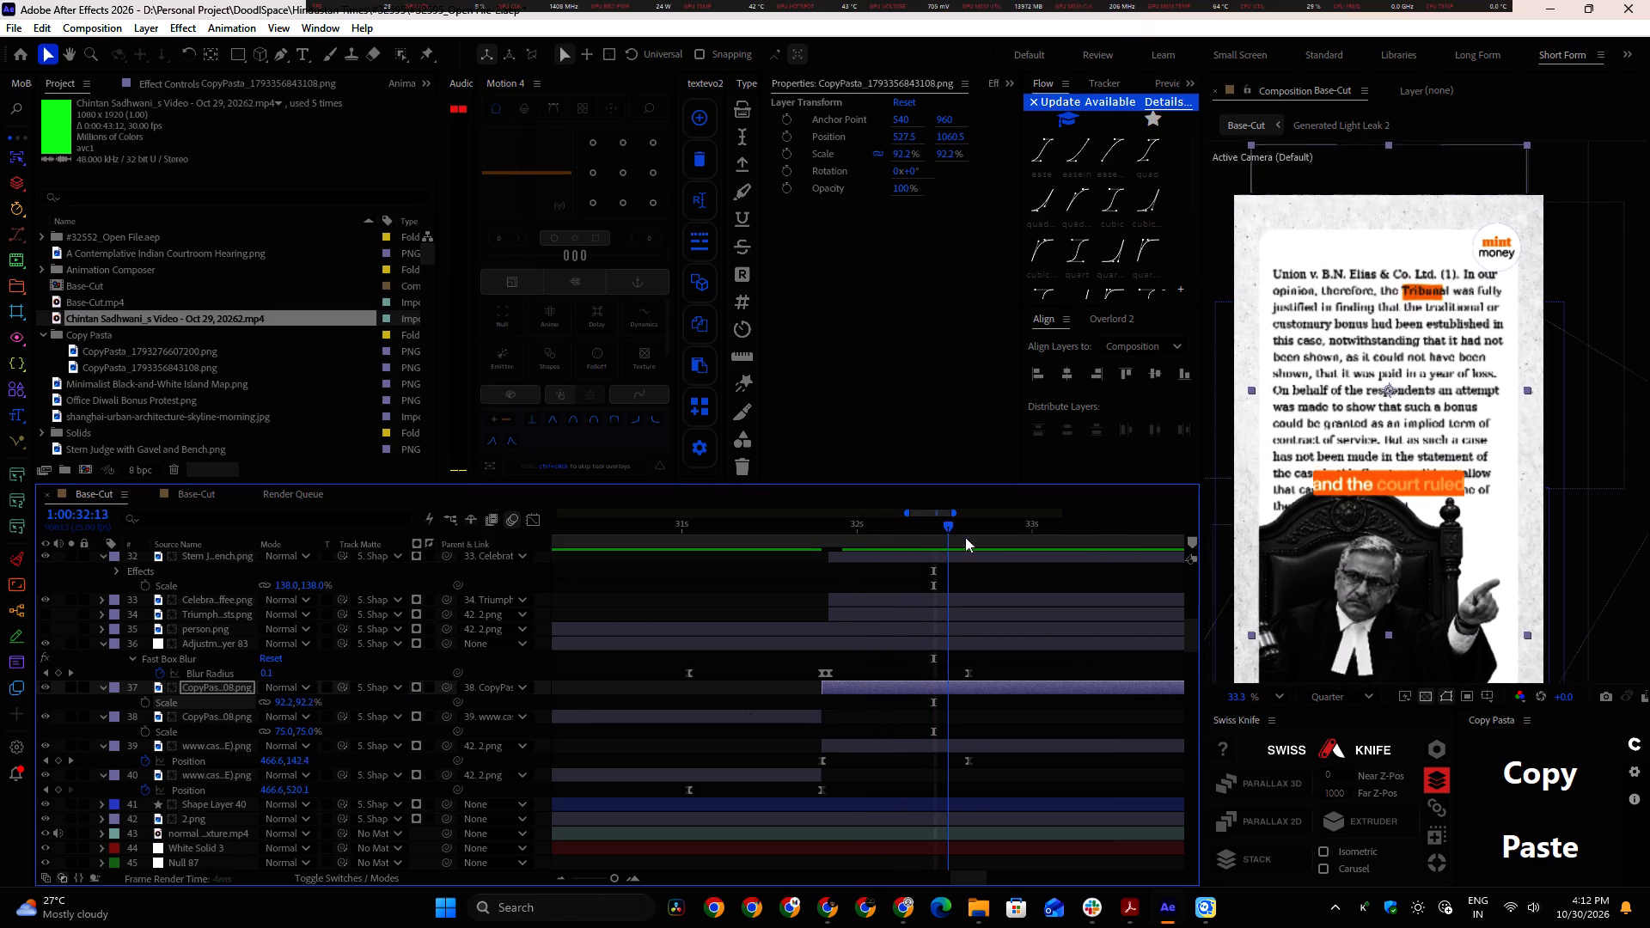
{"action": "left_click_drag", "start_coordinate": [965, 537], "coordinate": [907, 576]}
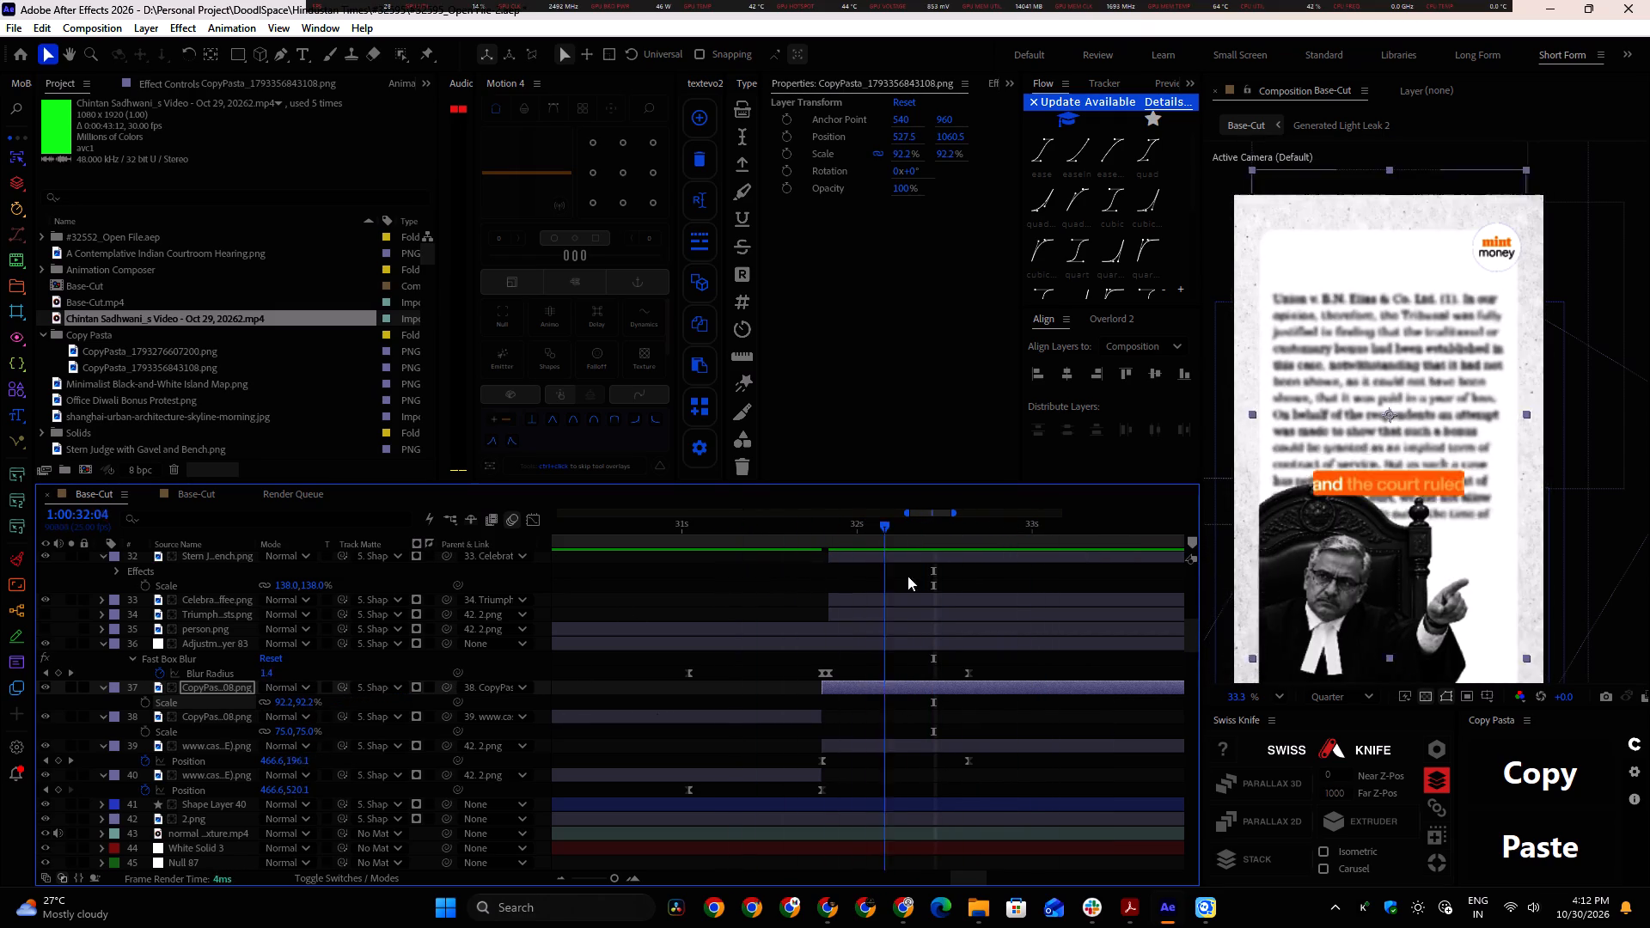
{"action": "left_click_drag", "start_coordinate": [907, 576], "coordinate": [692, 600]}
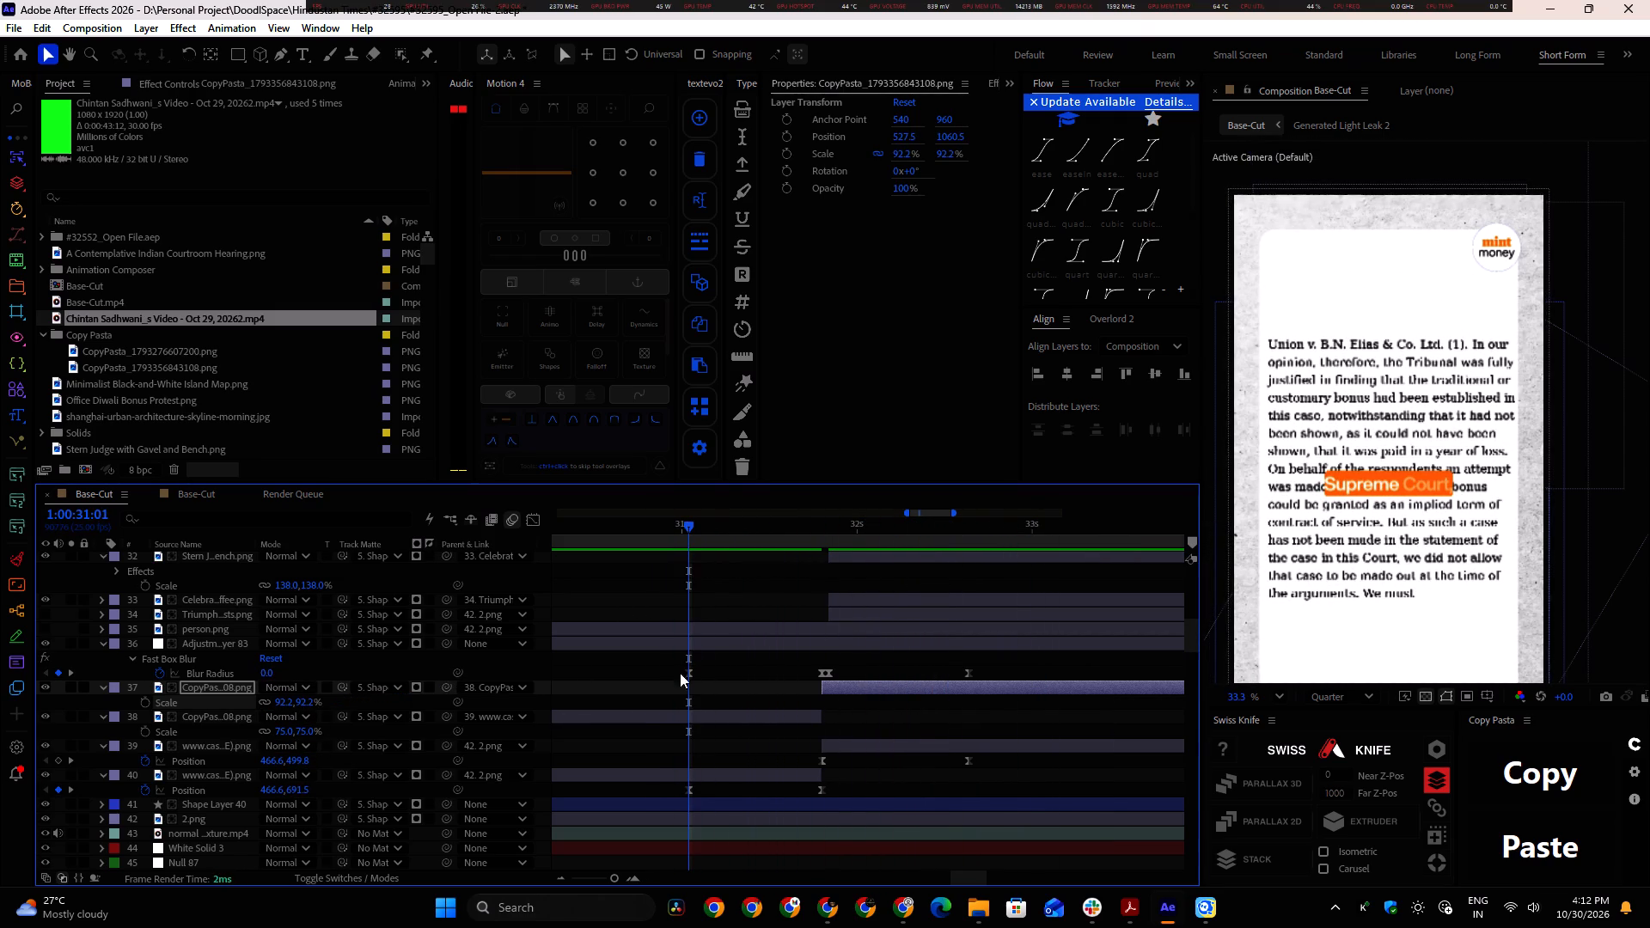
{"action": "left_click", "coordinate": [648, 715]}
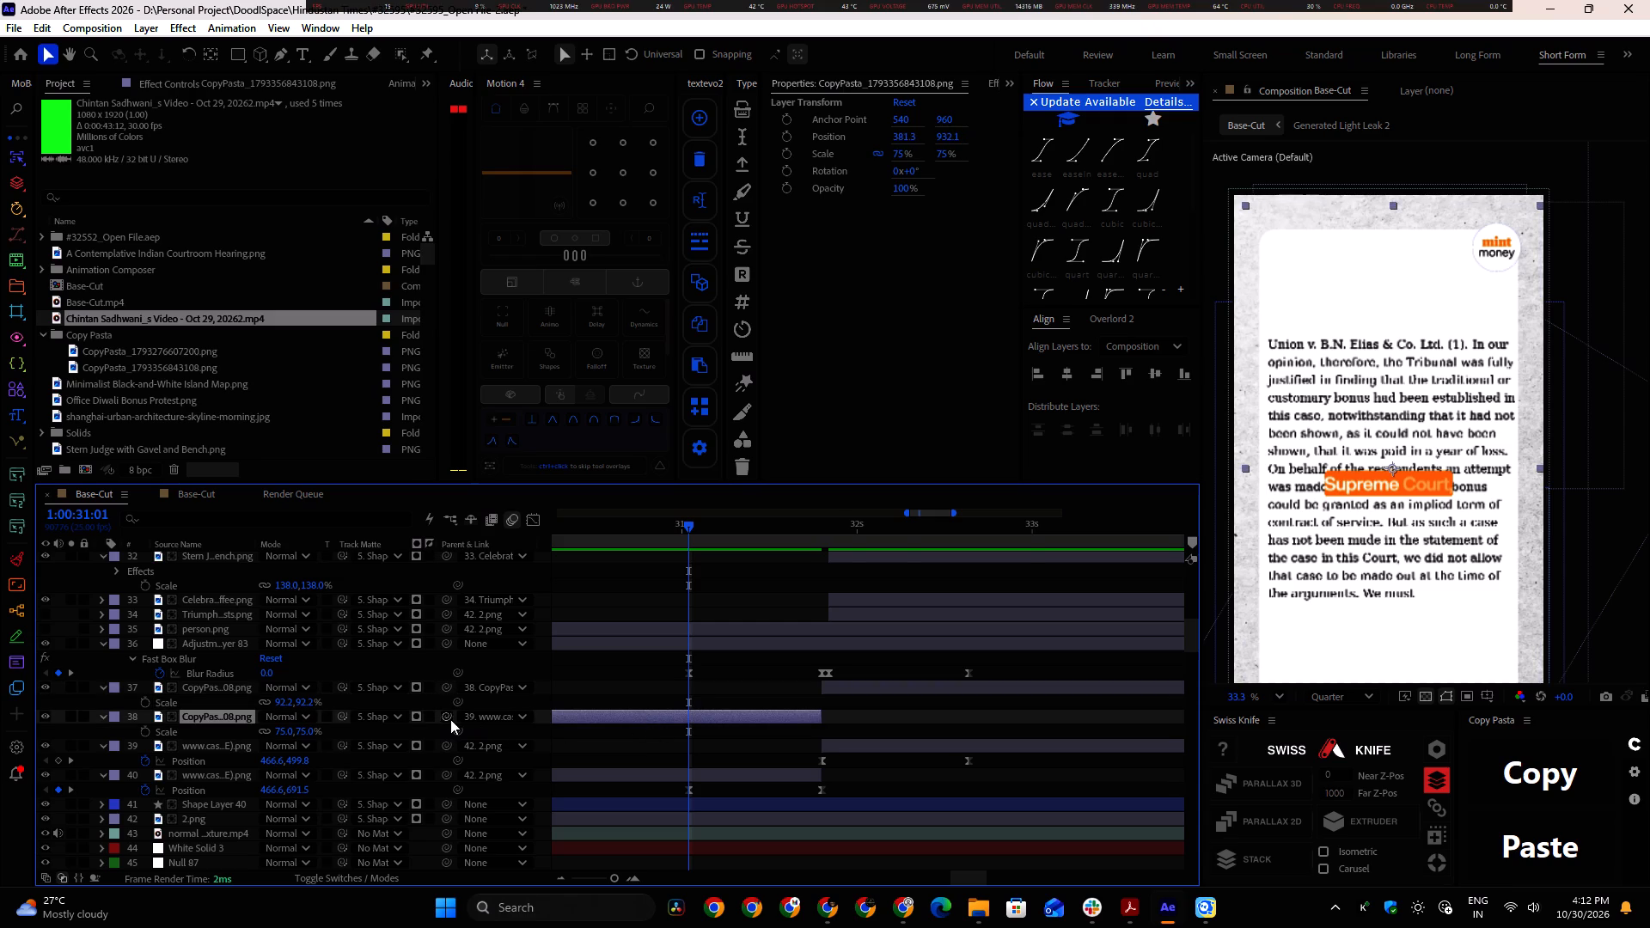
{"action": "left_click_drag", "start_coordinate": [447, 717], "coordinate": [206, 772]}
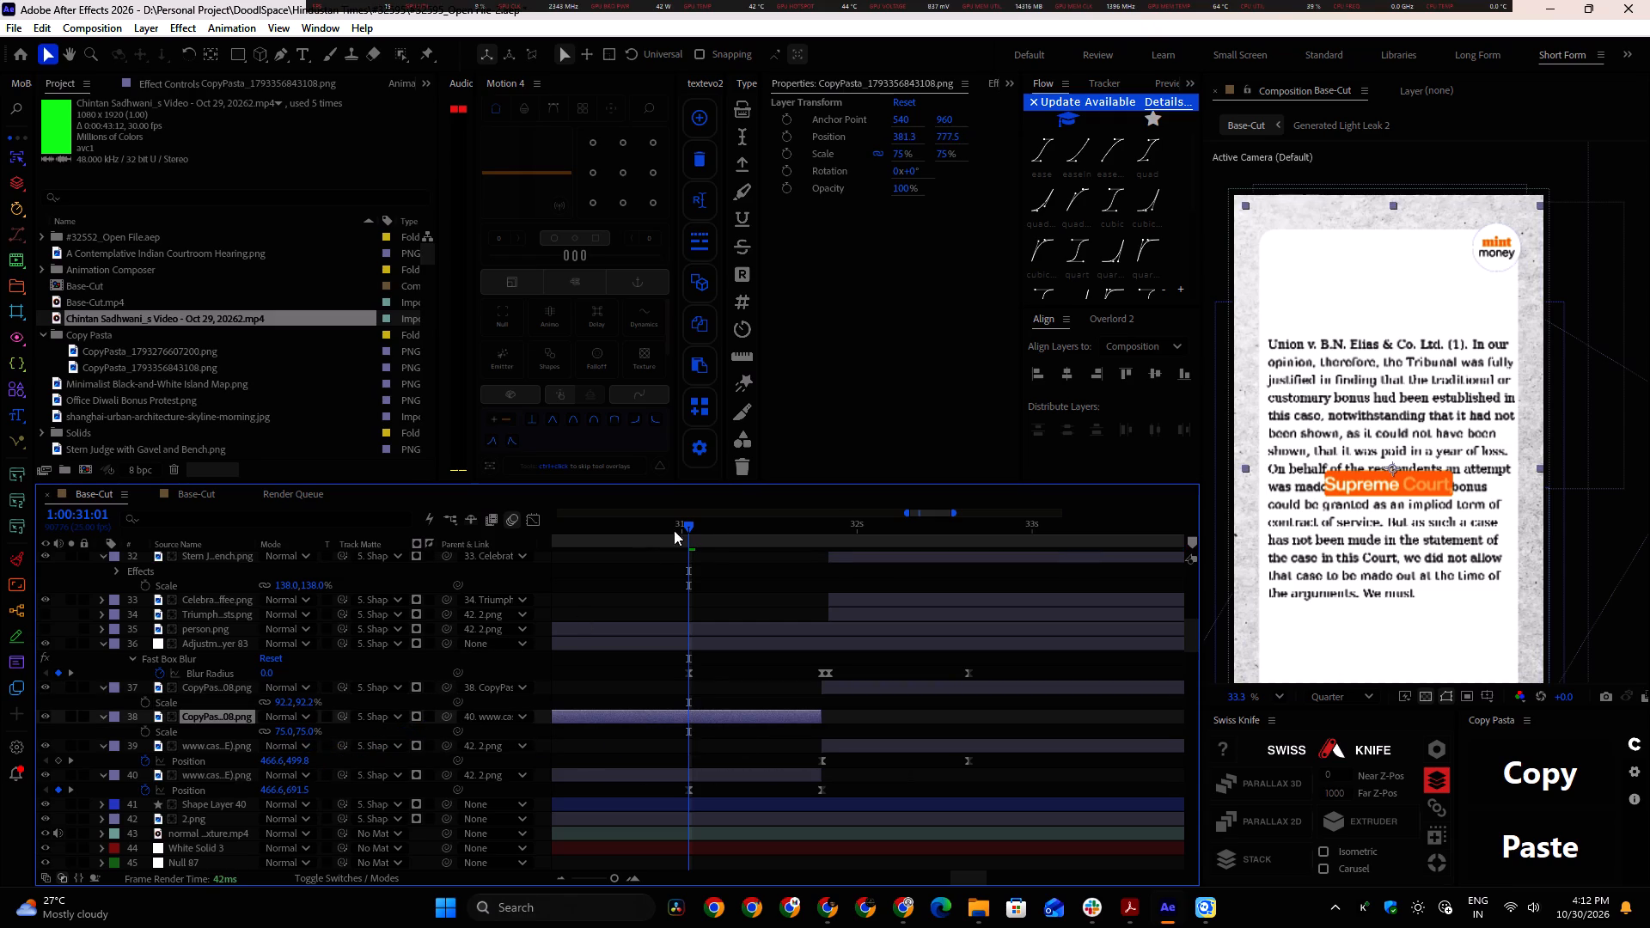
{"action": "left_click_drag", "start_coordinate": [690, 528], "coordinate": [981, 576]}
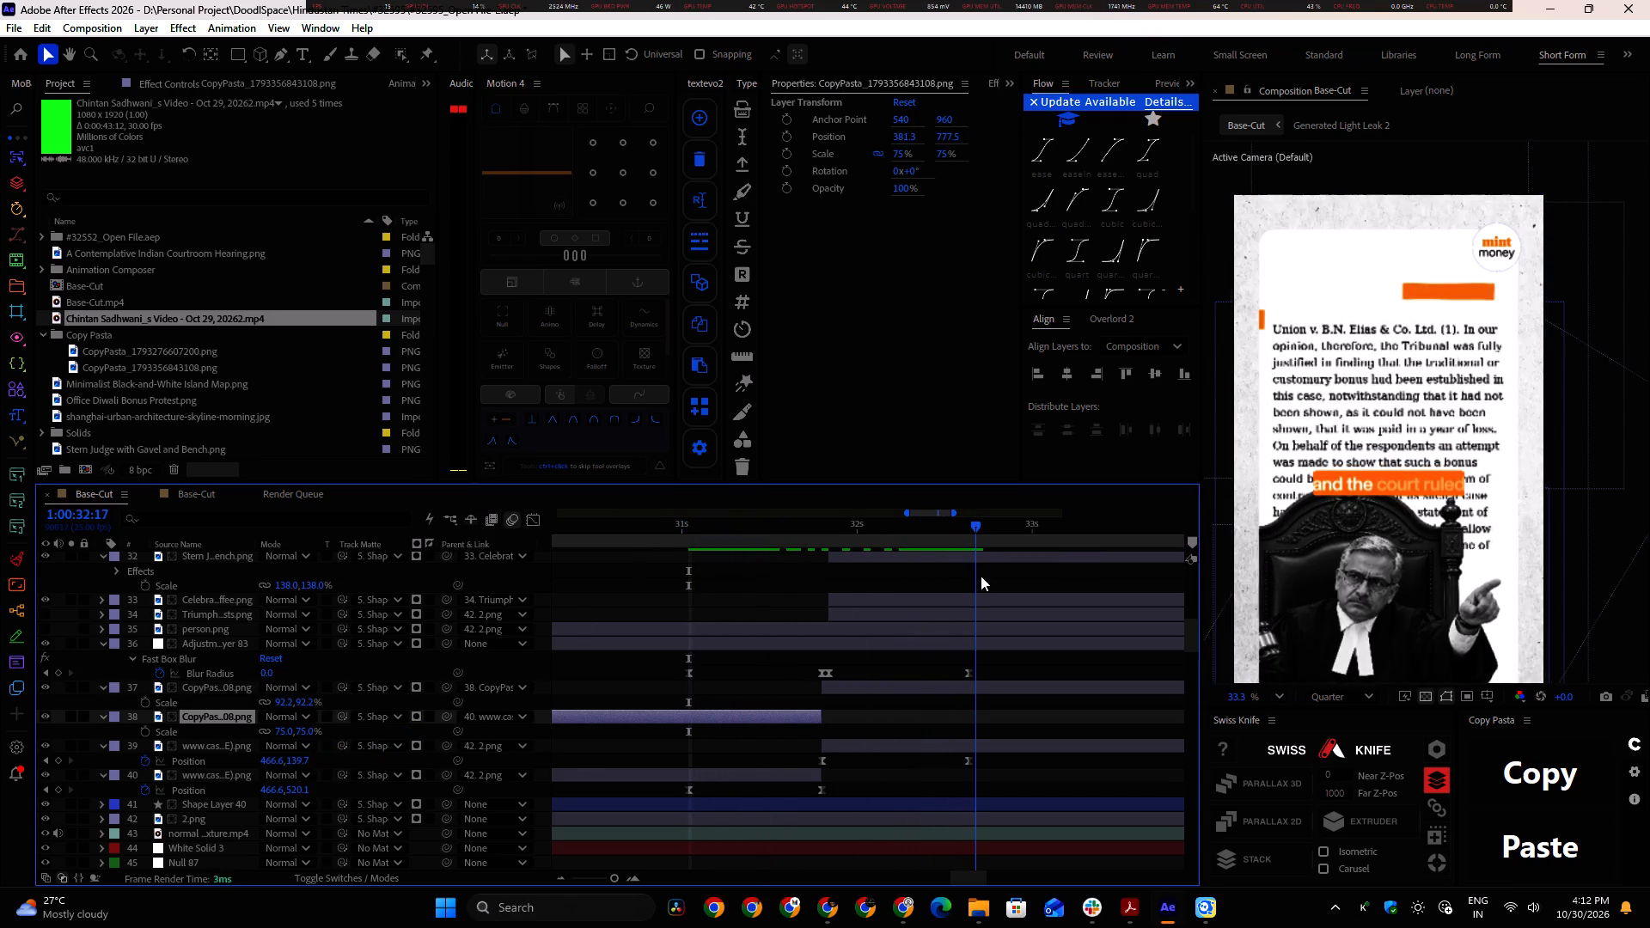
{"action": "left_click_drag", "start_coordinate": [981, 576], "coordinate": [761, 609]}
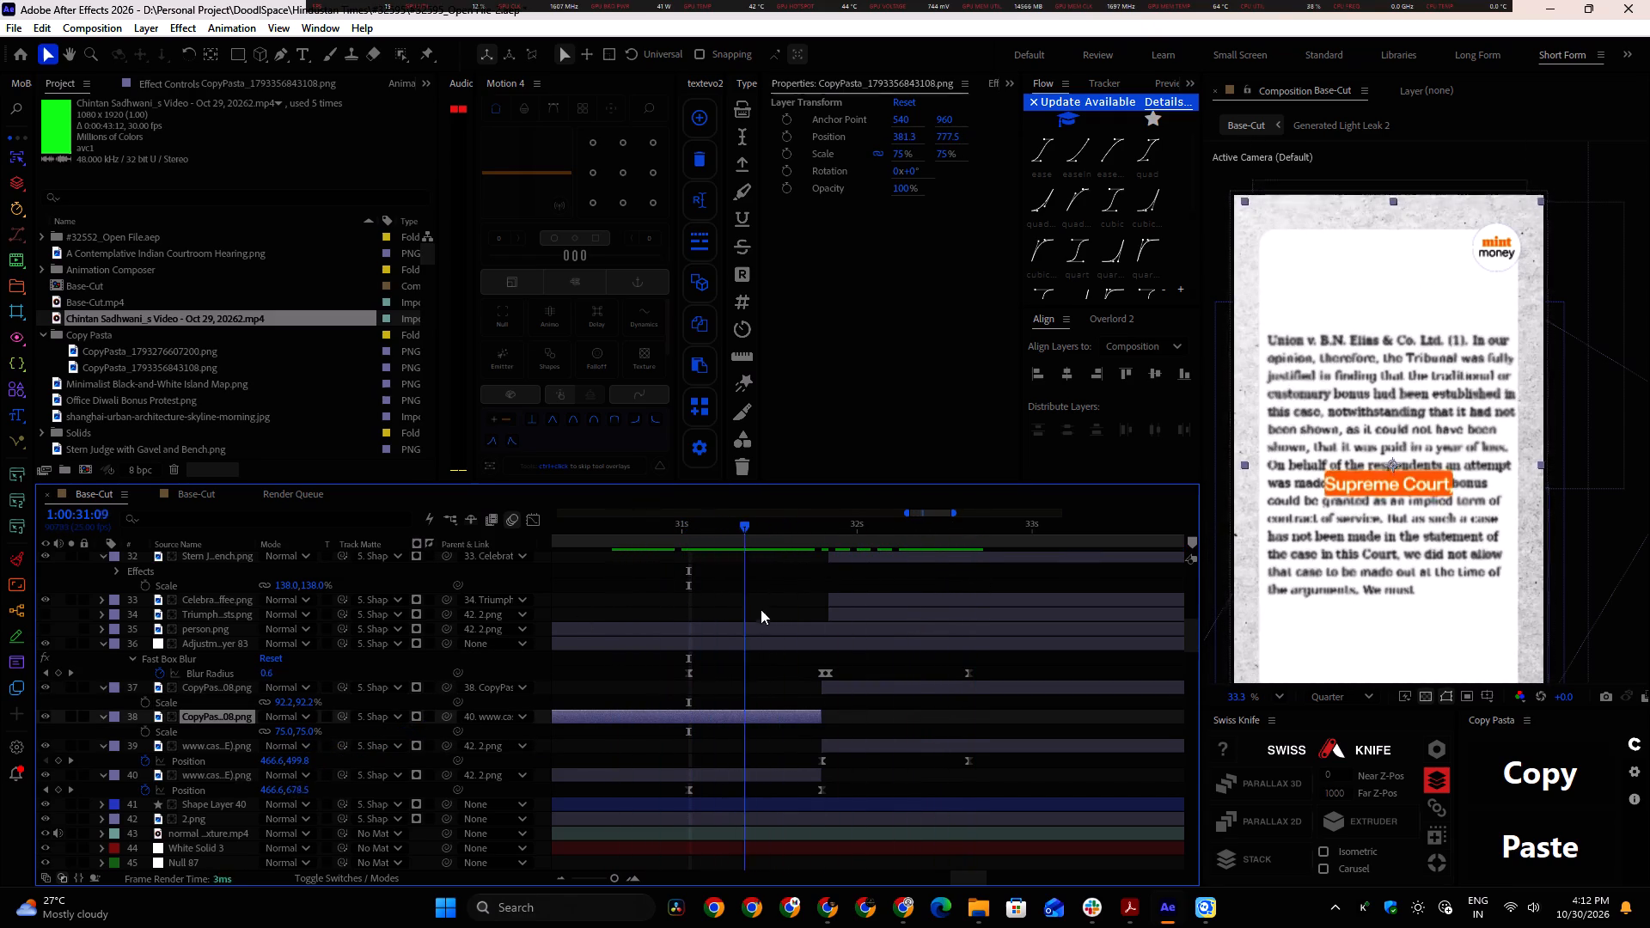
{"action": "left_click_drag", "start_coordinate": [761, 609], "coordinate": [1083, 656]}
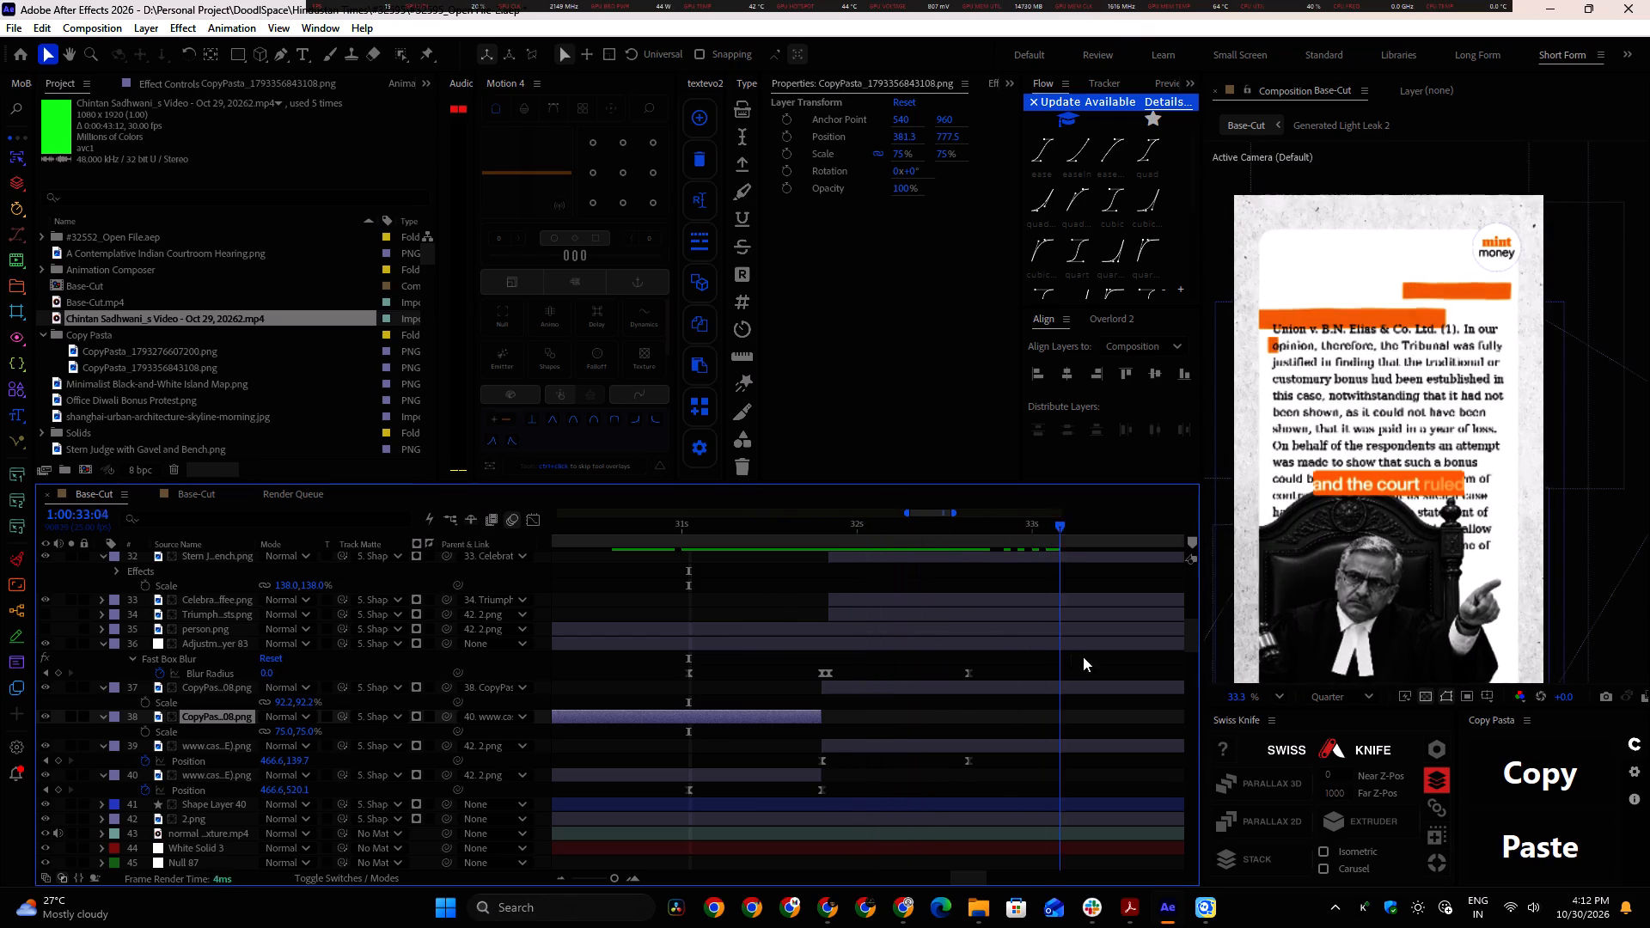
{"action": "left_click_drag", "start_coordinate": [1083, 656], "coordinate": [1012, 666]}
{"action": "left_click", "coordinate": [894, 691]}
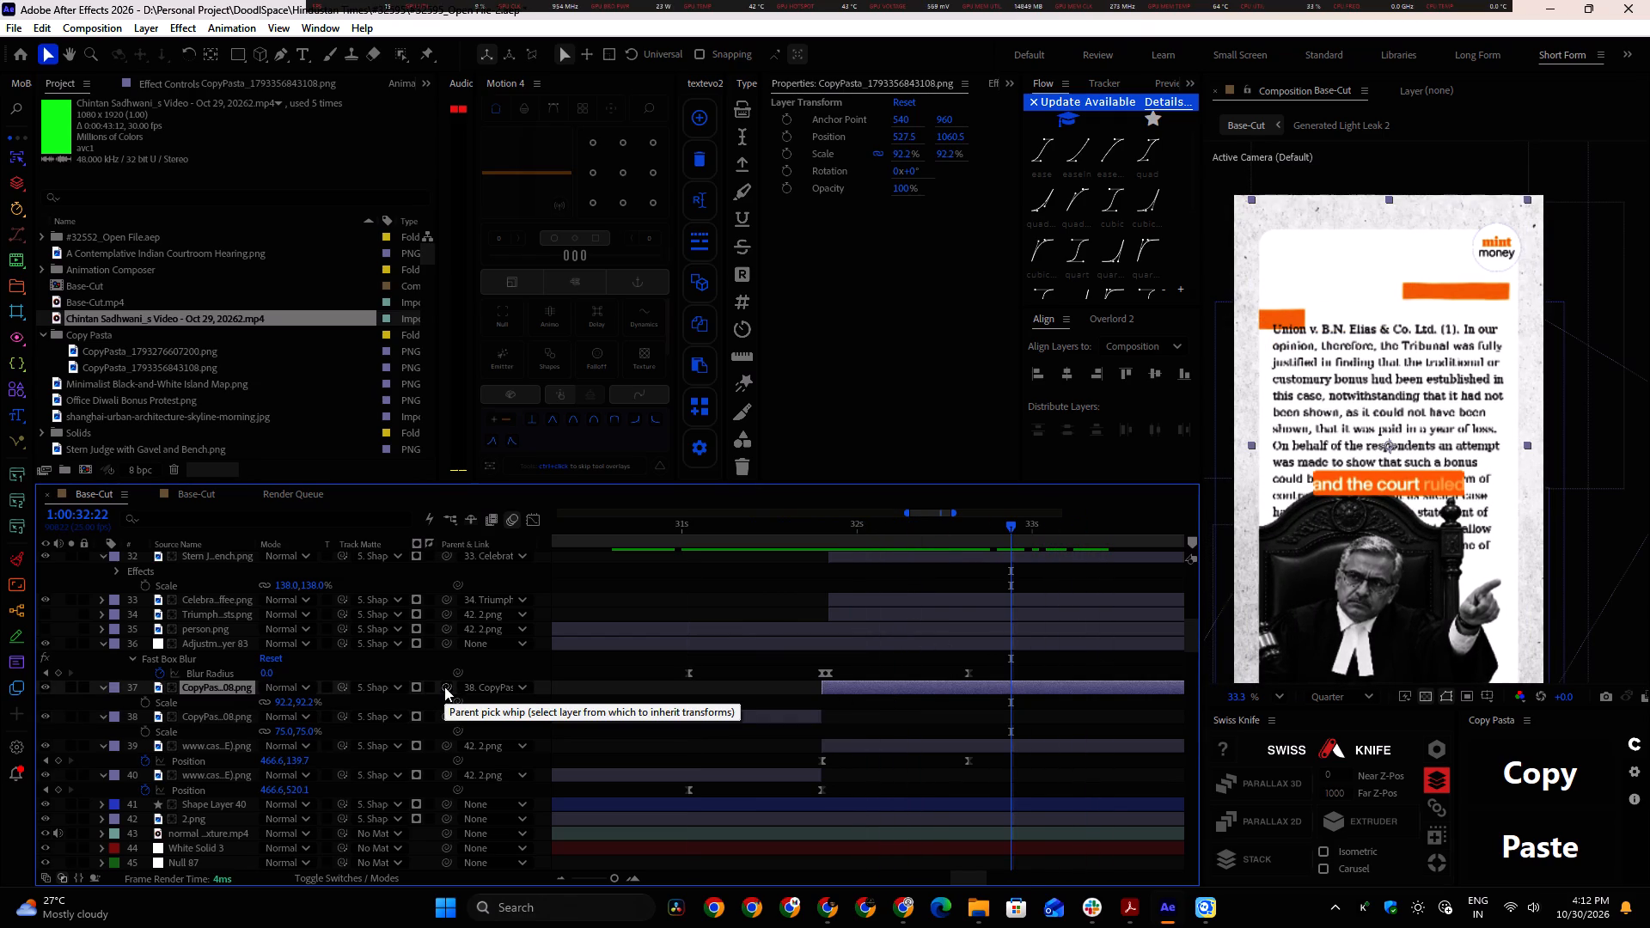
{"action": "left_click_drag", "start_coordinate": [889, 529], "coordinate": [822, 540]}
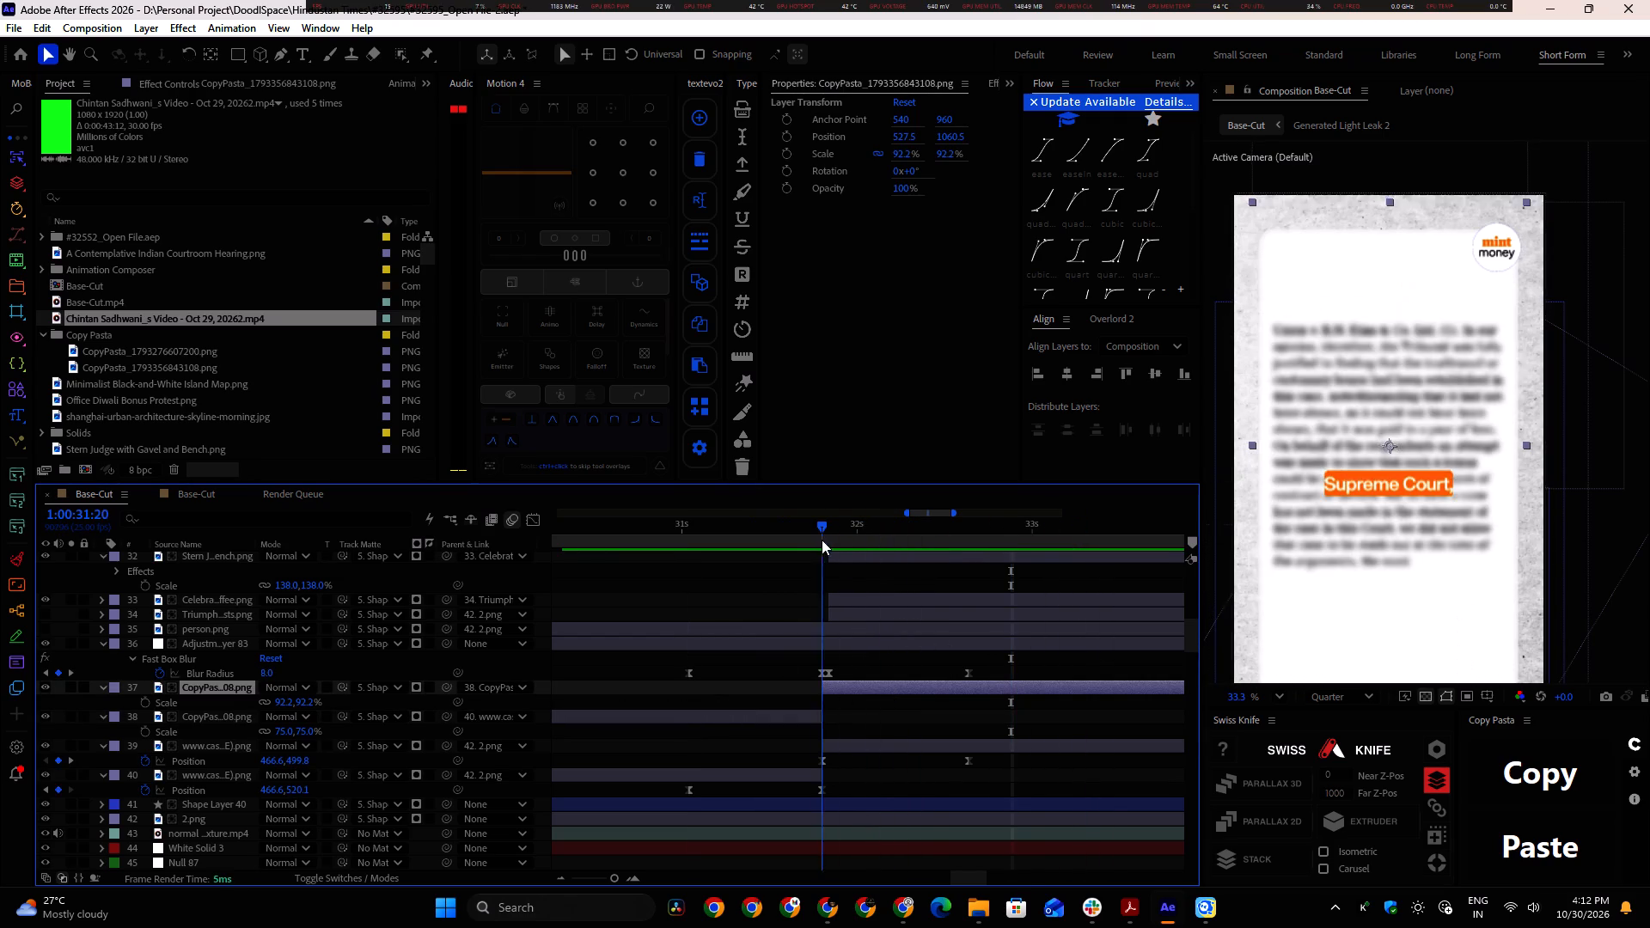
{"action": "left_click_drag", "start_coordinate": [822, 540], "coordinate": [1042, 570]}
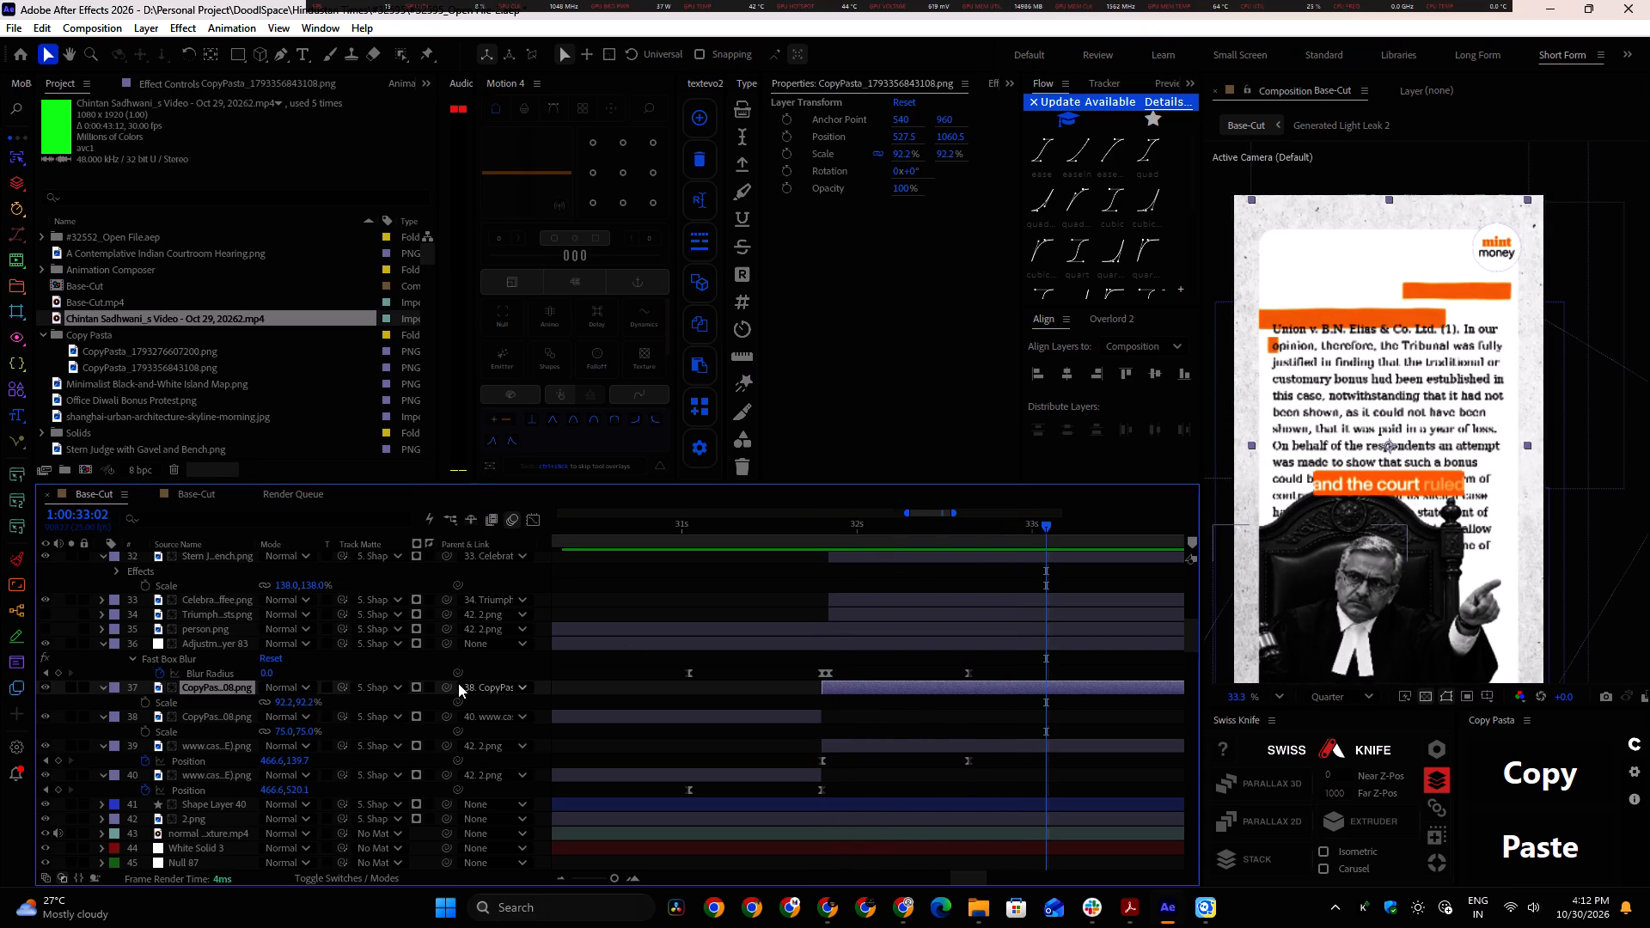
{"action": "left_click_drag", "start_coordinate": [443, 684], "coordinate": [236, 746]}
Move the second judgment segment up to about 372, 1011 so the Tribunal passage lines up with the orange highlights.
{"action": "left_click_drag", "start_coordinate": [1446, 418], "coordinate": [1452, 365]}
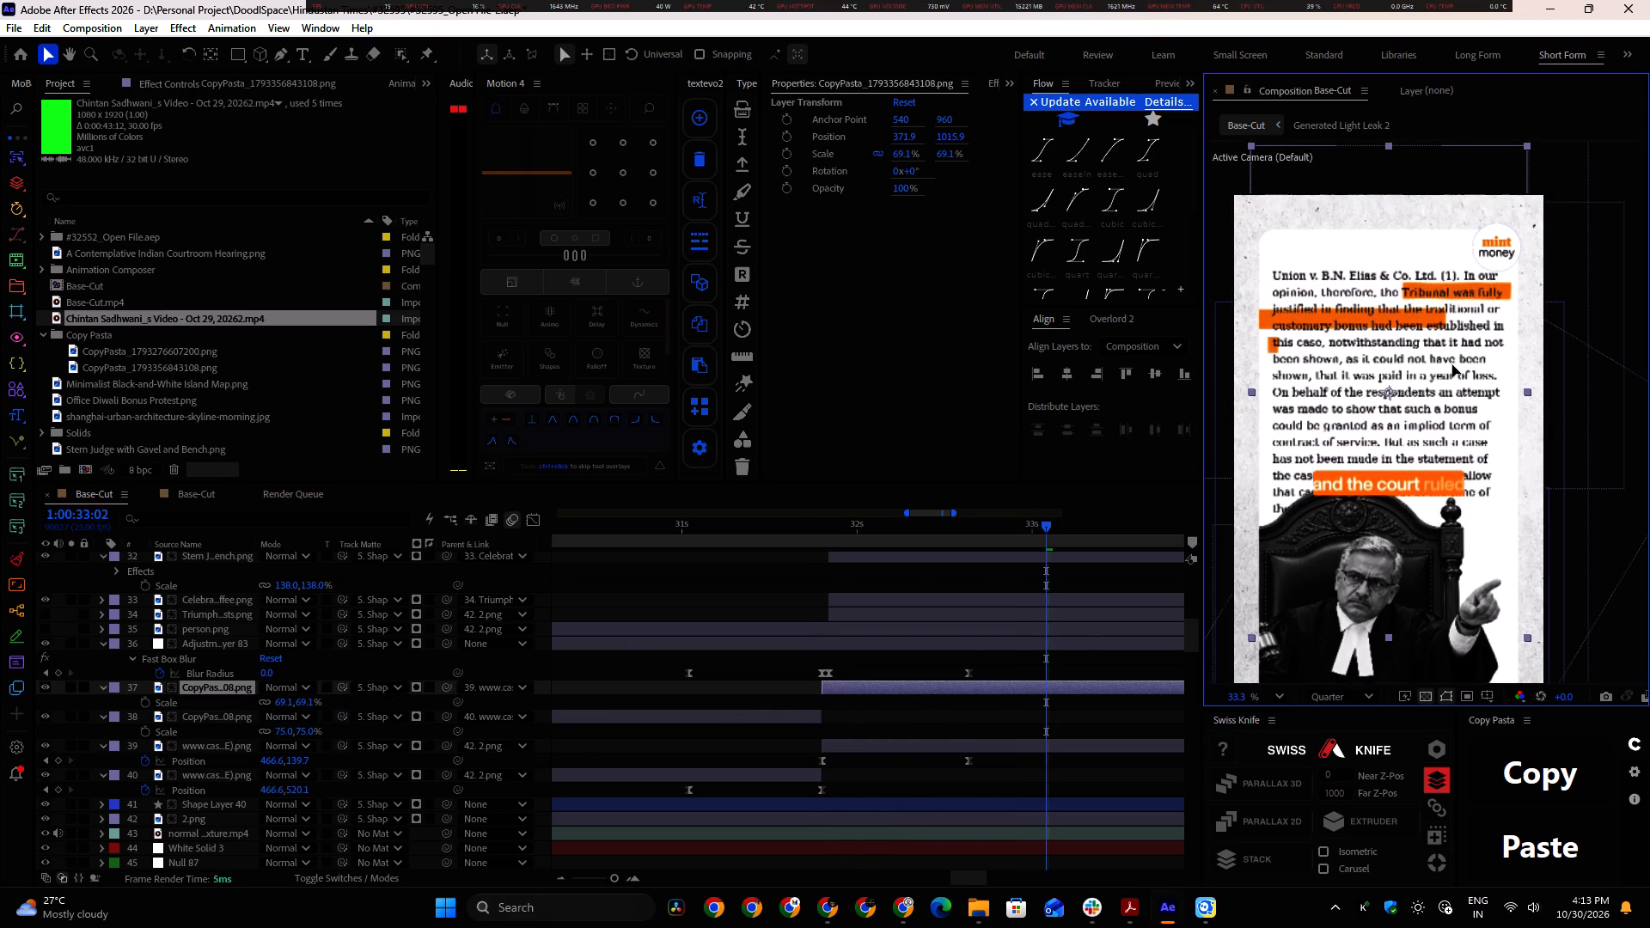
{"action": "left_click_drag", "start_coordinate": [1452, 365], "coordinate": [1451, 363]}
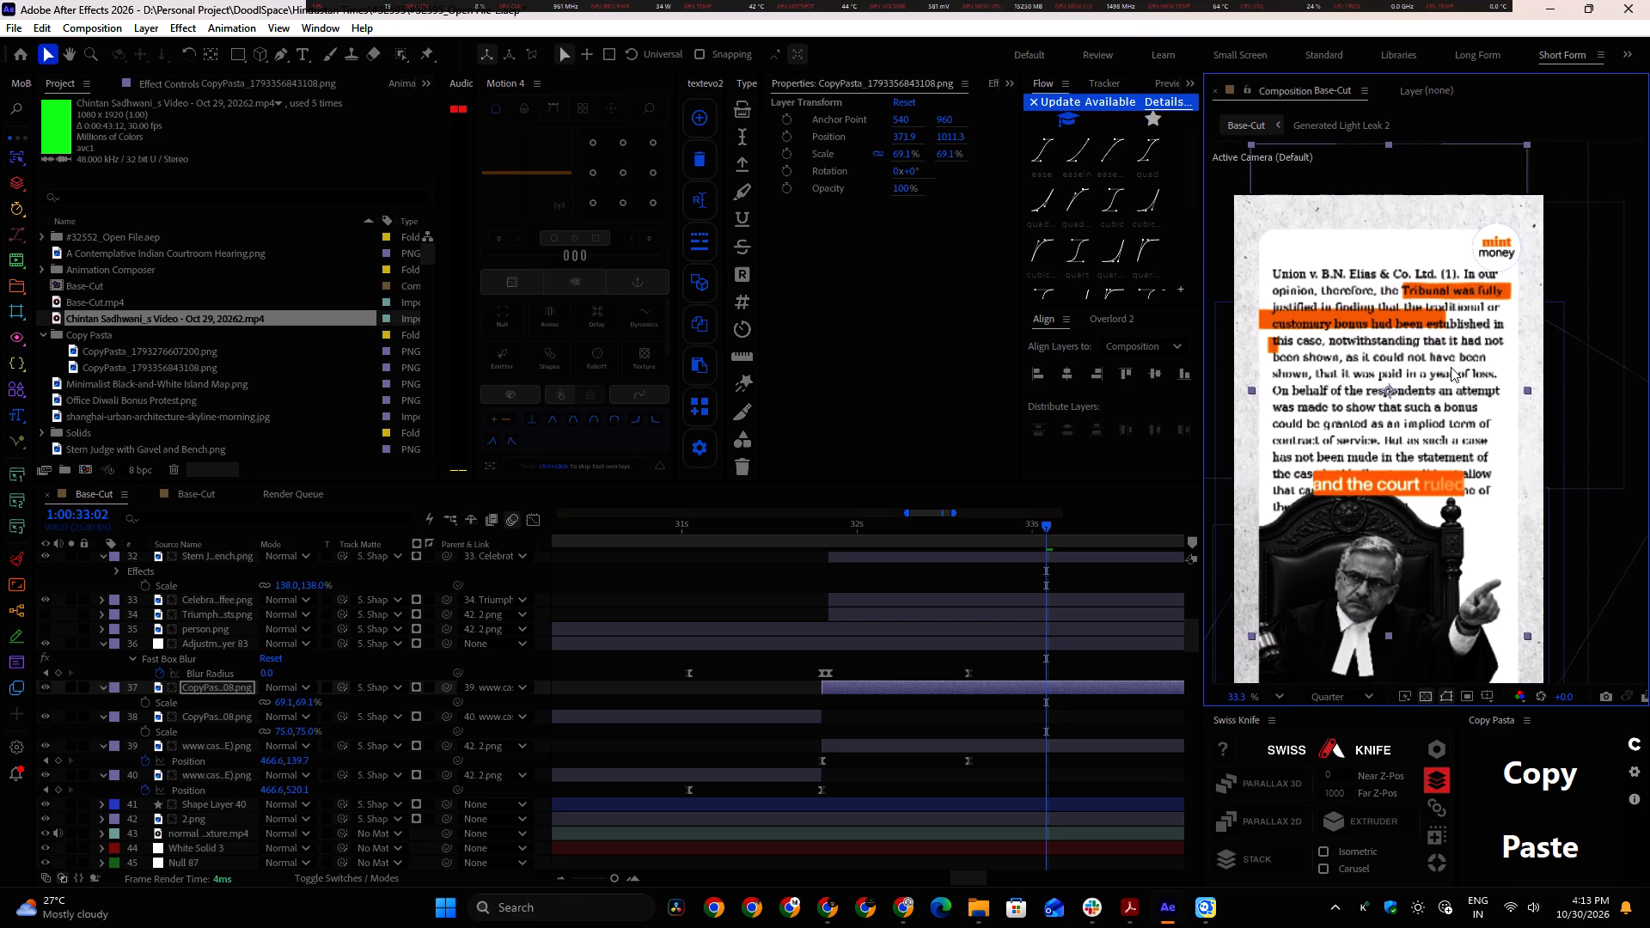
Scrub the first judgment segment from 31:01 to 31:19 to examine its upward motion and blur leading into the cut.
{"action": "left_click_drag", "start_coordinate": [1045, 527], "coordinate": [677, 579]}
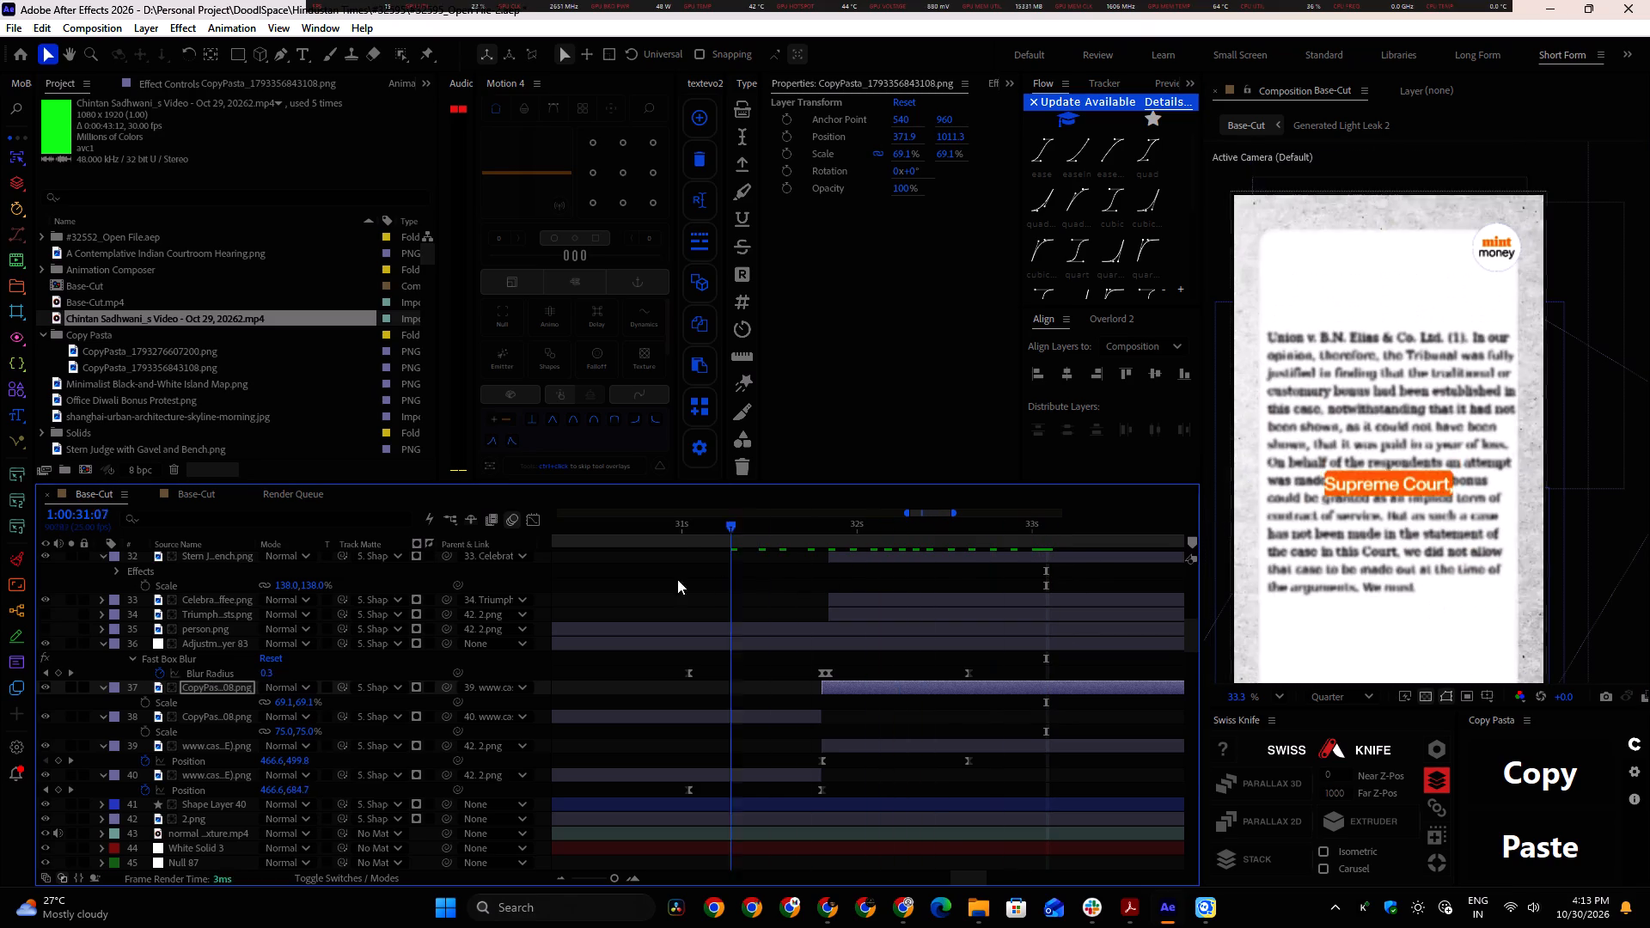
{"action": "left_click_drag", "start_coordinate": [677, 579], "coordinate": [763, 605]}
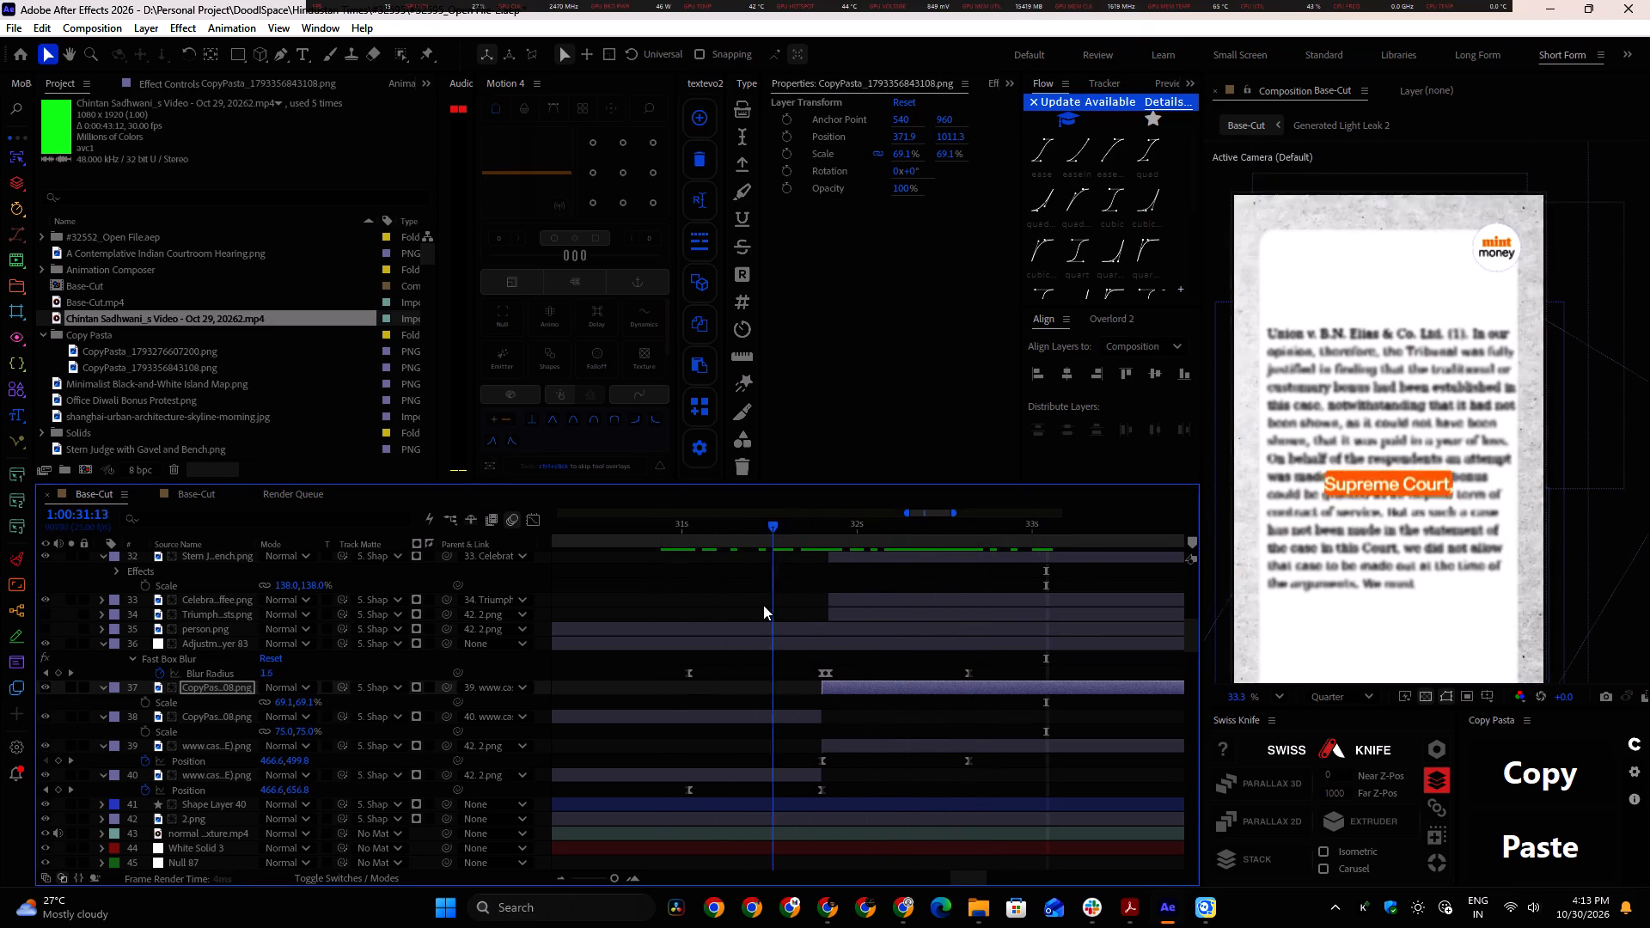
{"action": "left_click_drag", "start_coordinate": [763, 605], "coordinate": [759, 618]}
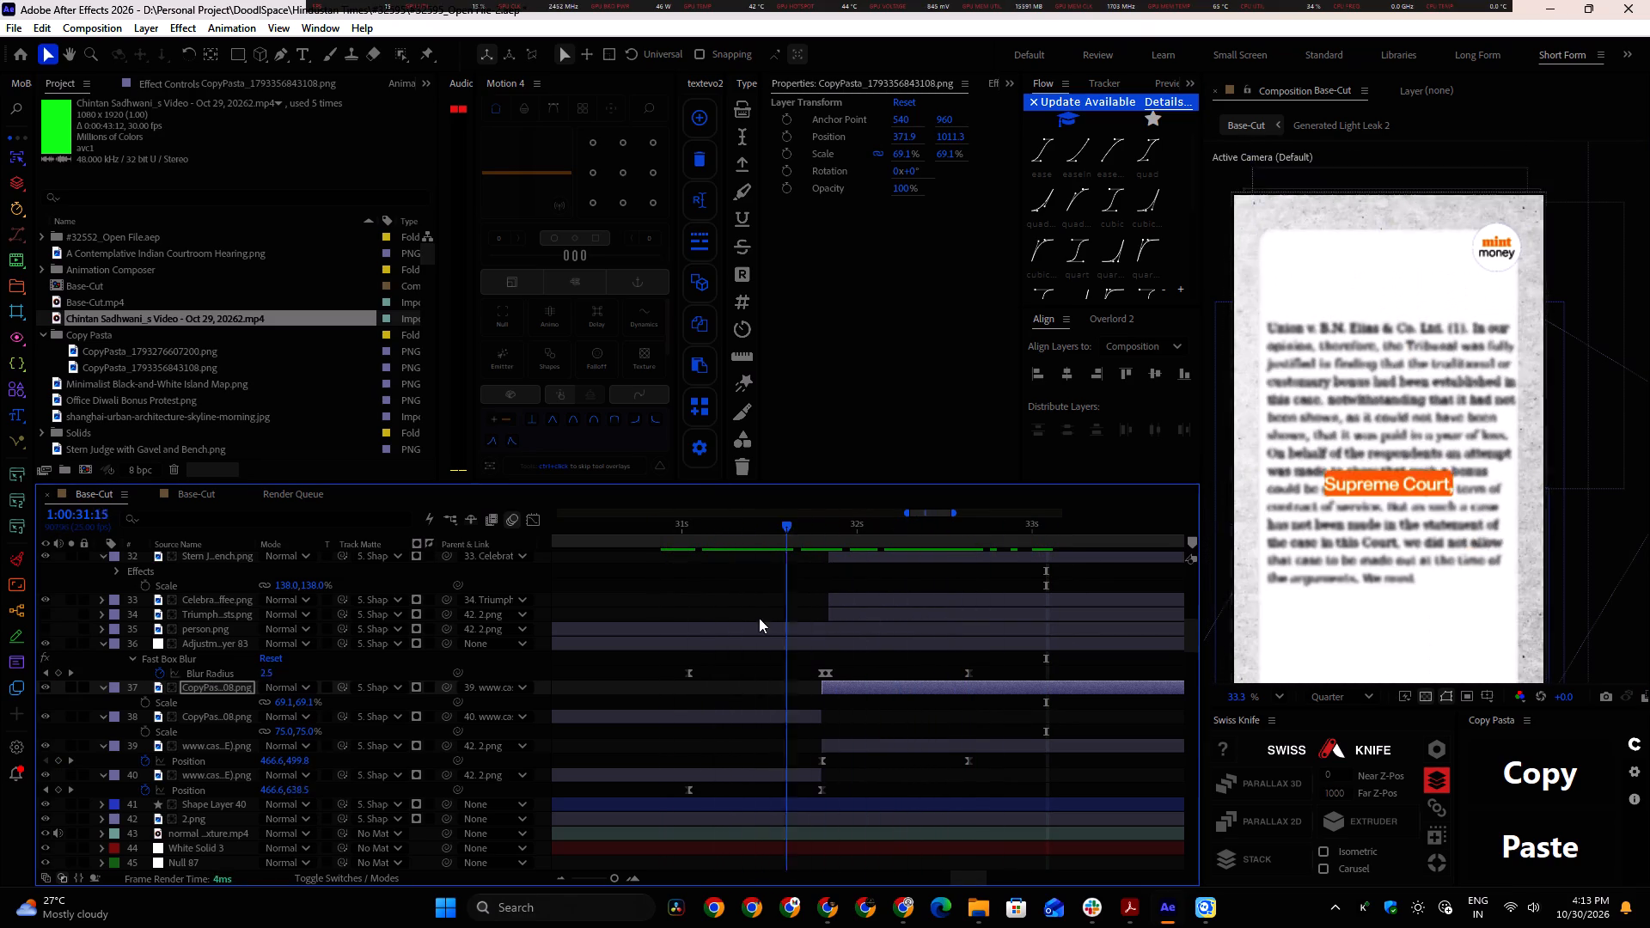
{"action": "left_click_drag", "start_coordinate": [759, 618], "coordinate": [693, 620]}
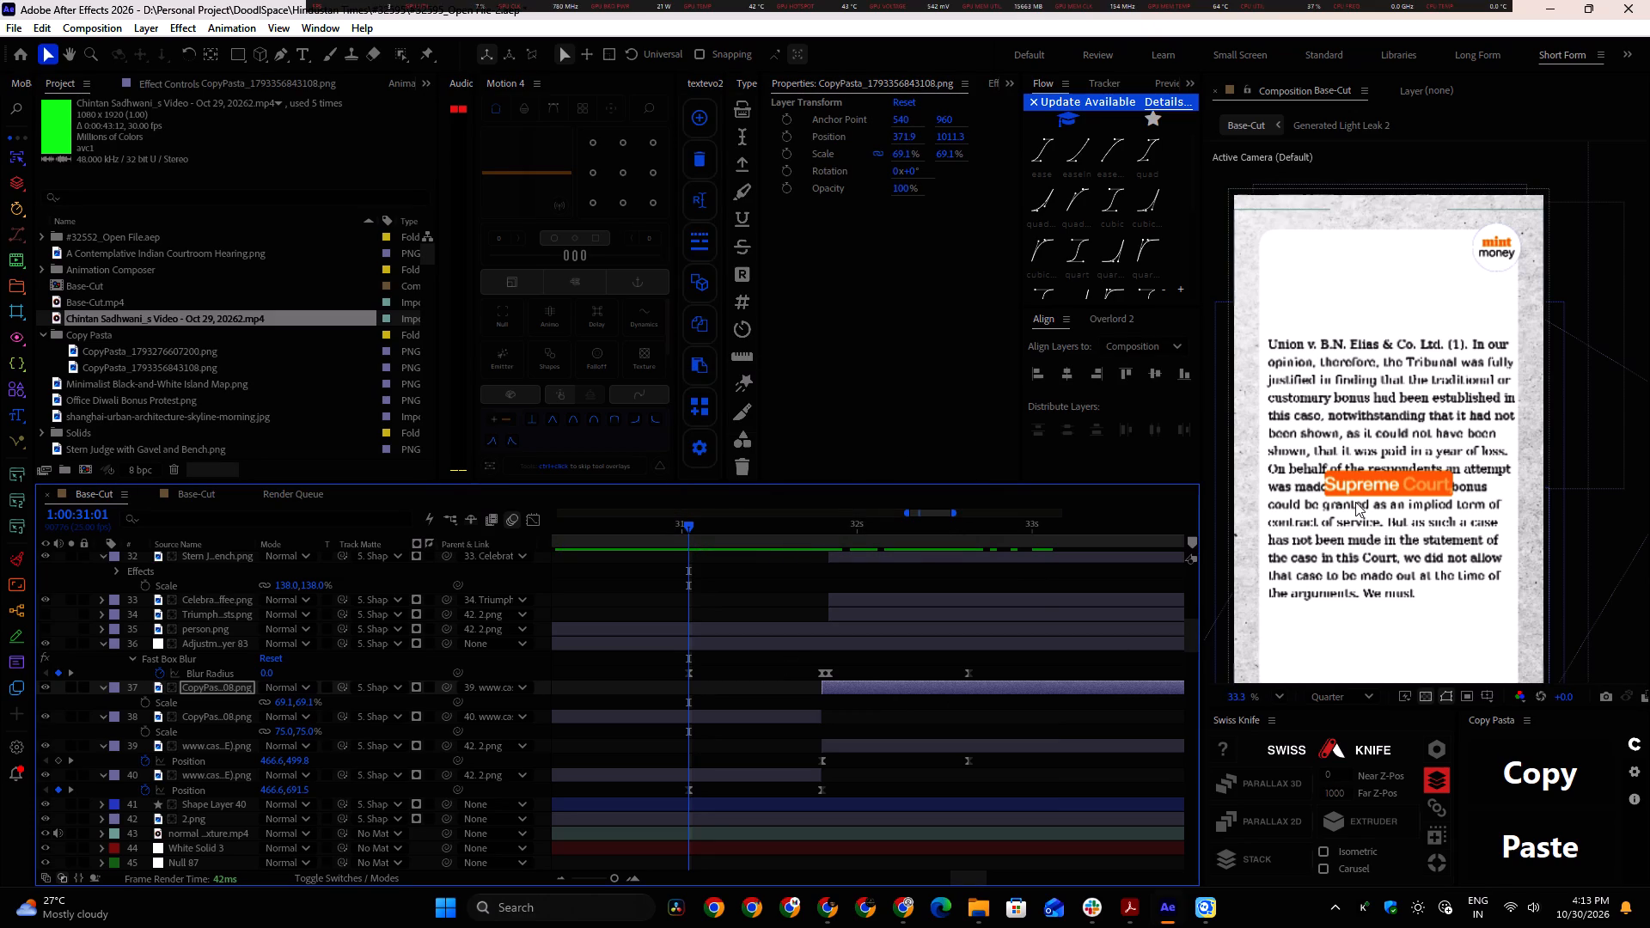
{"action": "scroll", "coordinate": [690, 650], "scroll_direction": "down", "scroll_amount": 1, "text": "alt"}
{"action": "scroll", "coordinate": [696, 696], "scroll_direction": "up", "scroll_amount": 4, "text": "shift"}
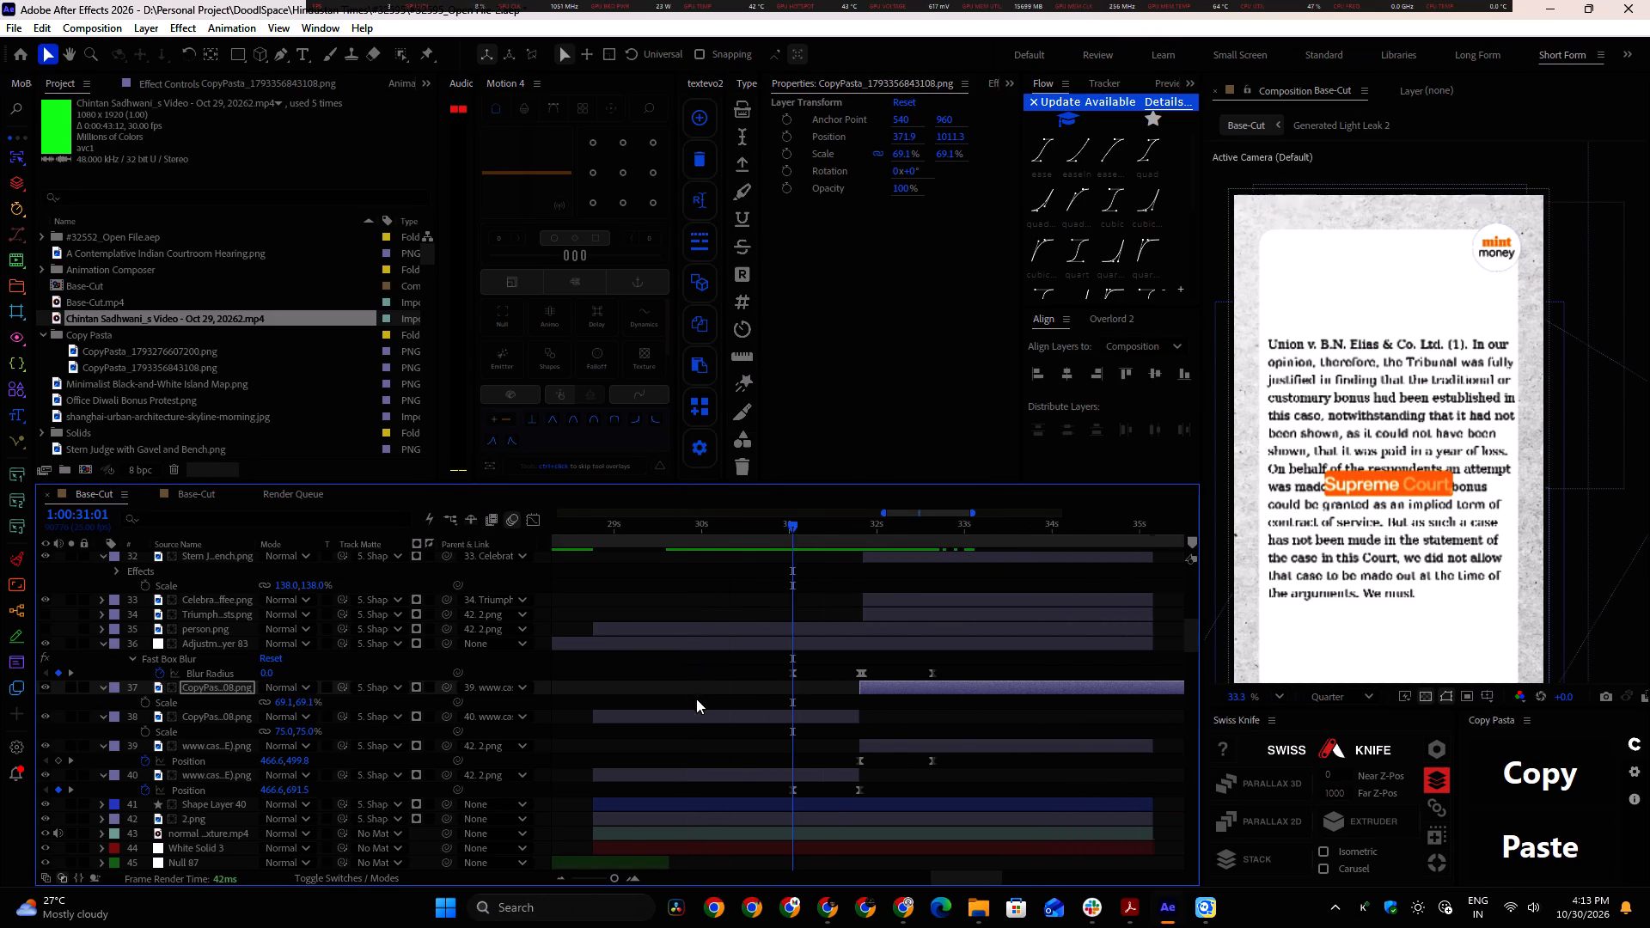
{"action": "left_click_drag", "start_coordinate": [821, 525], "coordinate": [828, 526]}
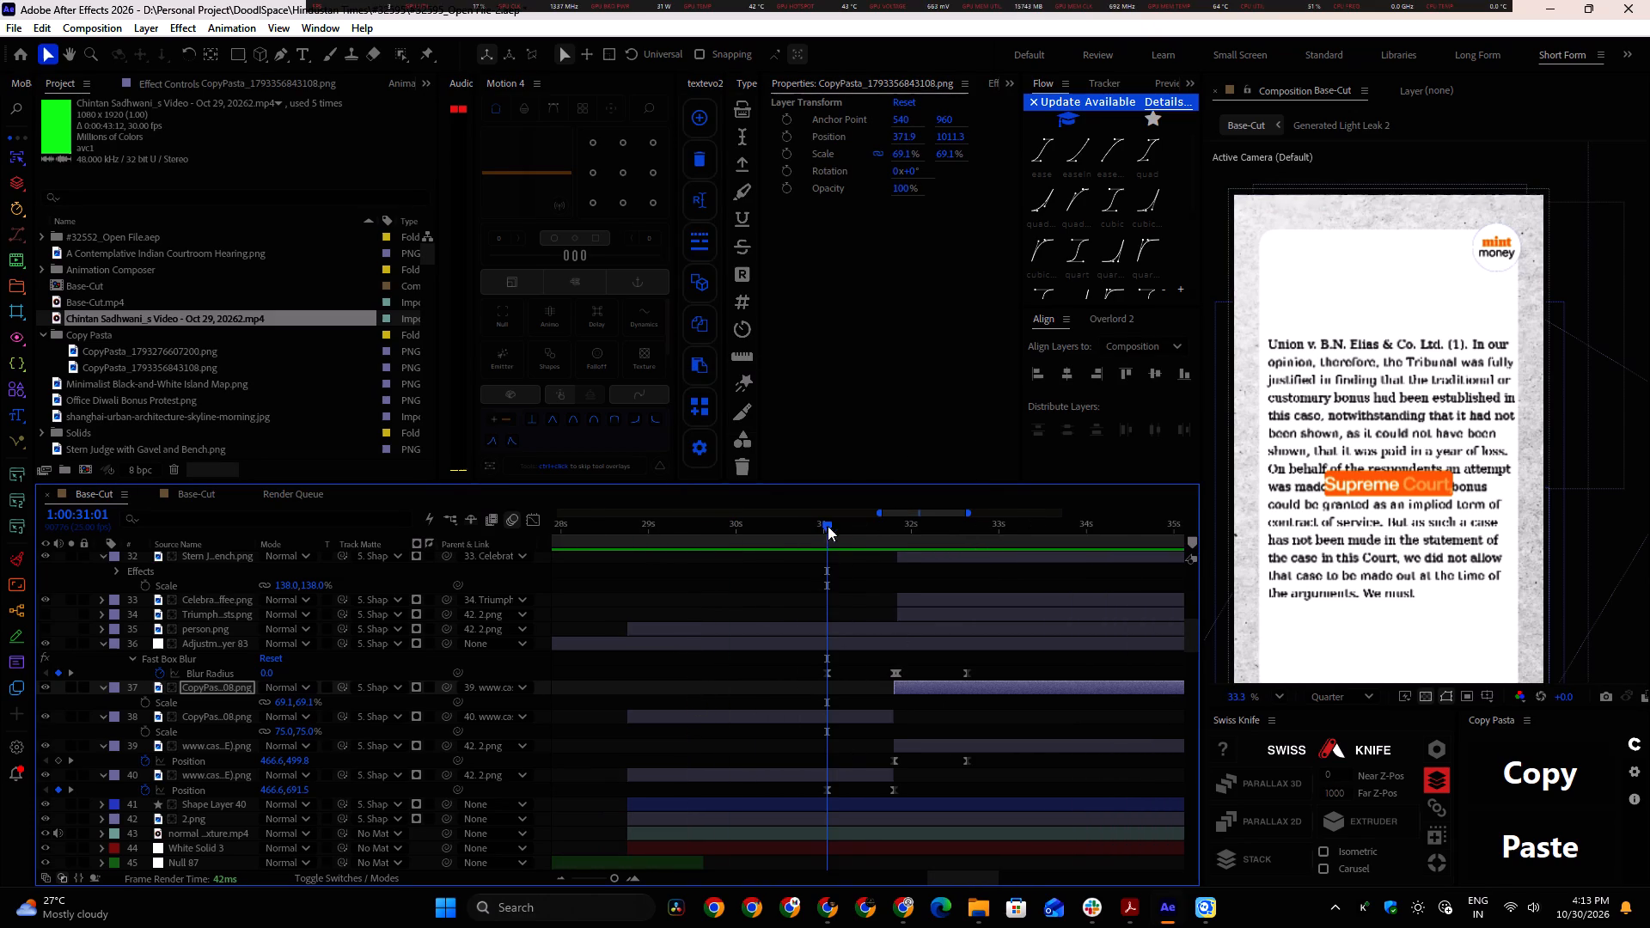
{"action": "left_click_drag", "start_coordinate": [828, 526], "coordinate": [889, 553]}
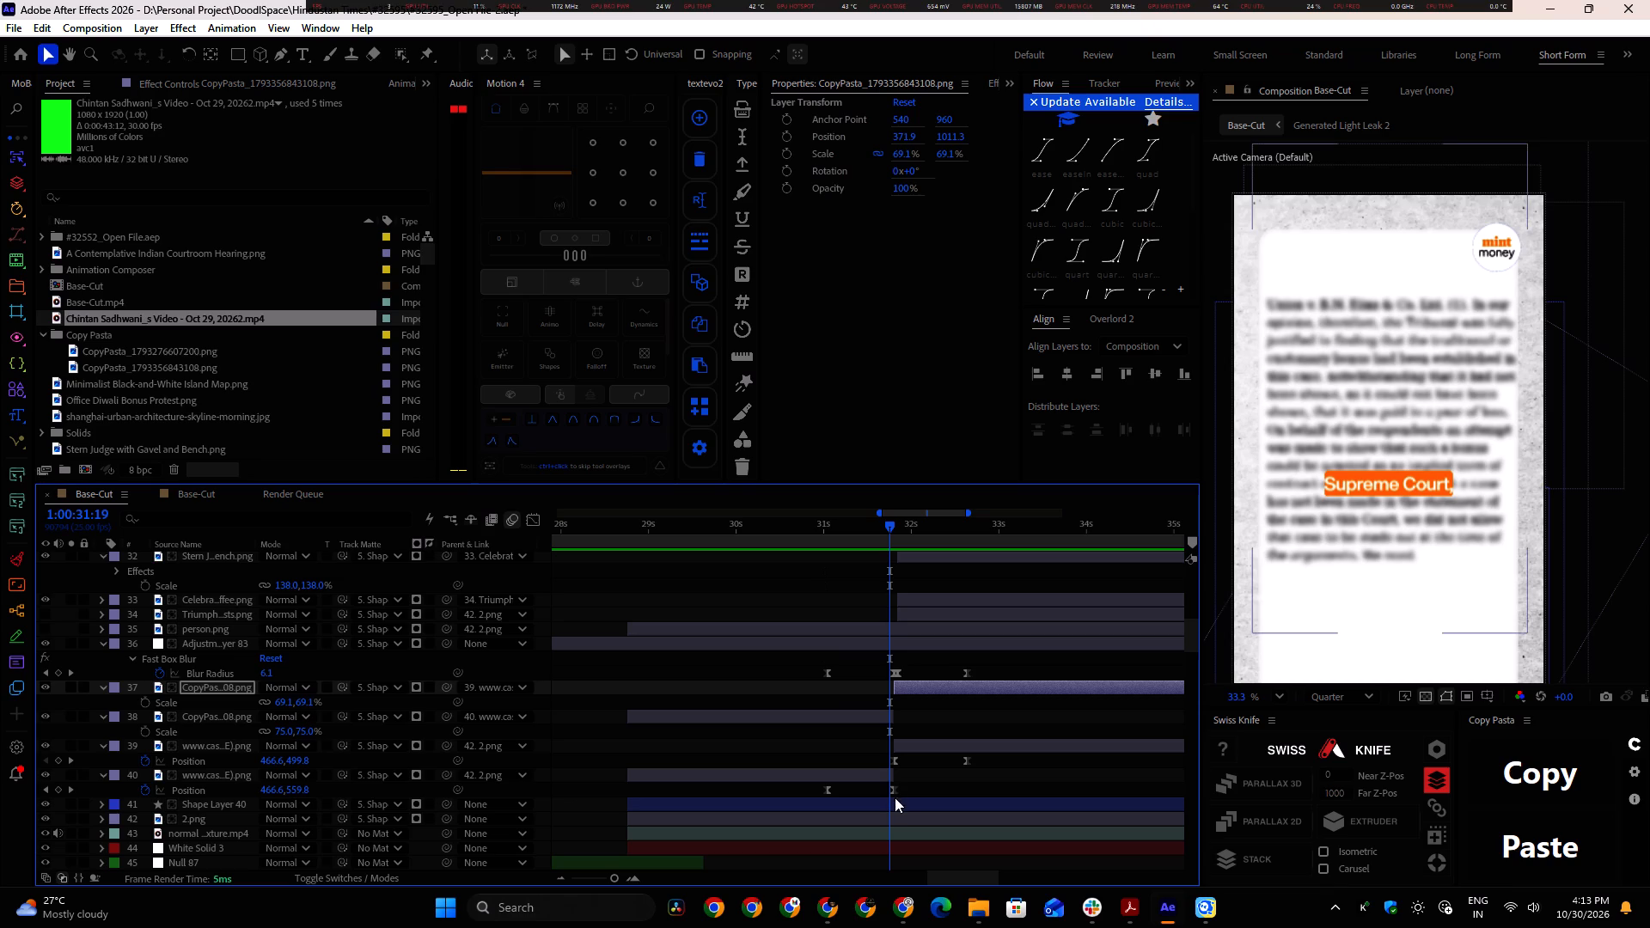
{"action": "left_click", "coordinate": [890, 791]}
{"action": "left_click_drag", "start_coordinate": [1344, 392], "coordinate": [1344, 394]}
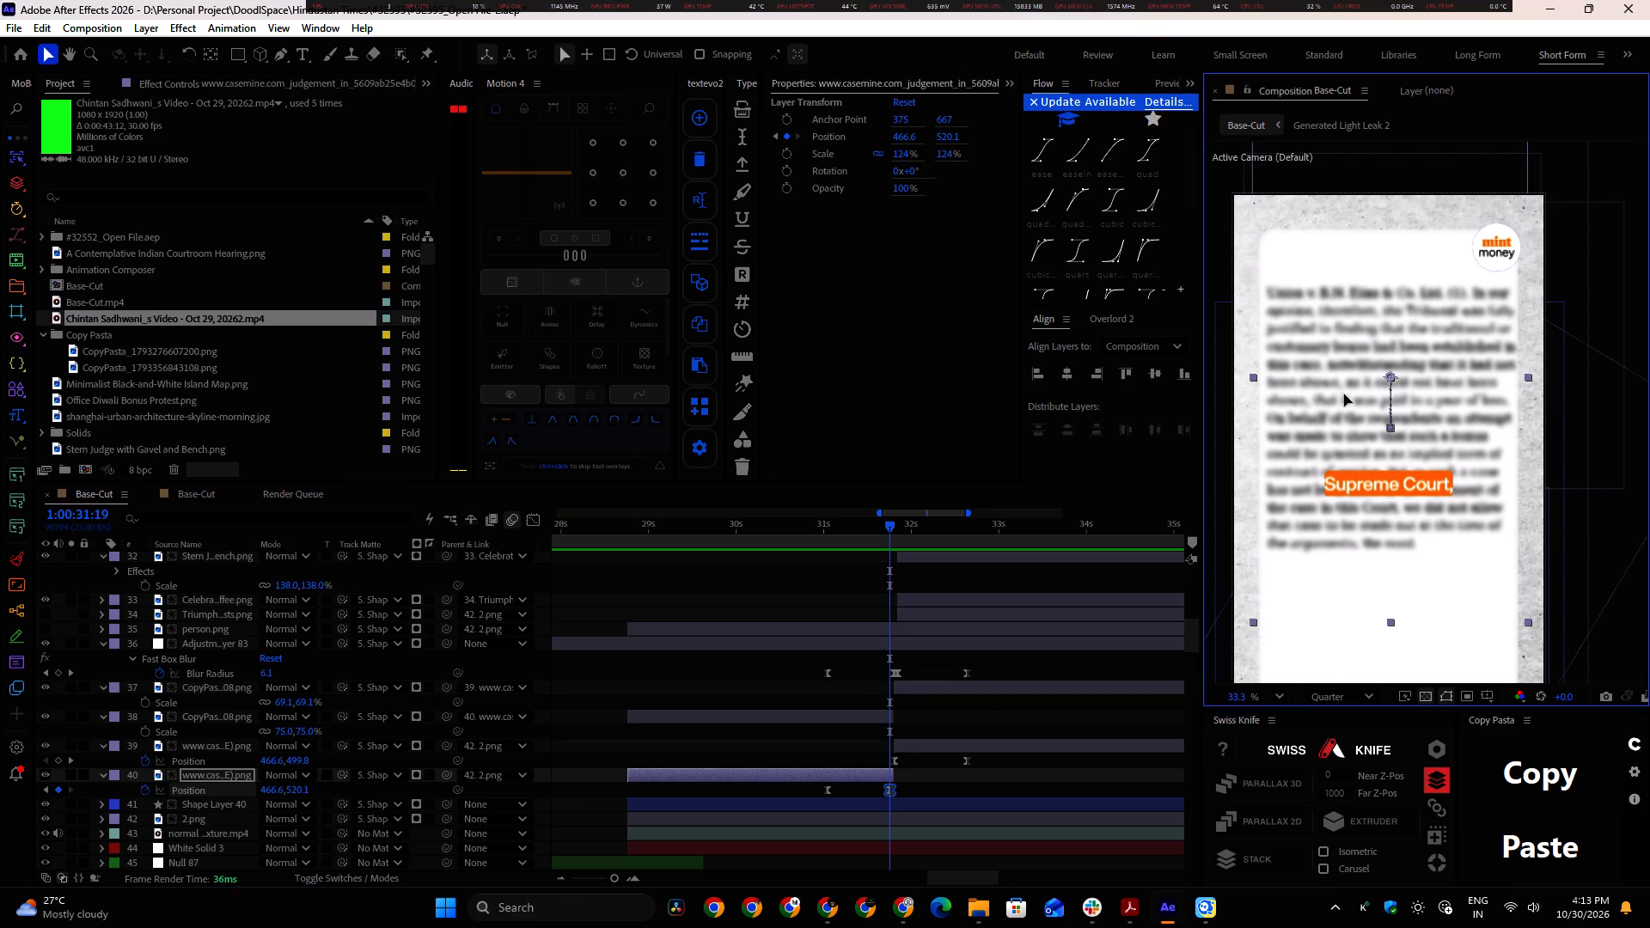
{"action": "left_click_drag", "start_coordinate": [1344, 394], "coordinate": [1344, 419]}
Apply a steep Motion 4 ease to both Position keyframes of layer 40 and scrub across the cut to check the movement.
{"action": "left_click_drag", "start_coordinate": [793, 790], "coordinate": [795, 790]}
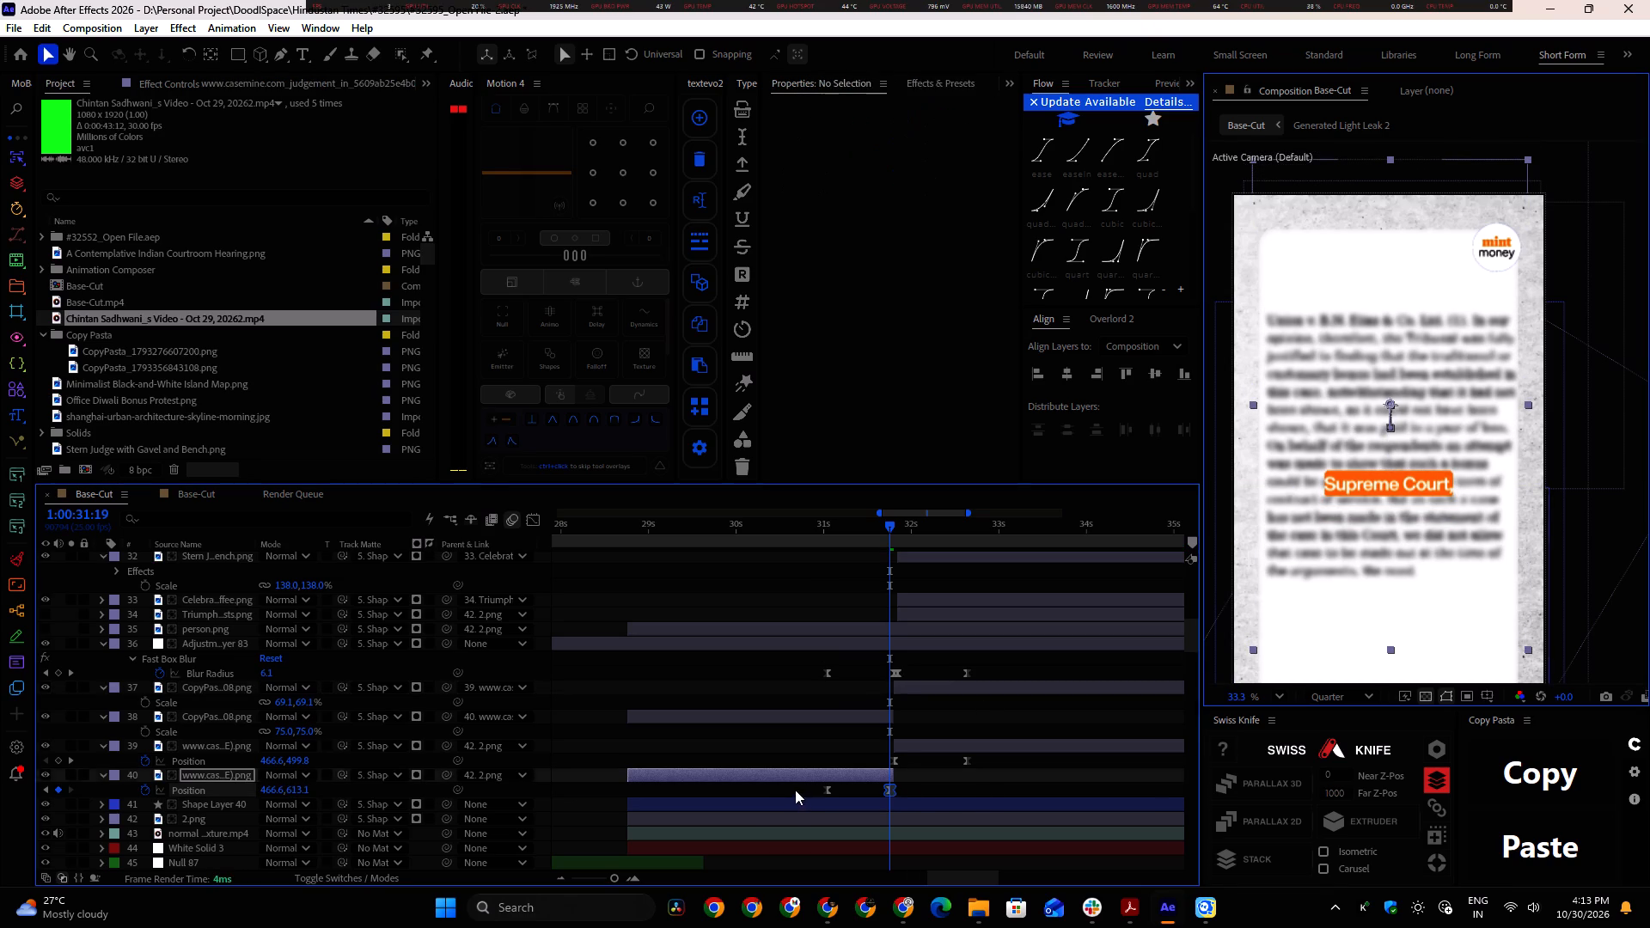
{"action": "left_click_drag", "start_coordinate": [795, 790], "coordinate": [899, 796]}
{"action": "left_click", "coordinate": [888, 789], "text": "alt"}
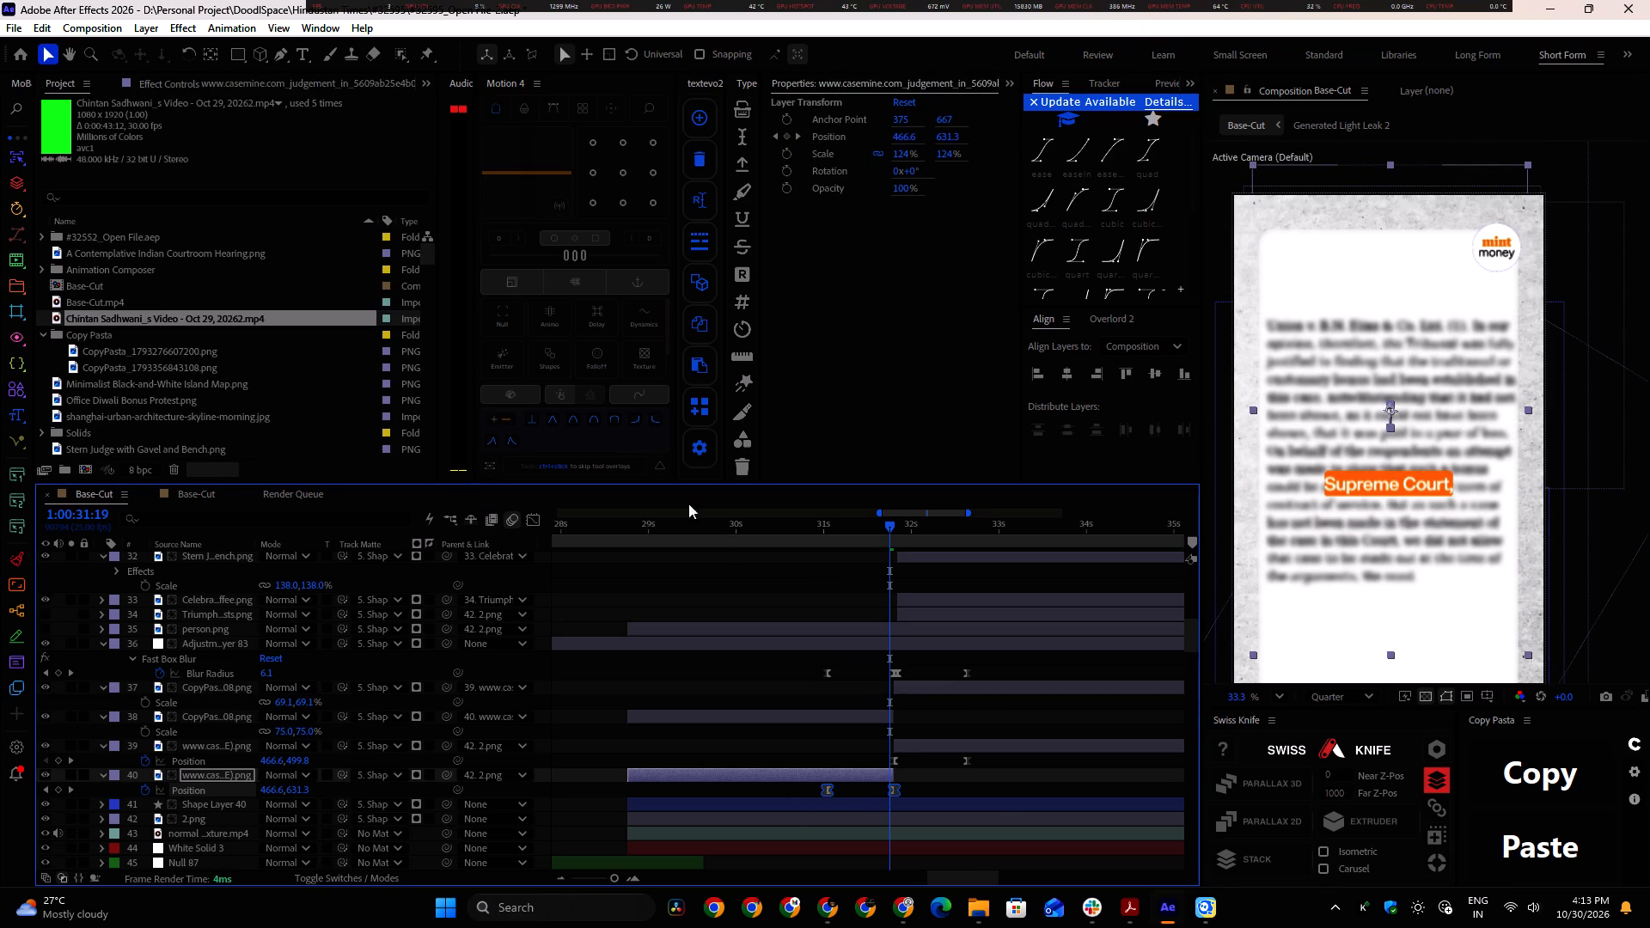
{"action": "left_click", "coordinate": [634, 416]}
{"action": "left_click_drag", "start_coordinate": [887, 526], "coordinate": [876, 546]}
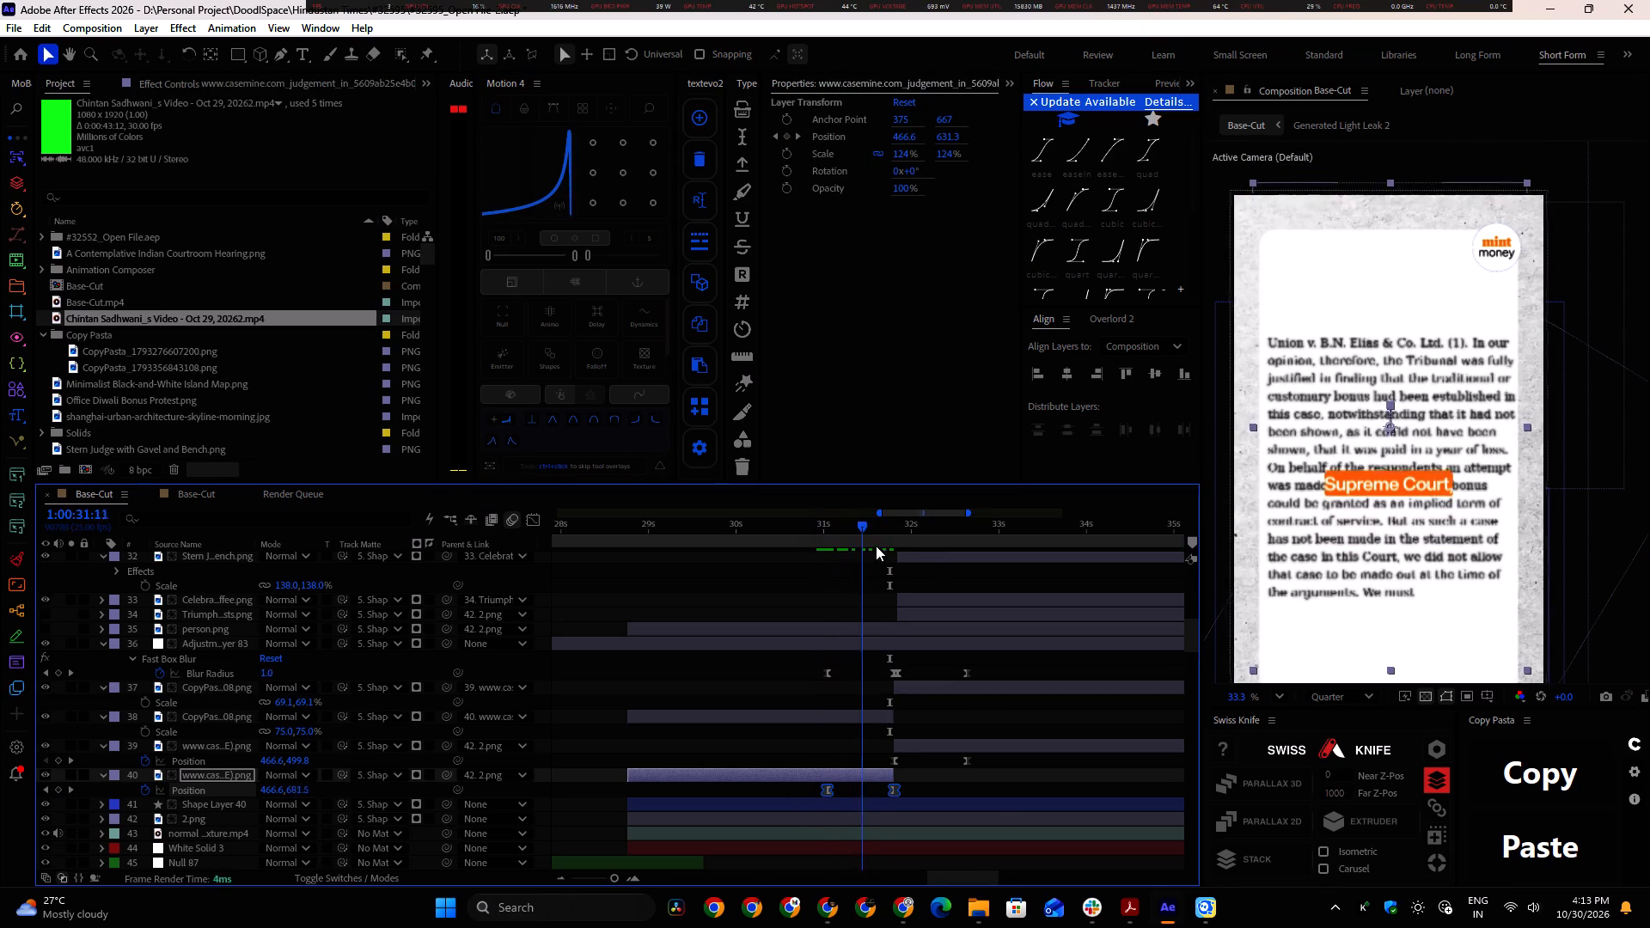
{"action": "left_click_drag", "start_coordinate": [876, 546], "coordinate": [893, 586]}
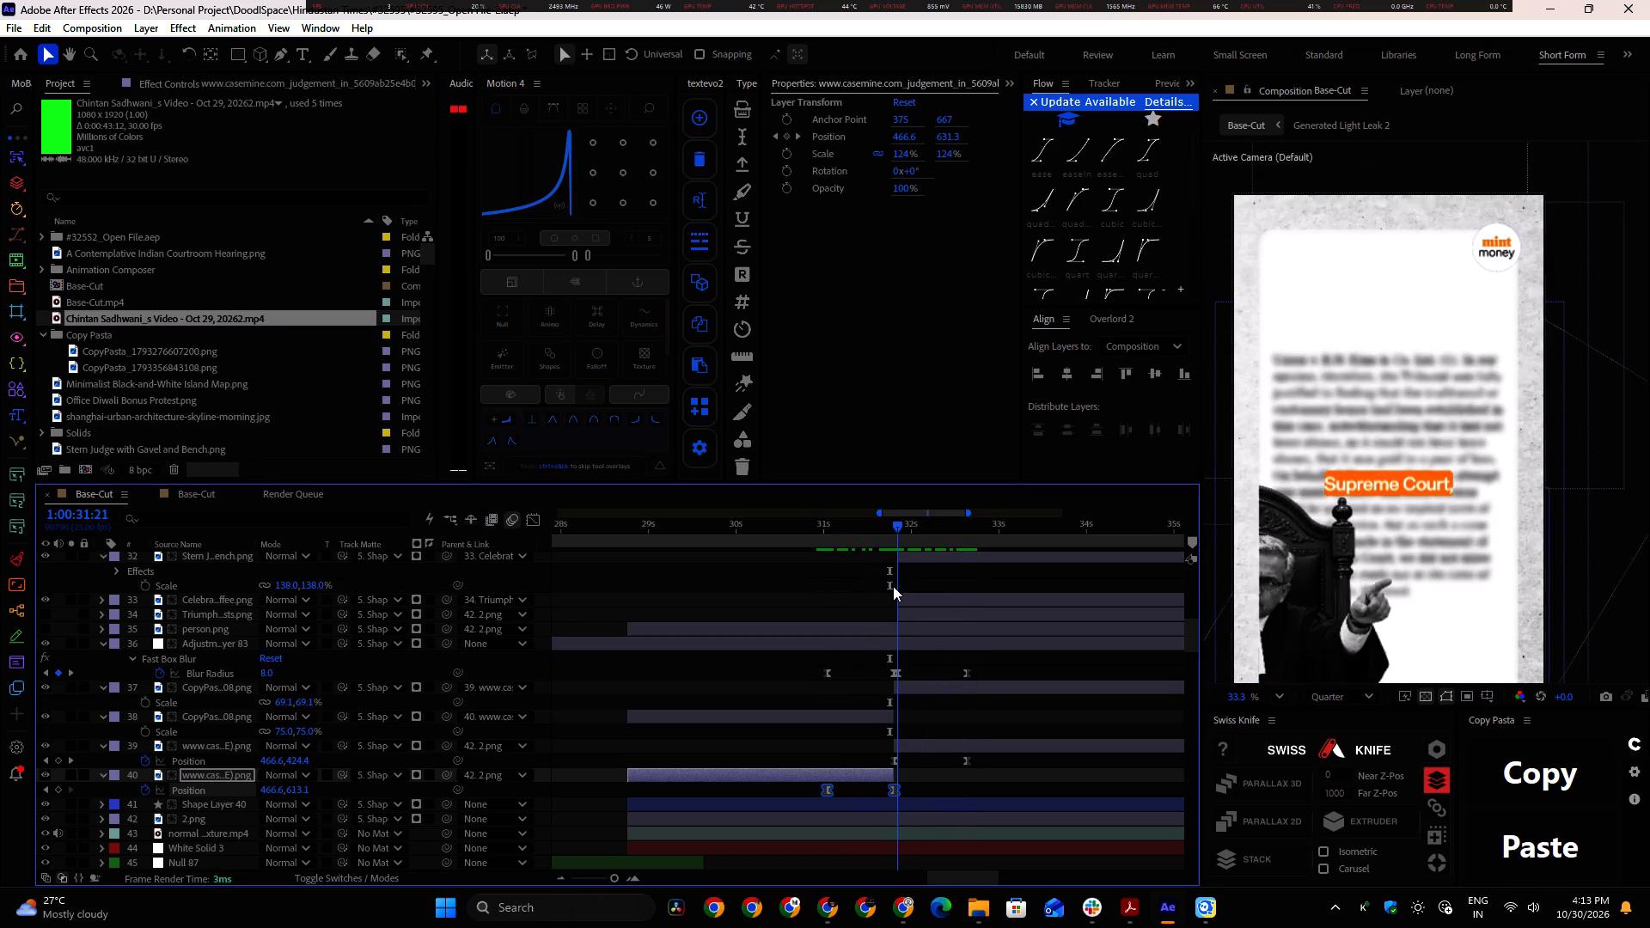
{"action": "left_click_drag", "start_coordinate": [893, 586], "coordinate": [889, 588]}
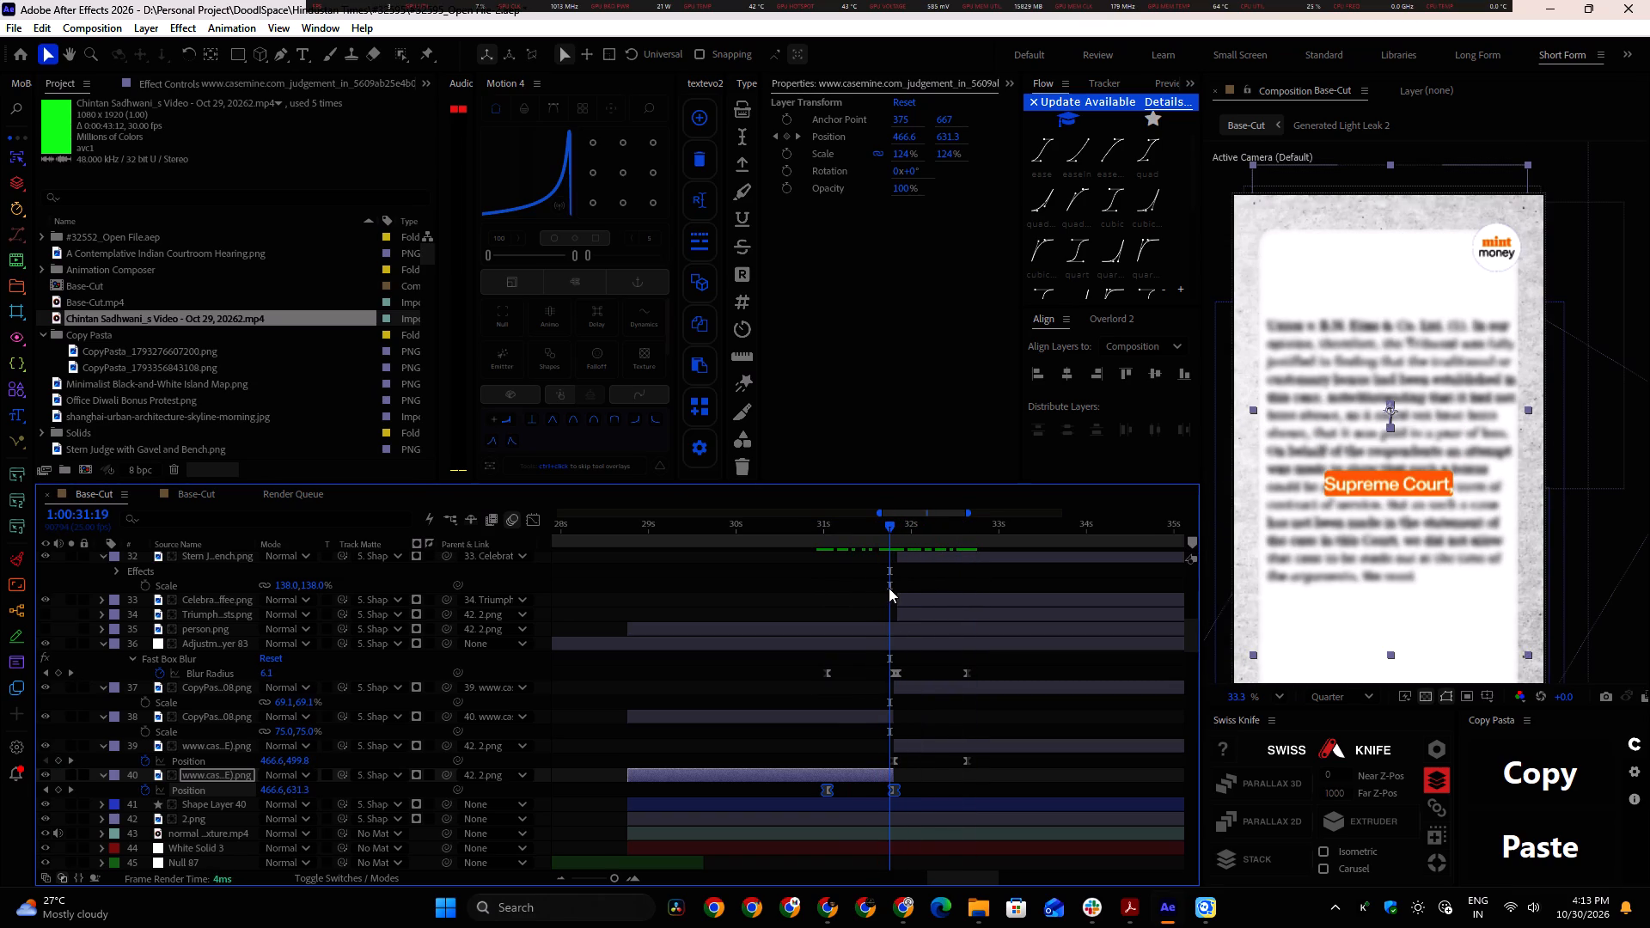
{"action": "left_click_drag", "start_coordinate": [889, 588], "coordinate": [890, 589]}
Copy the 69.1% Scale from the second judgment segment, layer 37, to the first judgment segment, layer 38.
{"action": "left_click", "coordinate": [828, 756]}
{"action": "left_click", "coordinate": [838, 715]}
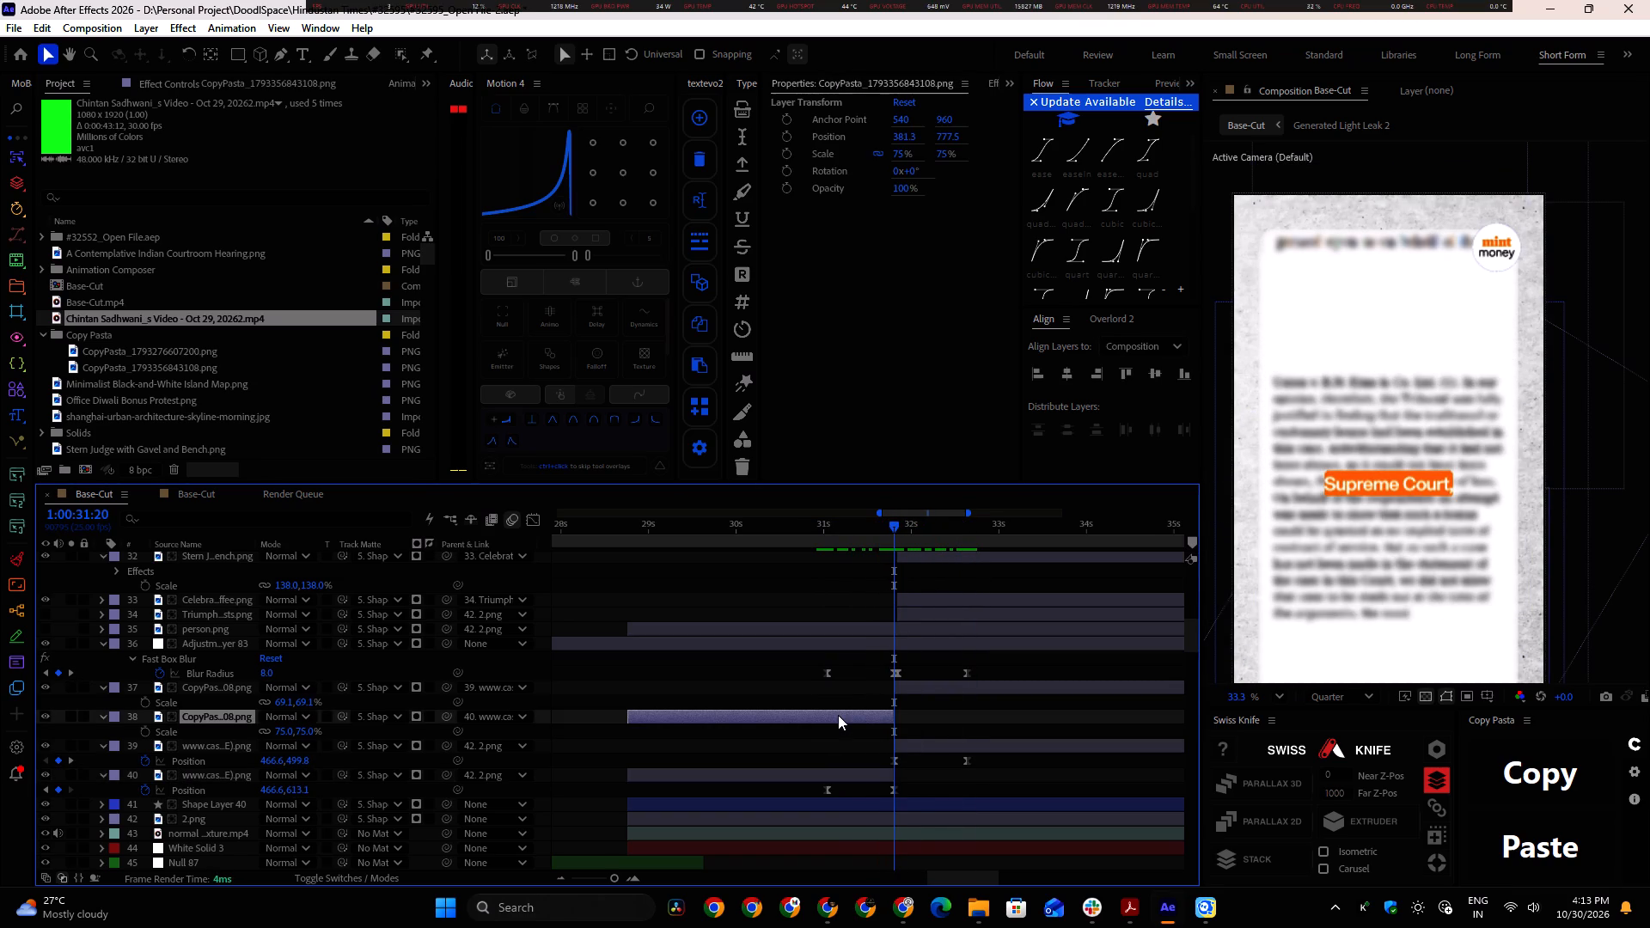
{"action": "key", "text": "s"}
{"action": "key", "text": "s"}
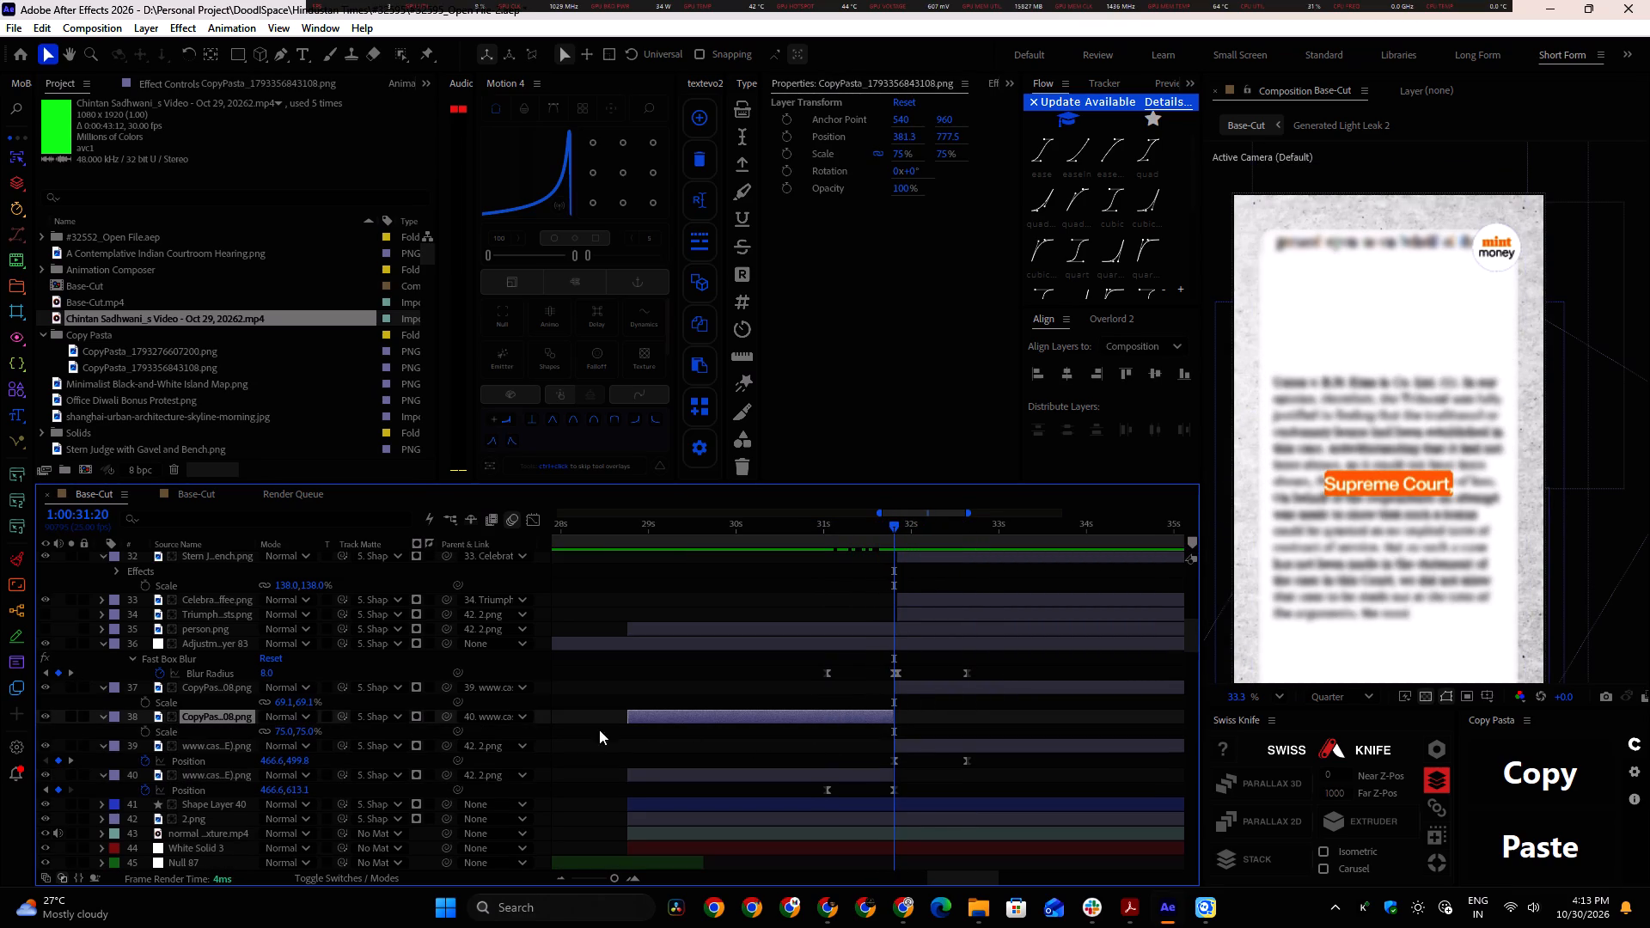
{"action": "left_click", "coordinate": [279, 701]}
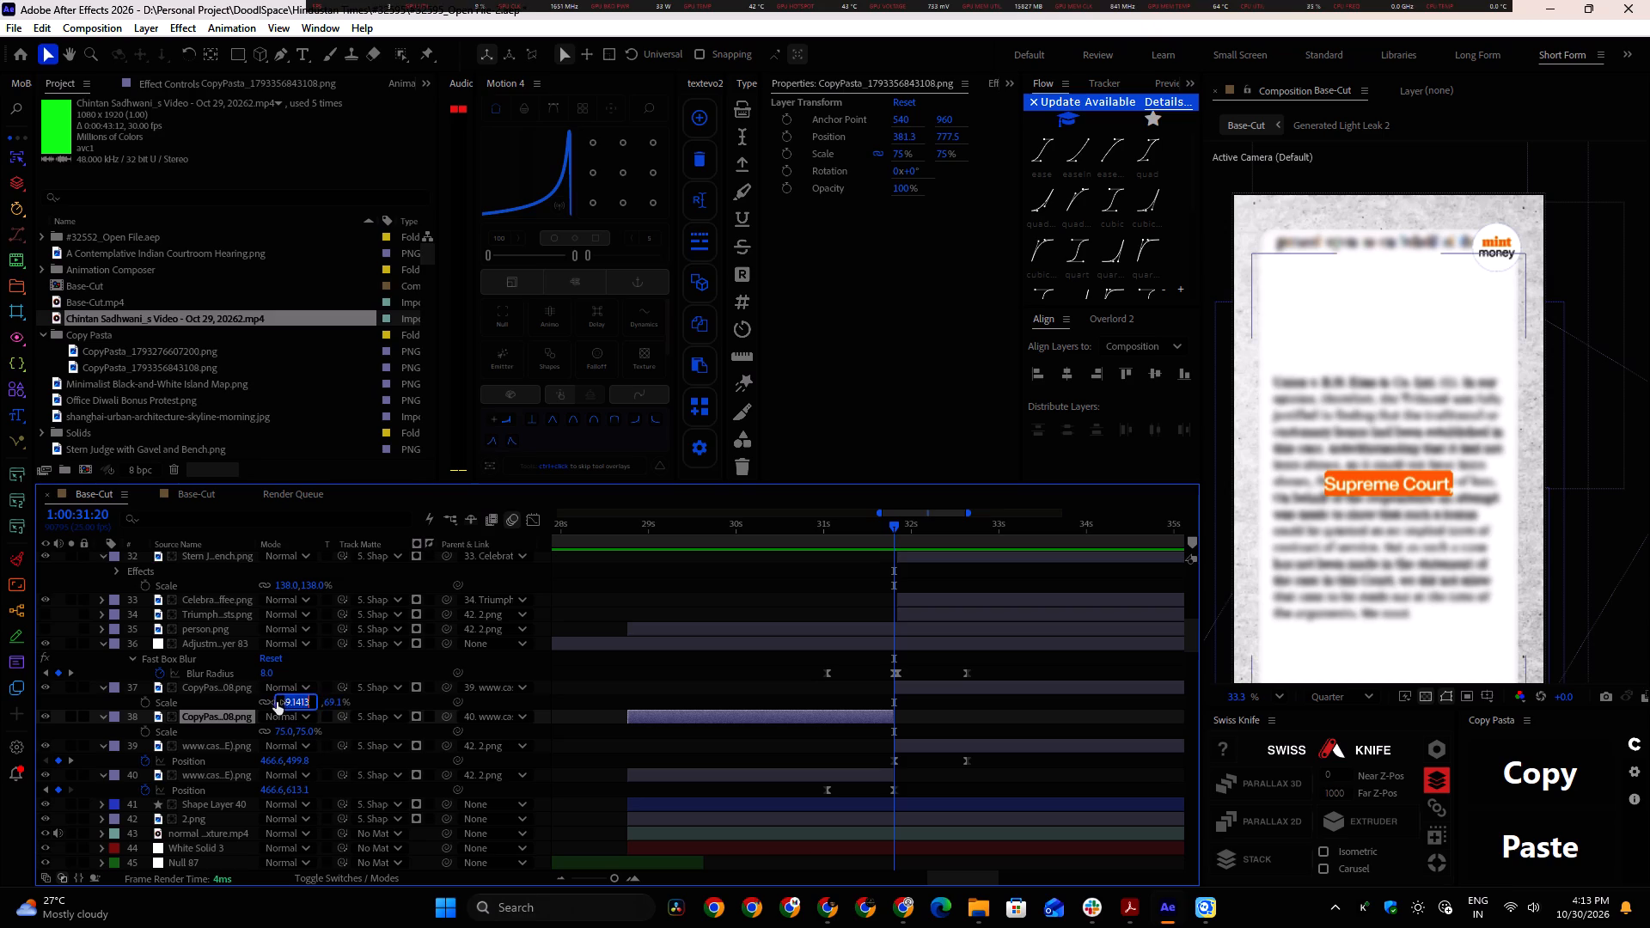
{"action": "left_click", "coordinate": [228, 703]}
{"action": "key", "text": "ctrl+c"}
{"action": "left_click", "coordinate": [220, 730]}
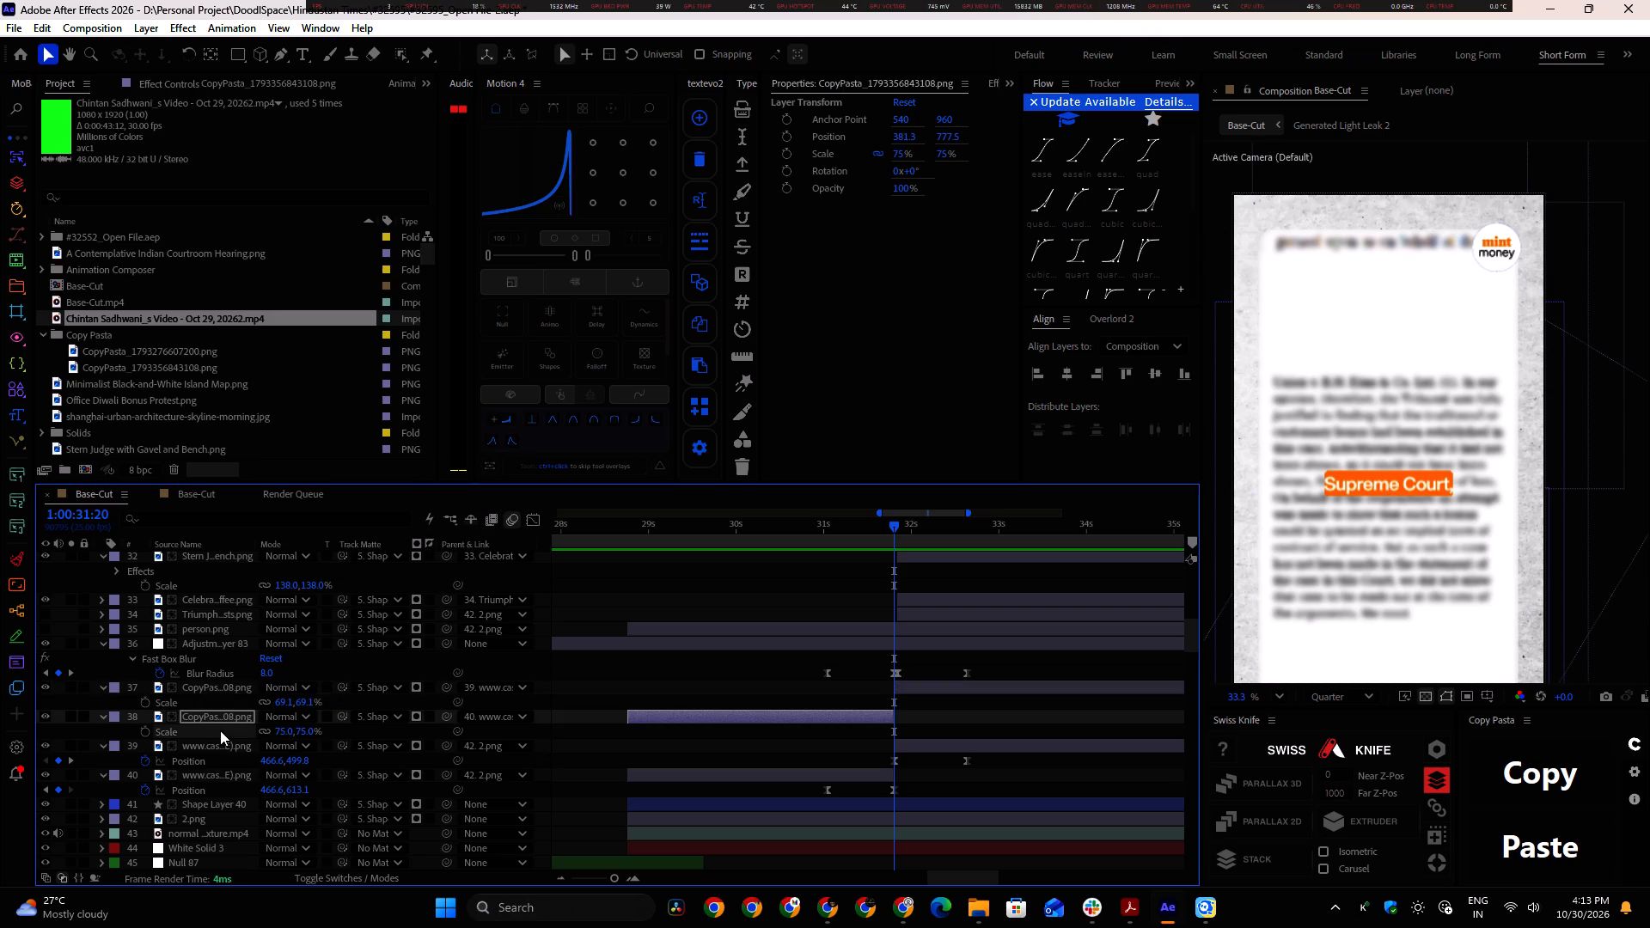
{"action": "key", "text": "ctrl+v"}
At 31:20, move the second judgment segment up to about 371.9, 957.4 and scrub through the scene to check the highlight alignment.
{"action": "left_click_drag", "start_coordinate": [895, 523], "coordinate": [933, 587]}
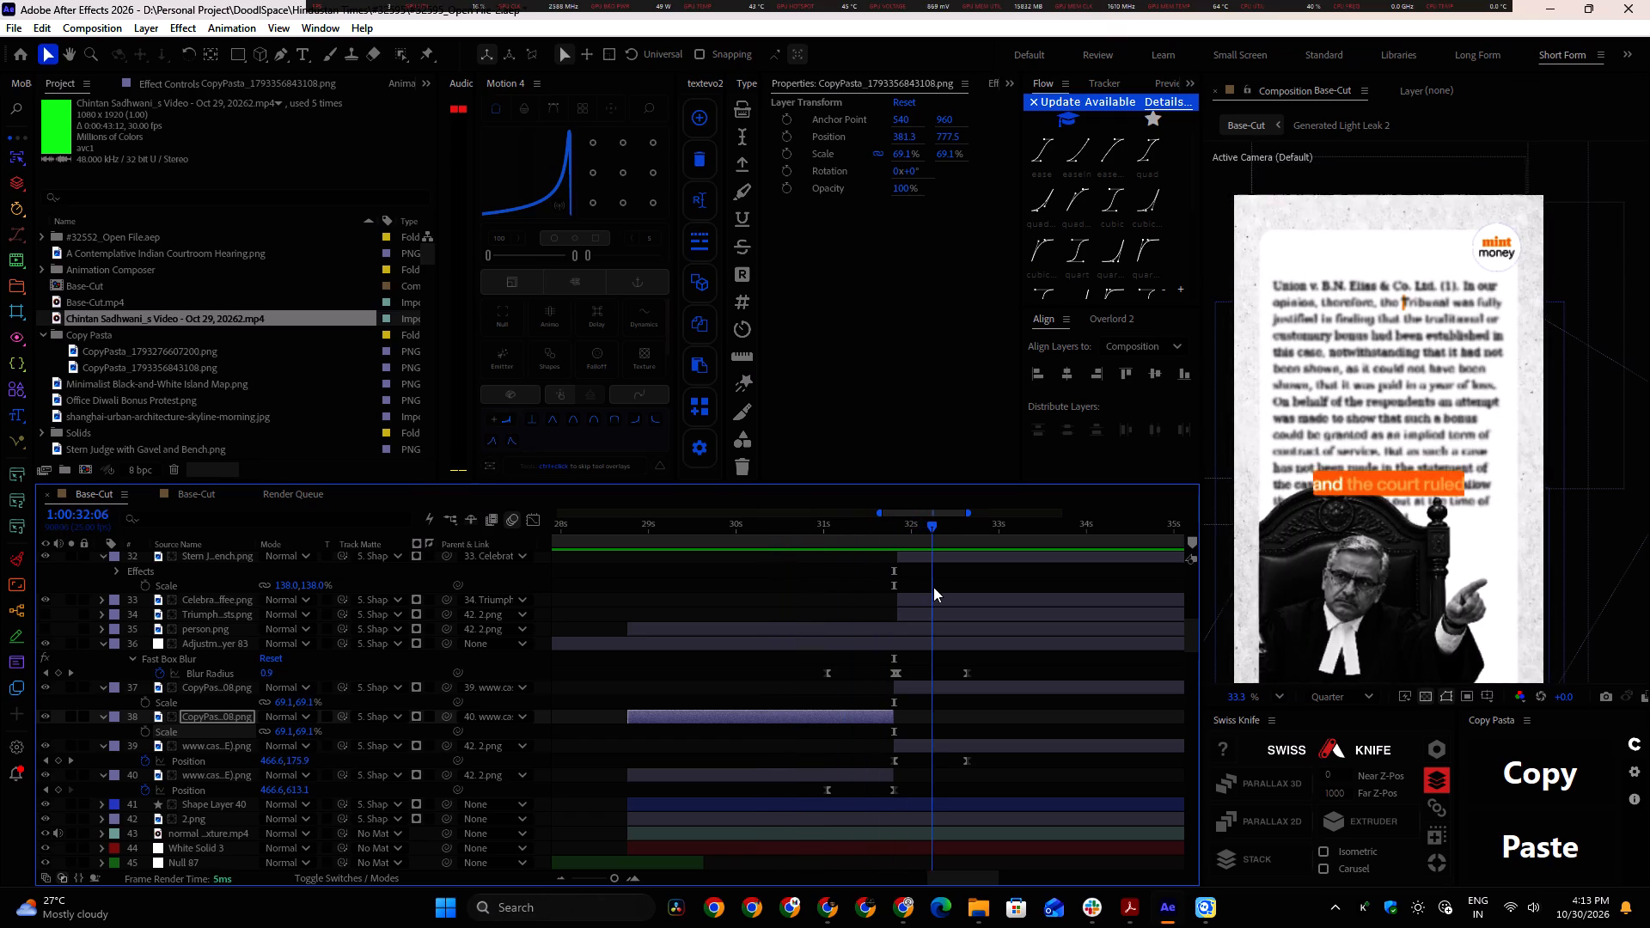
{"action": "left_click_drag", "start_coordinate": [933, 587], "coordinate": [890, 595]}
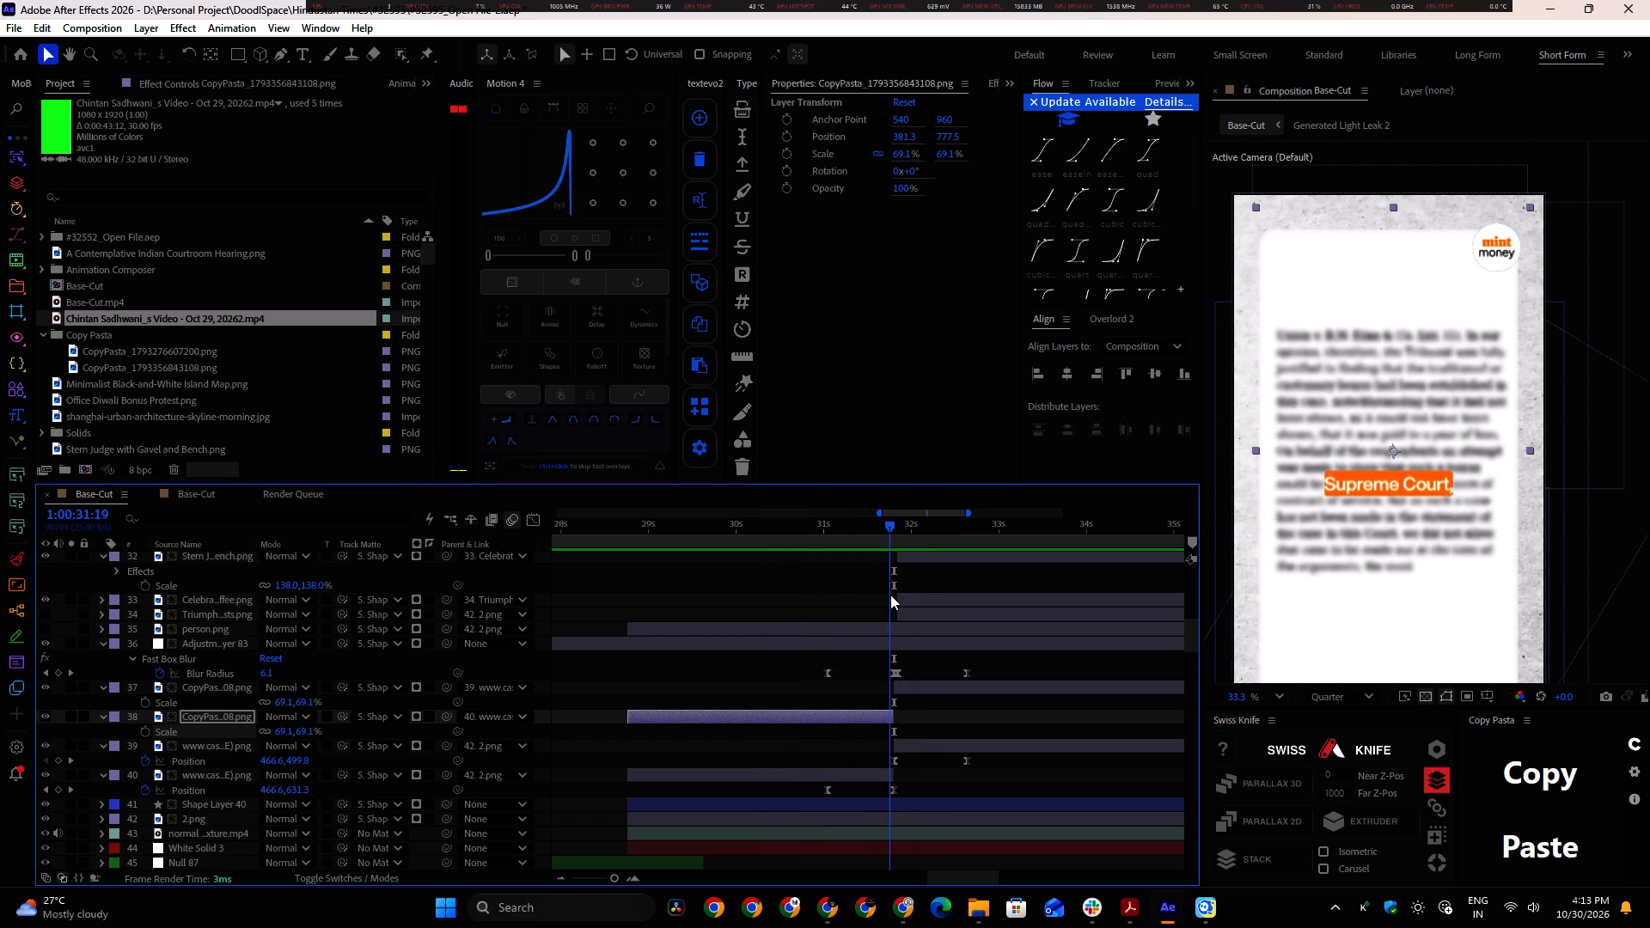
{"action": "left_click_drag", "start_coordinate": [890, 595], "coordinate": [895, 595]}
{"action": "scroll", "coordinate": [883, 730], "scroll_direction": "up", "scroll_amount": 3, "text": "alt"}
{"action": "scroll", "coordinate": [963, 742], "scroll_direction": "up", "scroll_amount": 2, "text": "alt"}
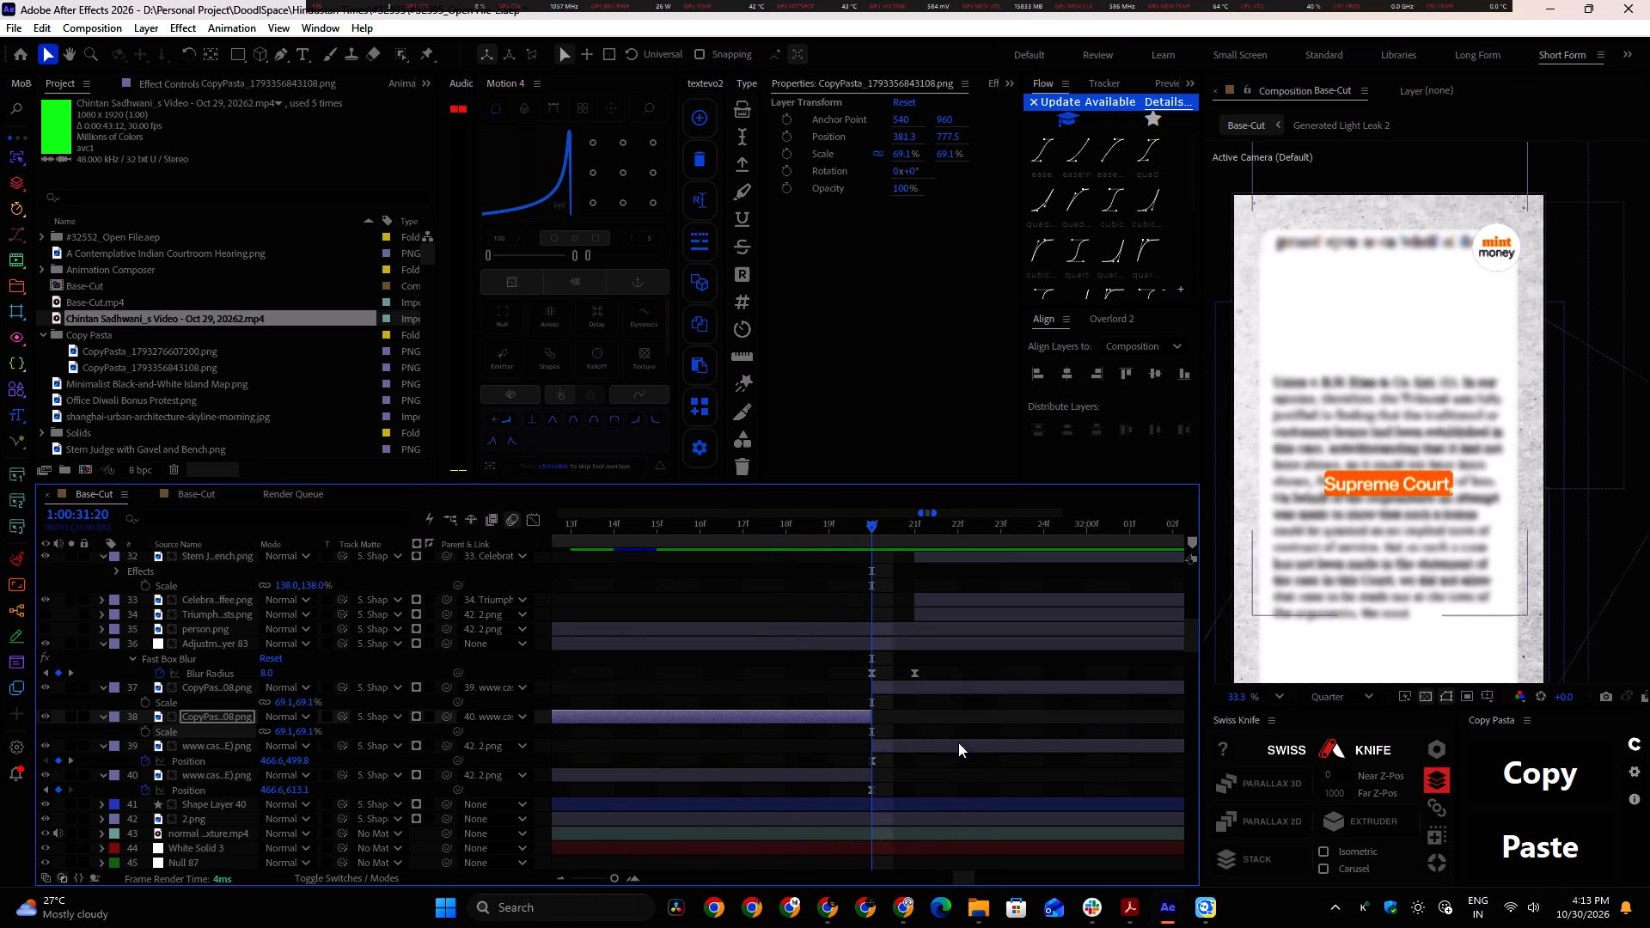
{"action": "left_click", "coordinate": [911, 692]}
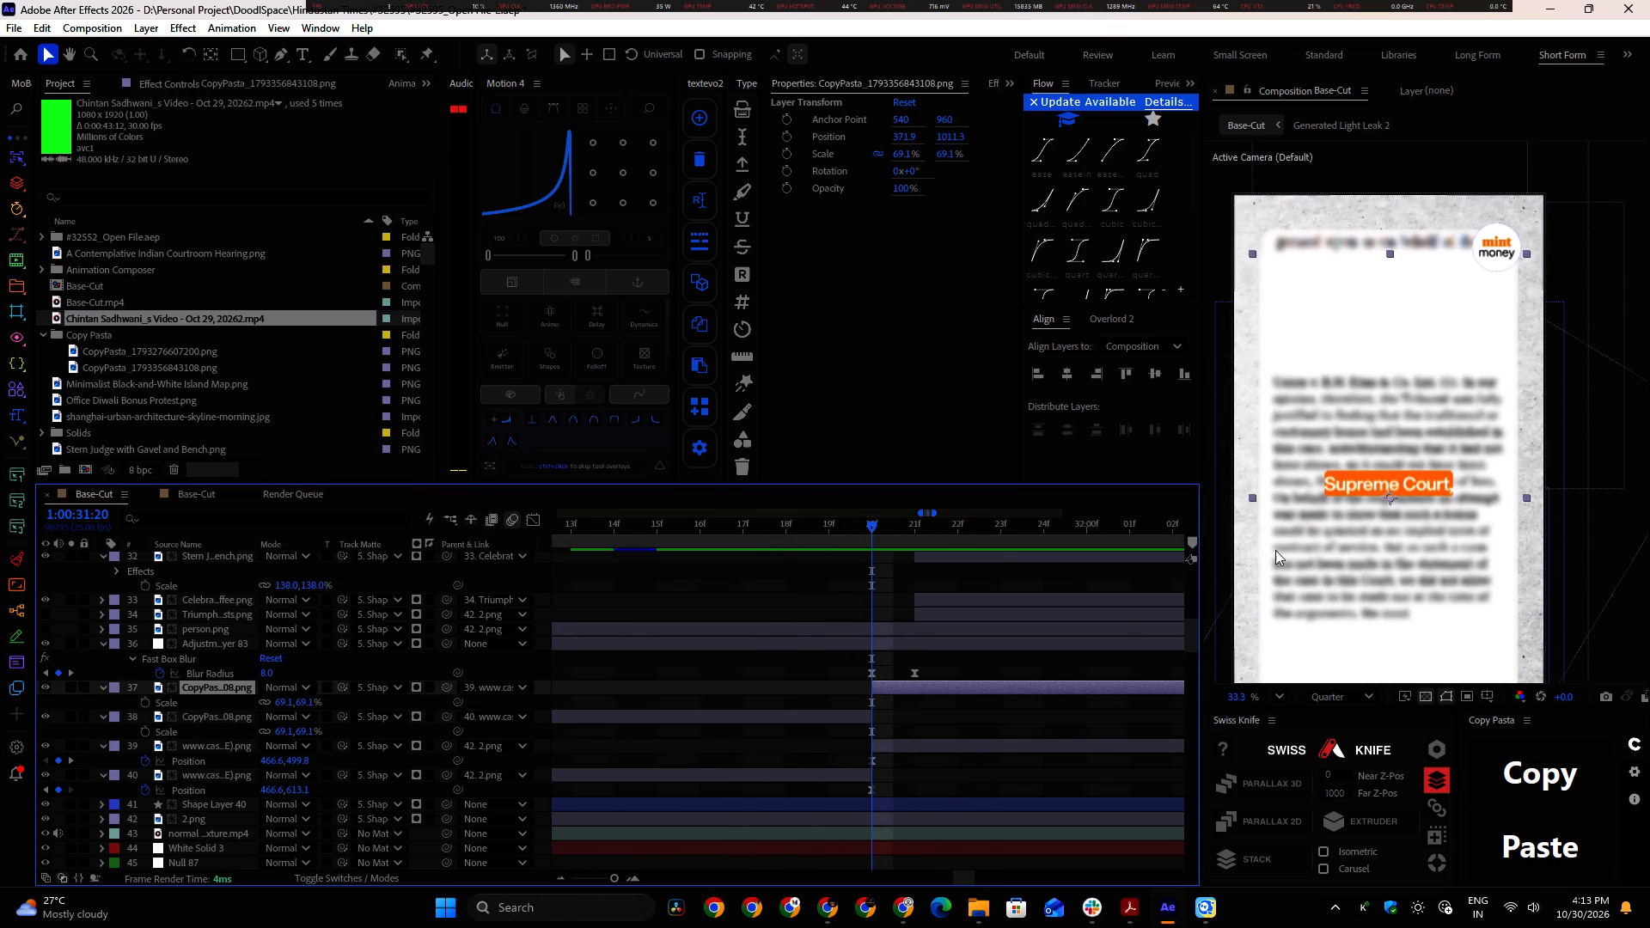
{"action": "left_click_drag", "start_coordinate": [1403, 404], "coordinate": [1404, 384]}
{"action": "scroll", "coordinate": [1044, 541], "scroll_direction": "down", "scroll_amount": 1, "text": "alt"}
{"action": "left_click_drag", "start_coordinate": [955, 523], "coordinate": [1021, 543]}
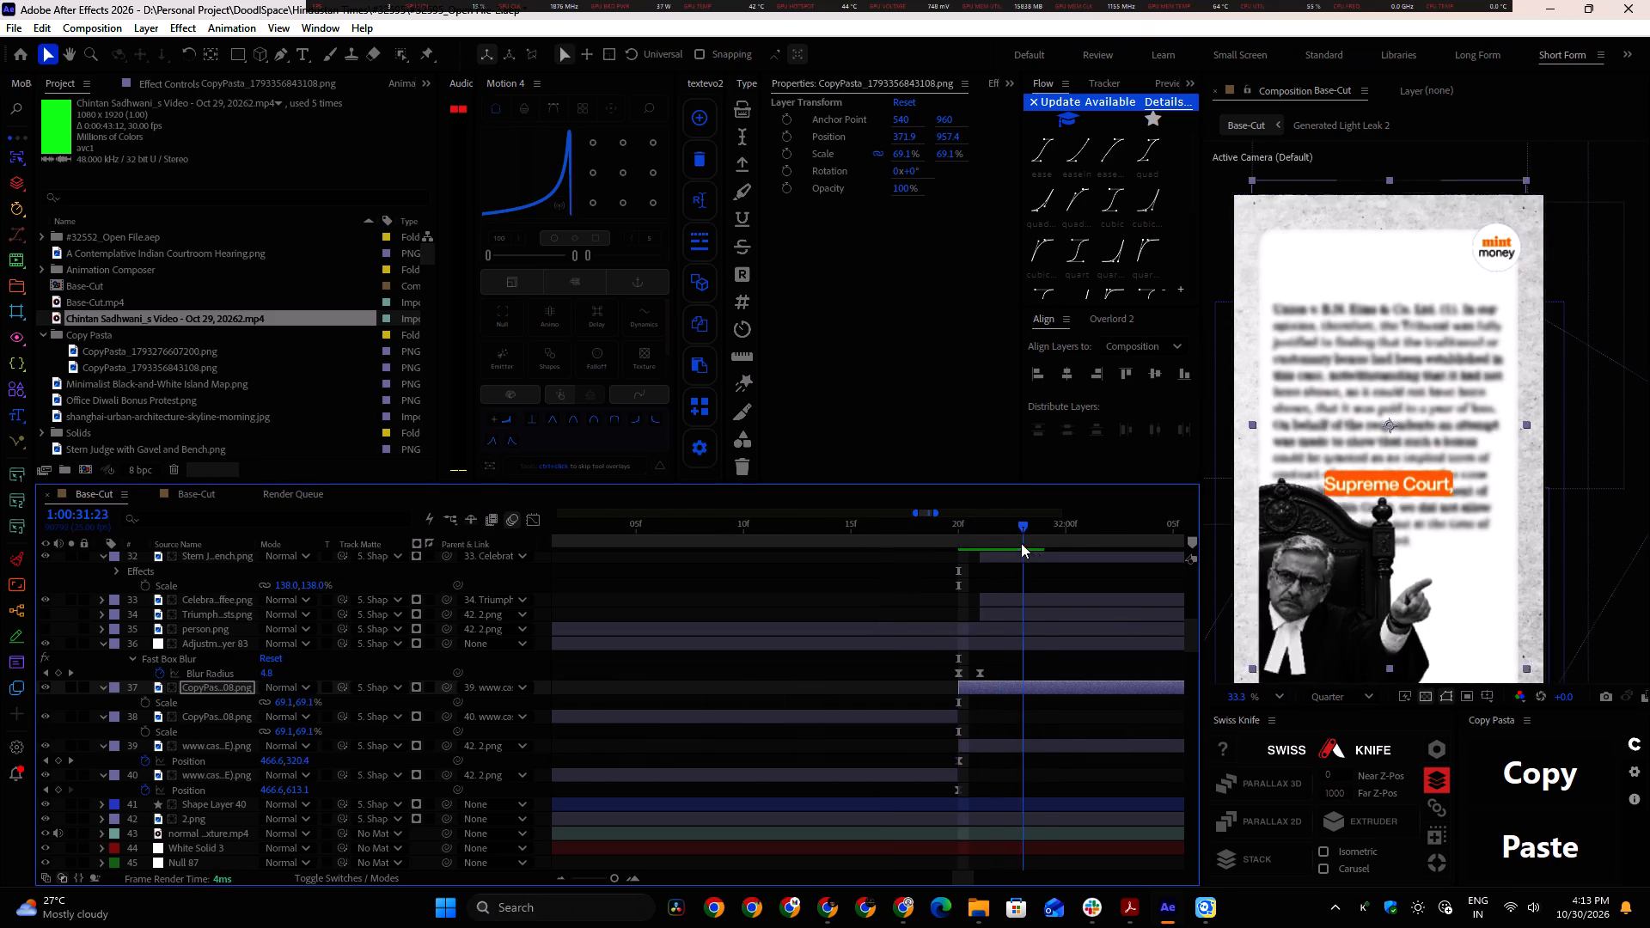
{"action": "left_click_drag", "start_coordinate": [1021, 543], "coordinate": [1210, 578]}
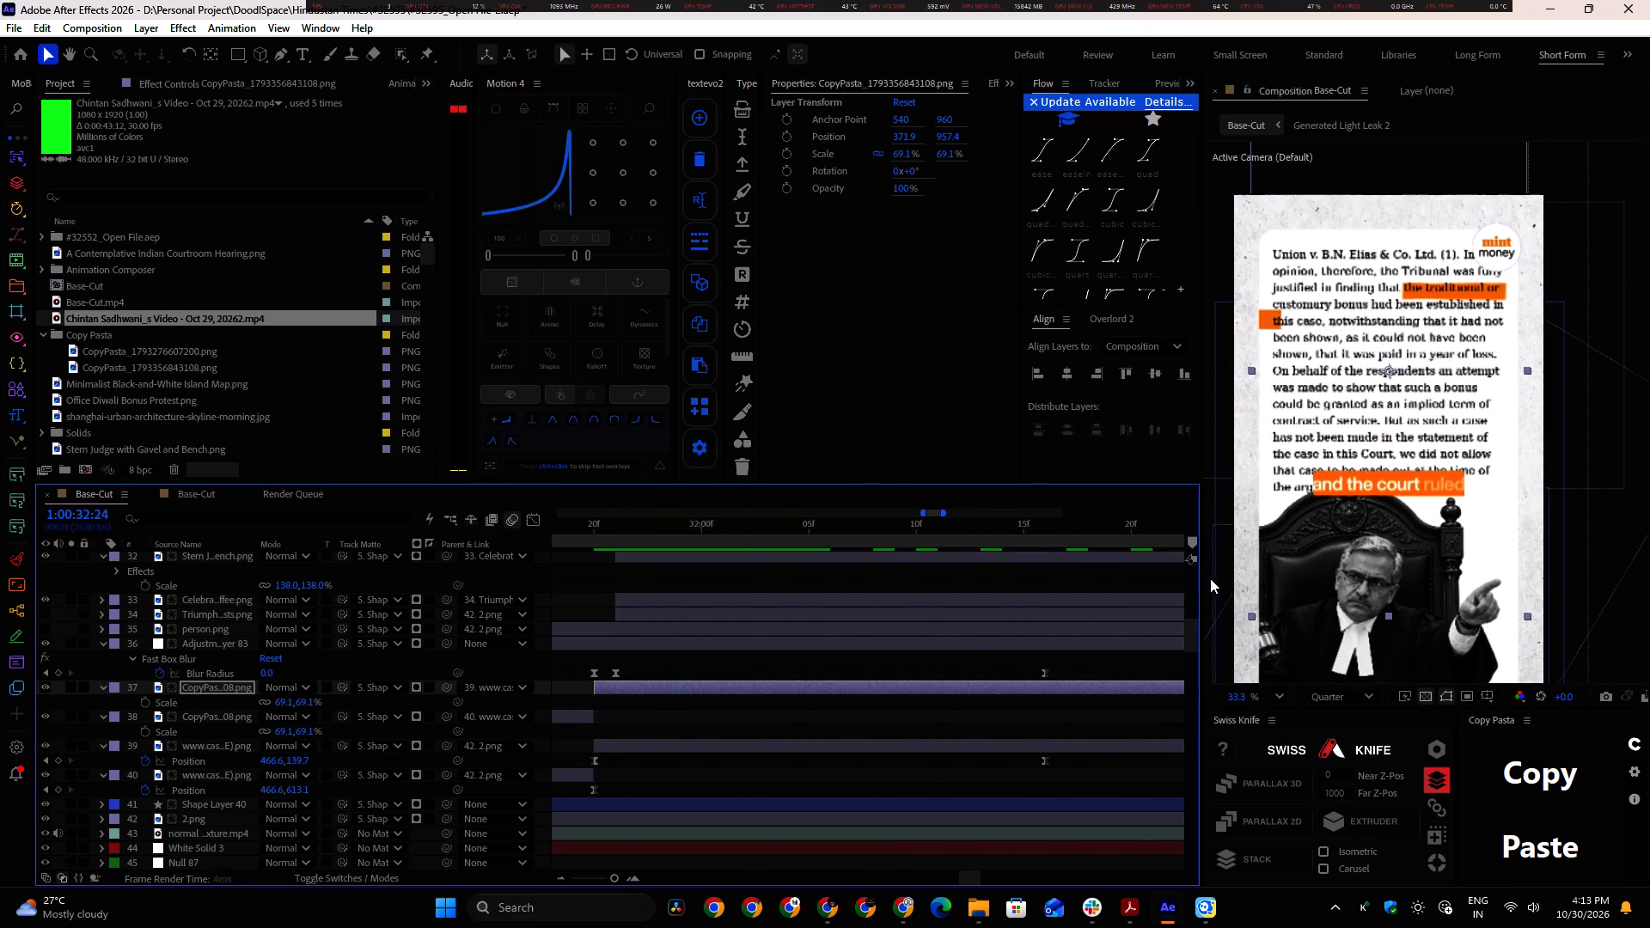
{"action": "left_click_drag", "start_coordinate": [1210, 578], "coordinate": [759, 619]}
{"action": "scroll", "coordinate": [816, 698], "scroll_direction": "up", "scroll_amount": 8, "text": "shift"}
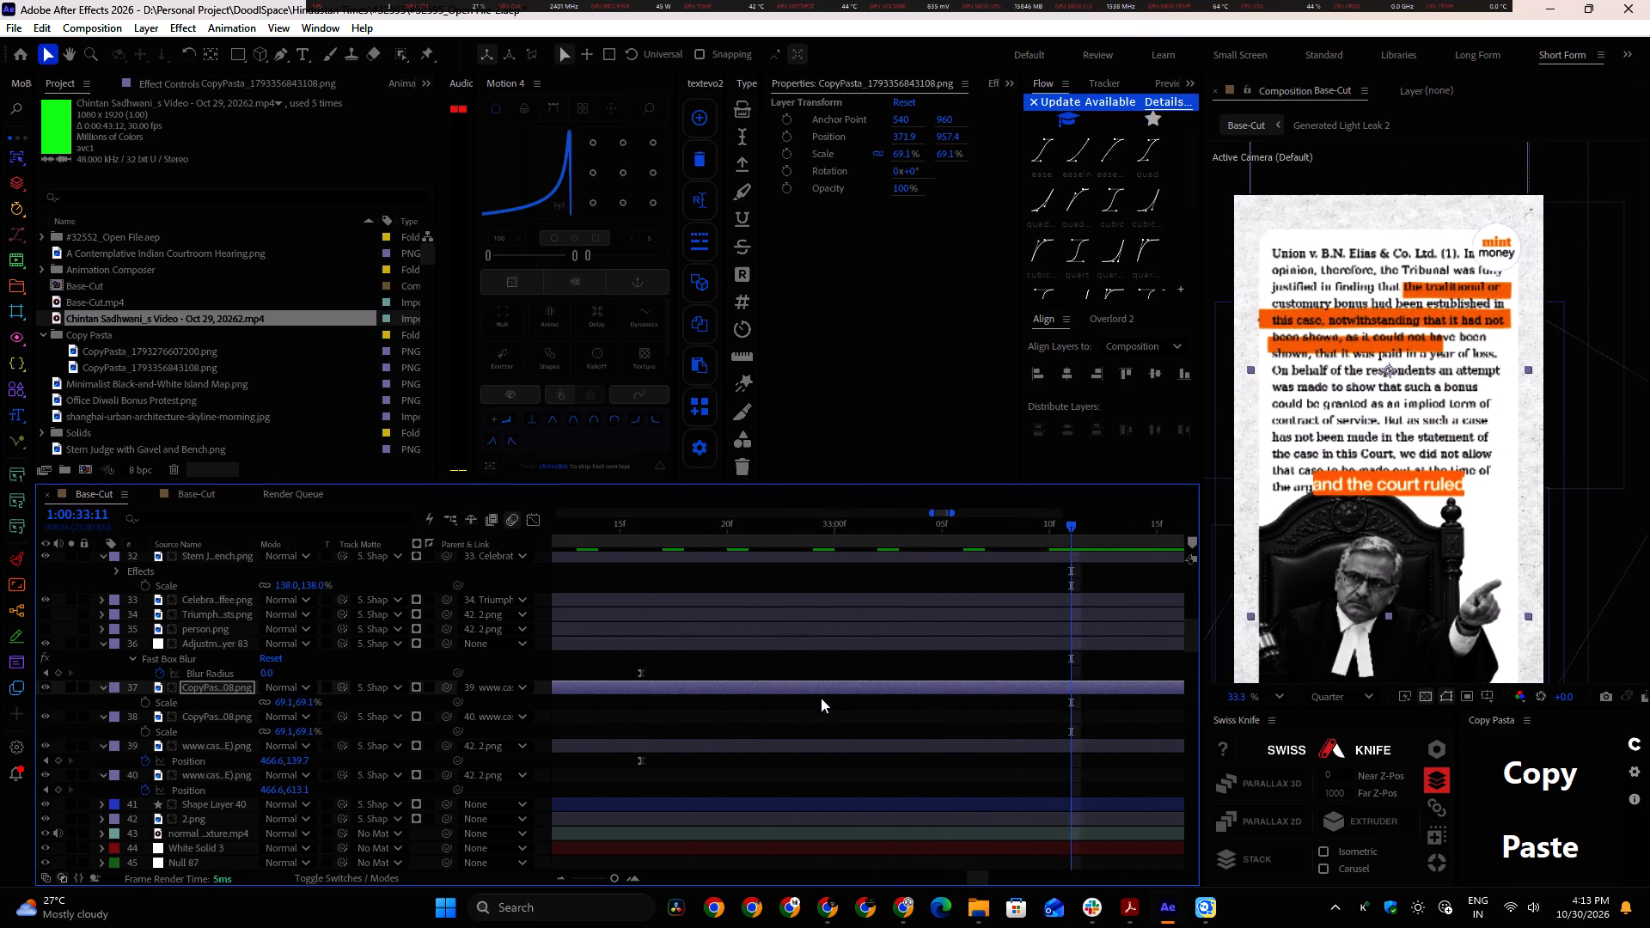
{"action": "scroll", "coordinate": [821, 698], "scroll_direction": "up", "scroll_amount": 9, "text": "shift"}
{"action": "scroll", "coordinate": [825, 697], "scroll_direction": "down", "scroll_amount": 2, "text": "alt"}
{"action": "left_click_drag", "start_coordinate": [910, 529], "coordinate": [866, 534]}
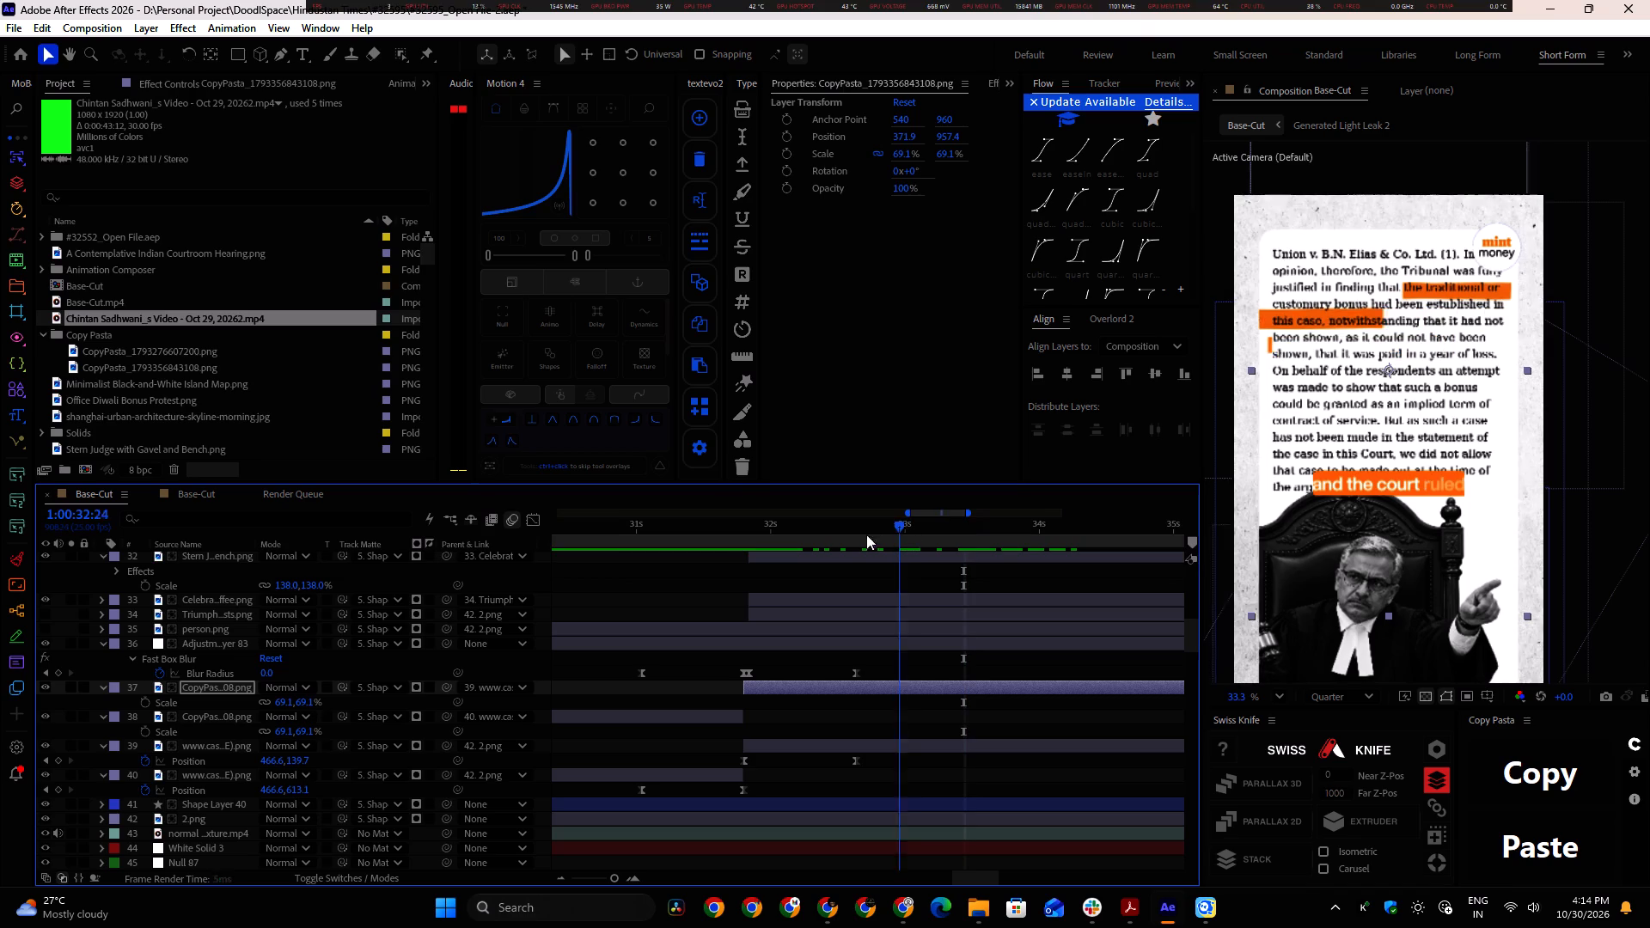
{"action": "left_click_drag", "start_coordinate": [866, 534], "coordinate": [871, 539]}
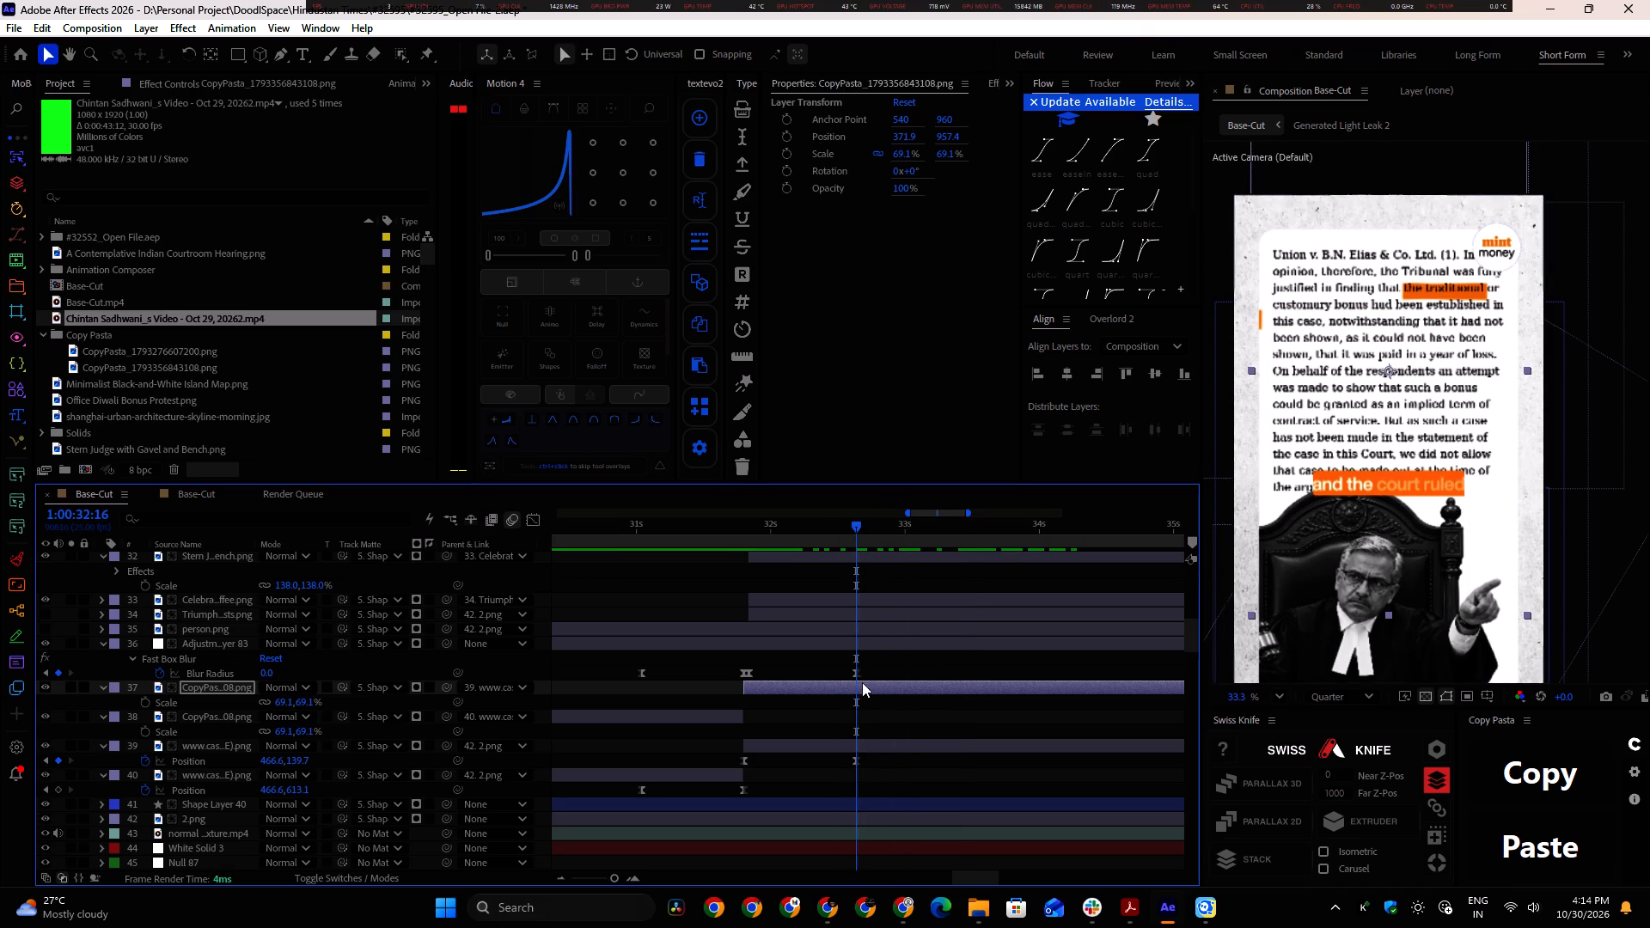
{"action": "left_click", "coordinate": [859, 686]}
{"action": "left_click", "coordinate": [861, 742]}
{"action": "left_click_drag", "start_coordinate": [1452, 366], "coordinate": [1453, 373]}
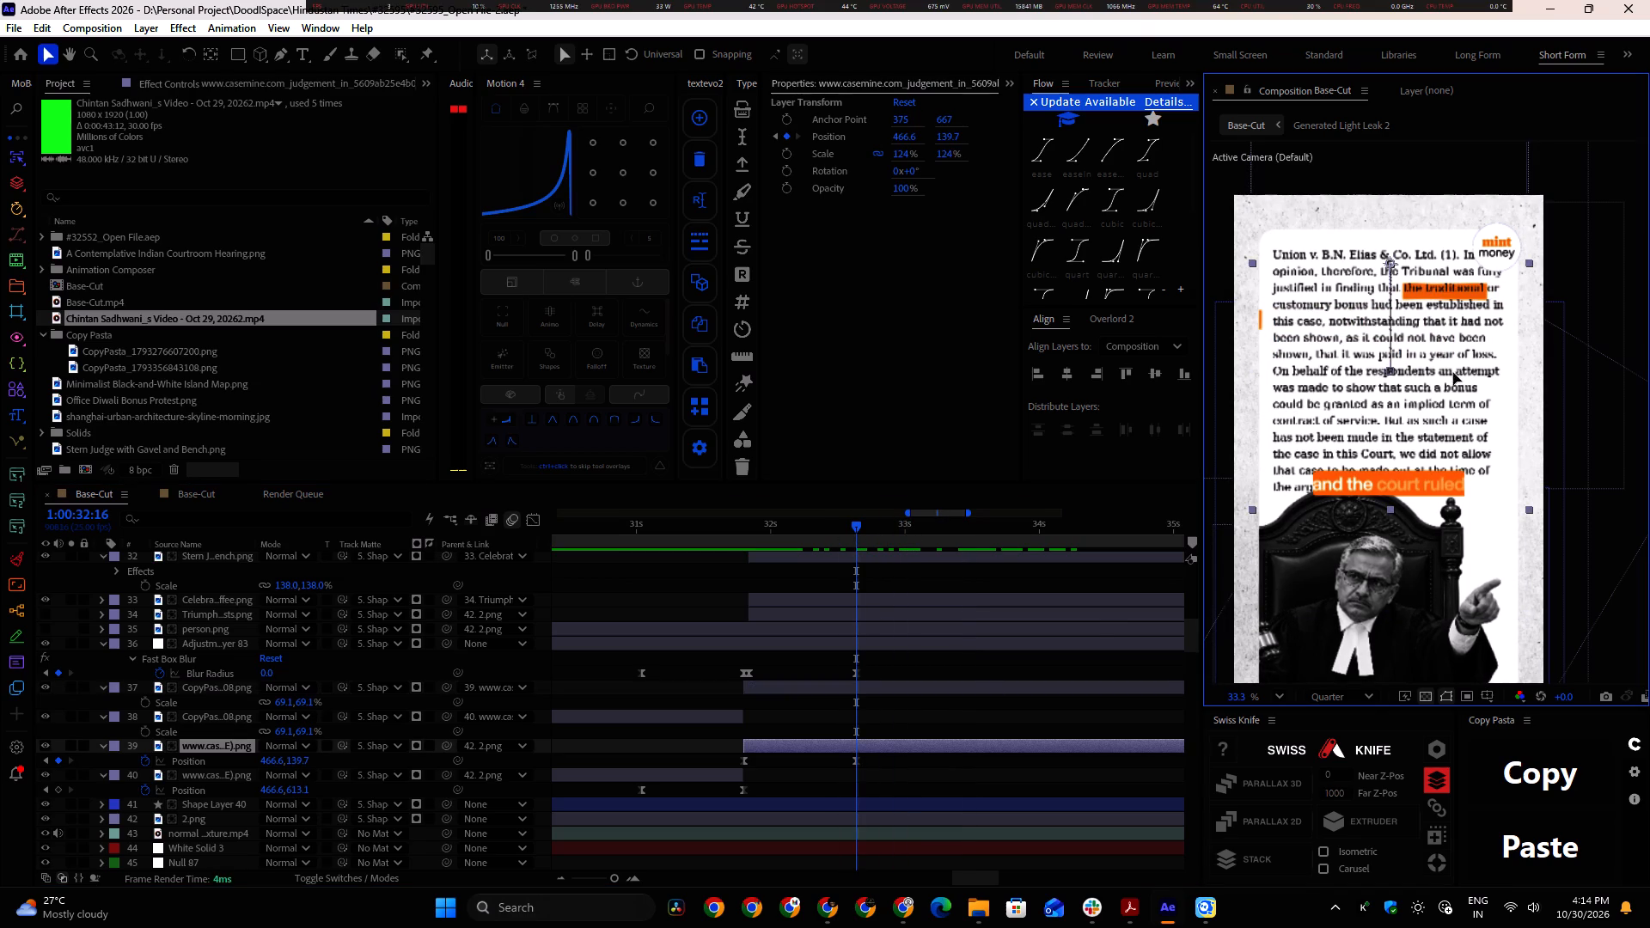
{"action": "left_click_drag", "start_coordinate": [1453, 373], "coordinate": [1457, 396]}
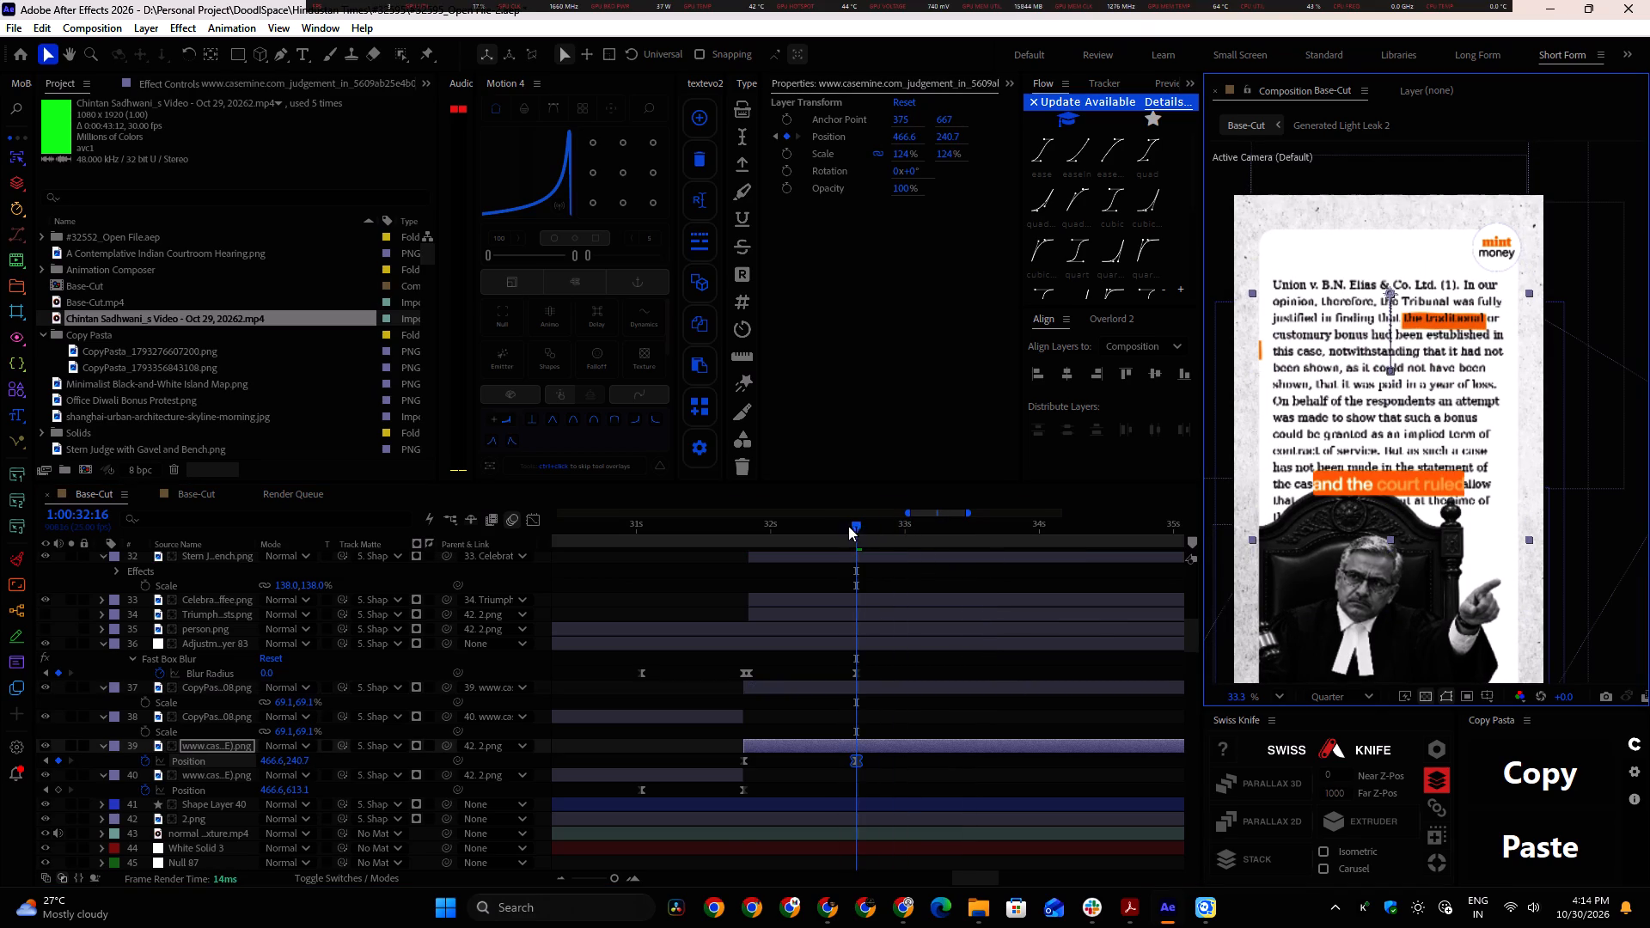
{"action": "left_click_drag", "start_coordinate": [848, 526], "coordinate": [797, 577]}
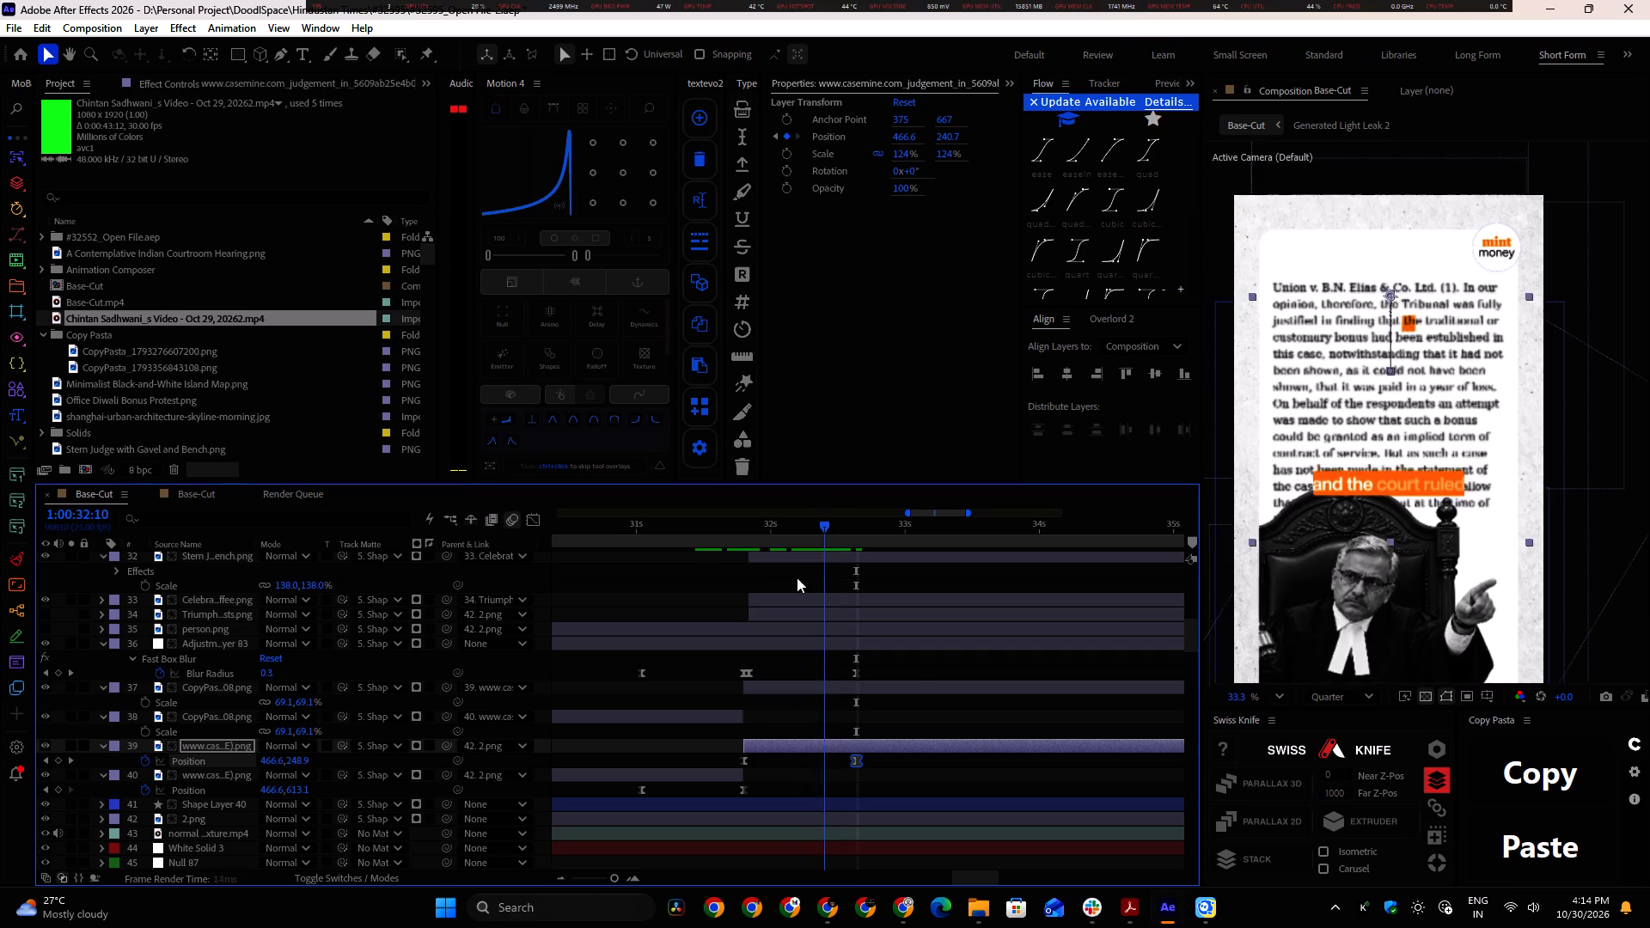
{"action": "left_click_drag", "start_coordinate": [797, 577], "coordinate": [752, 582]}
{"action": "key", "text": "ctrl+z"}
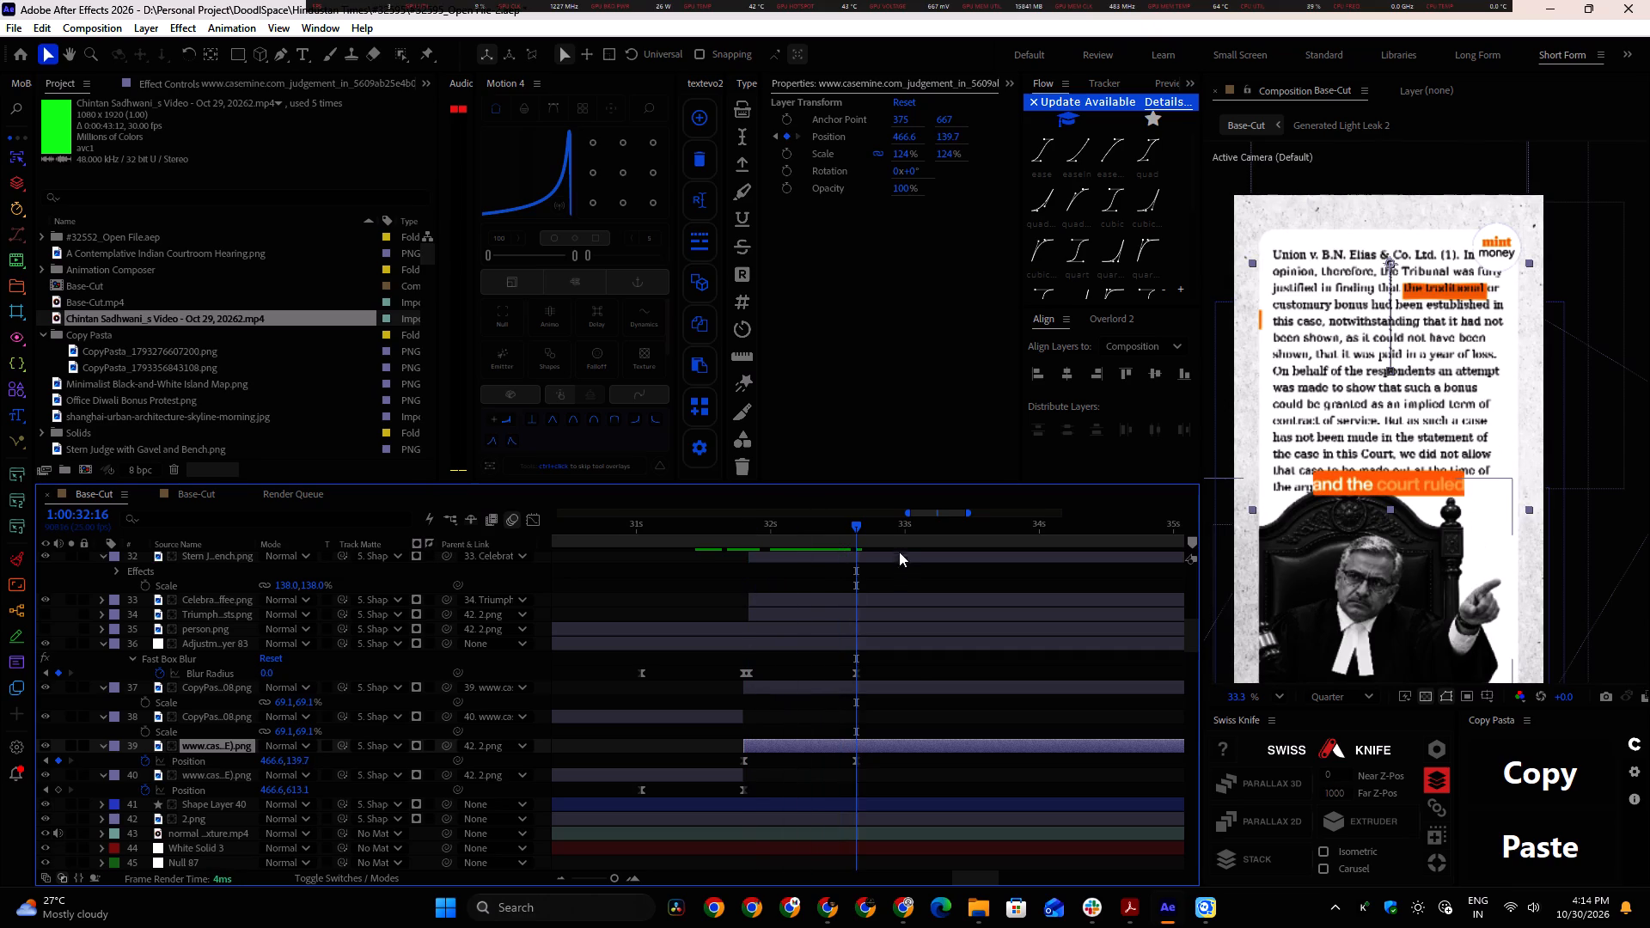
{"action": "left_click", "coordinate": [723, 771], "text": "shift"}
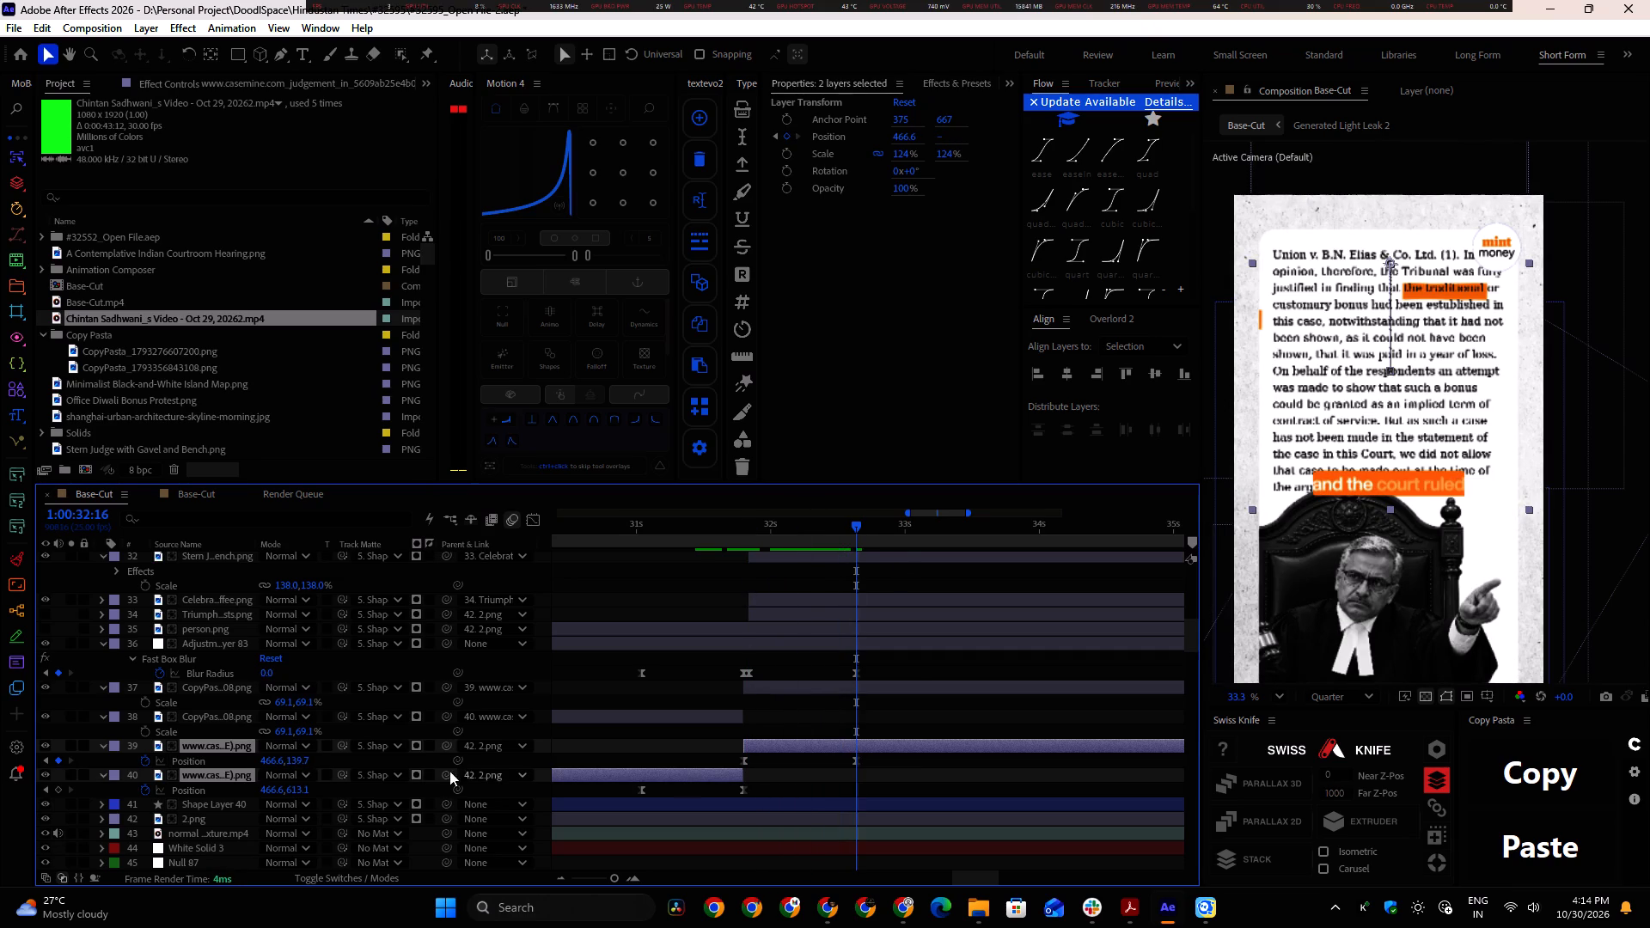
{"action": "left_click", "coordinate": [44, 771]}
{"action": "left_click_drag", "start_coordinate": [857, 525], "coordinate": [741, 544]}
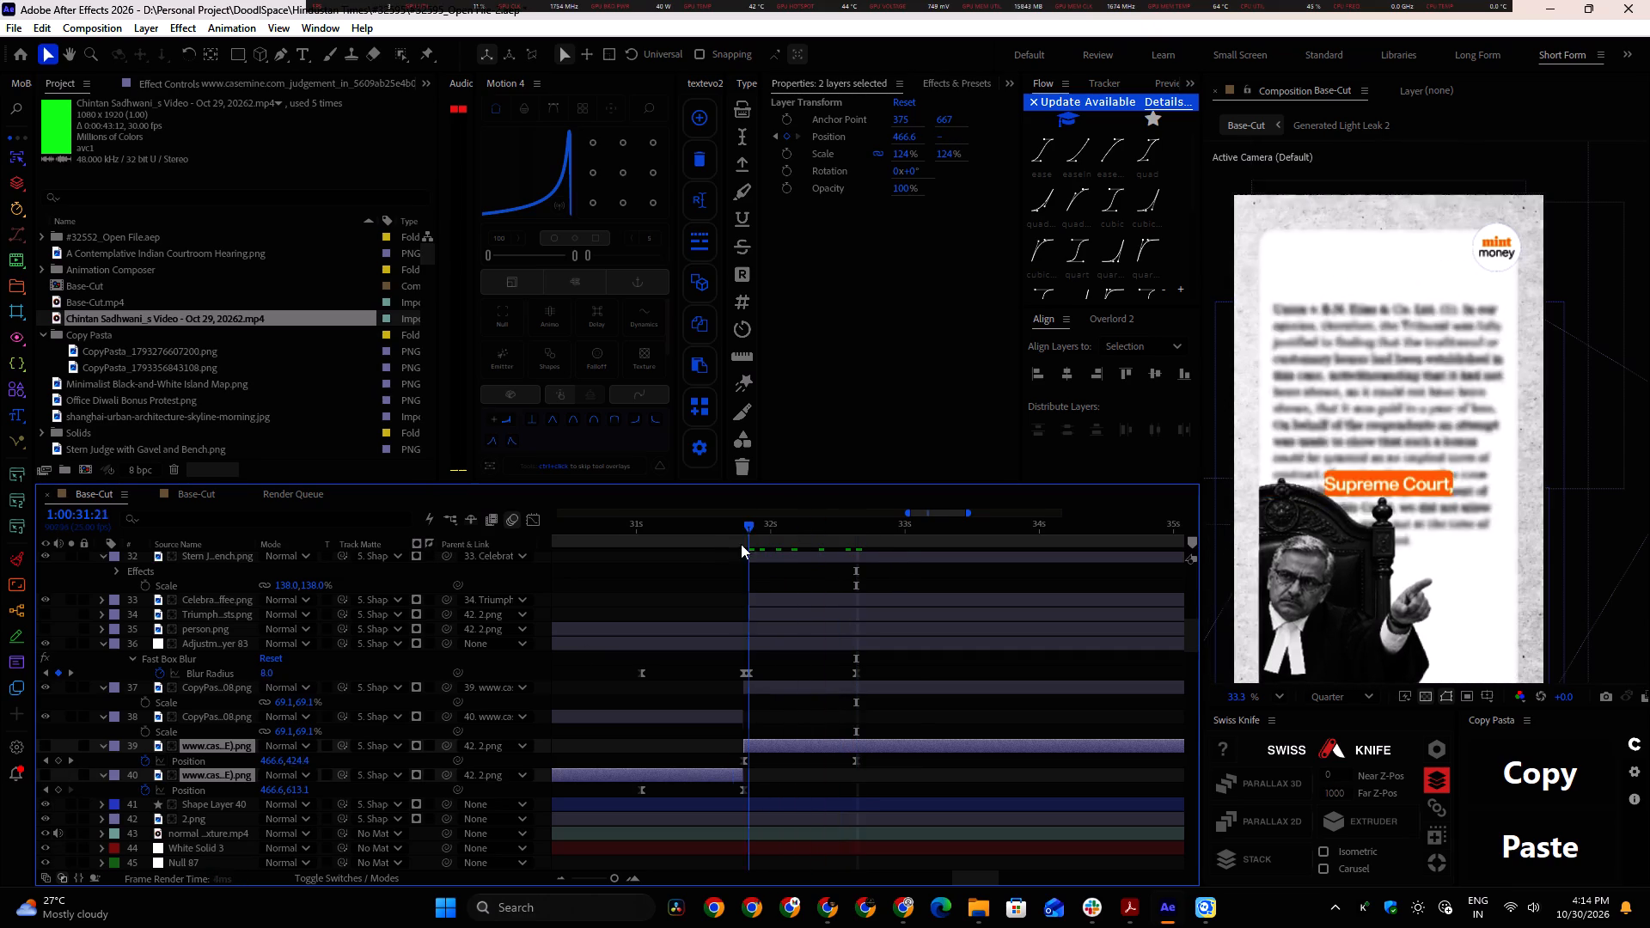
{"action": "left_click_drag", "start_coordinate": [741, 544], "coordinate": [748, 571]}
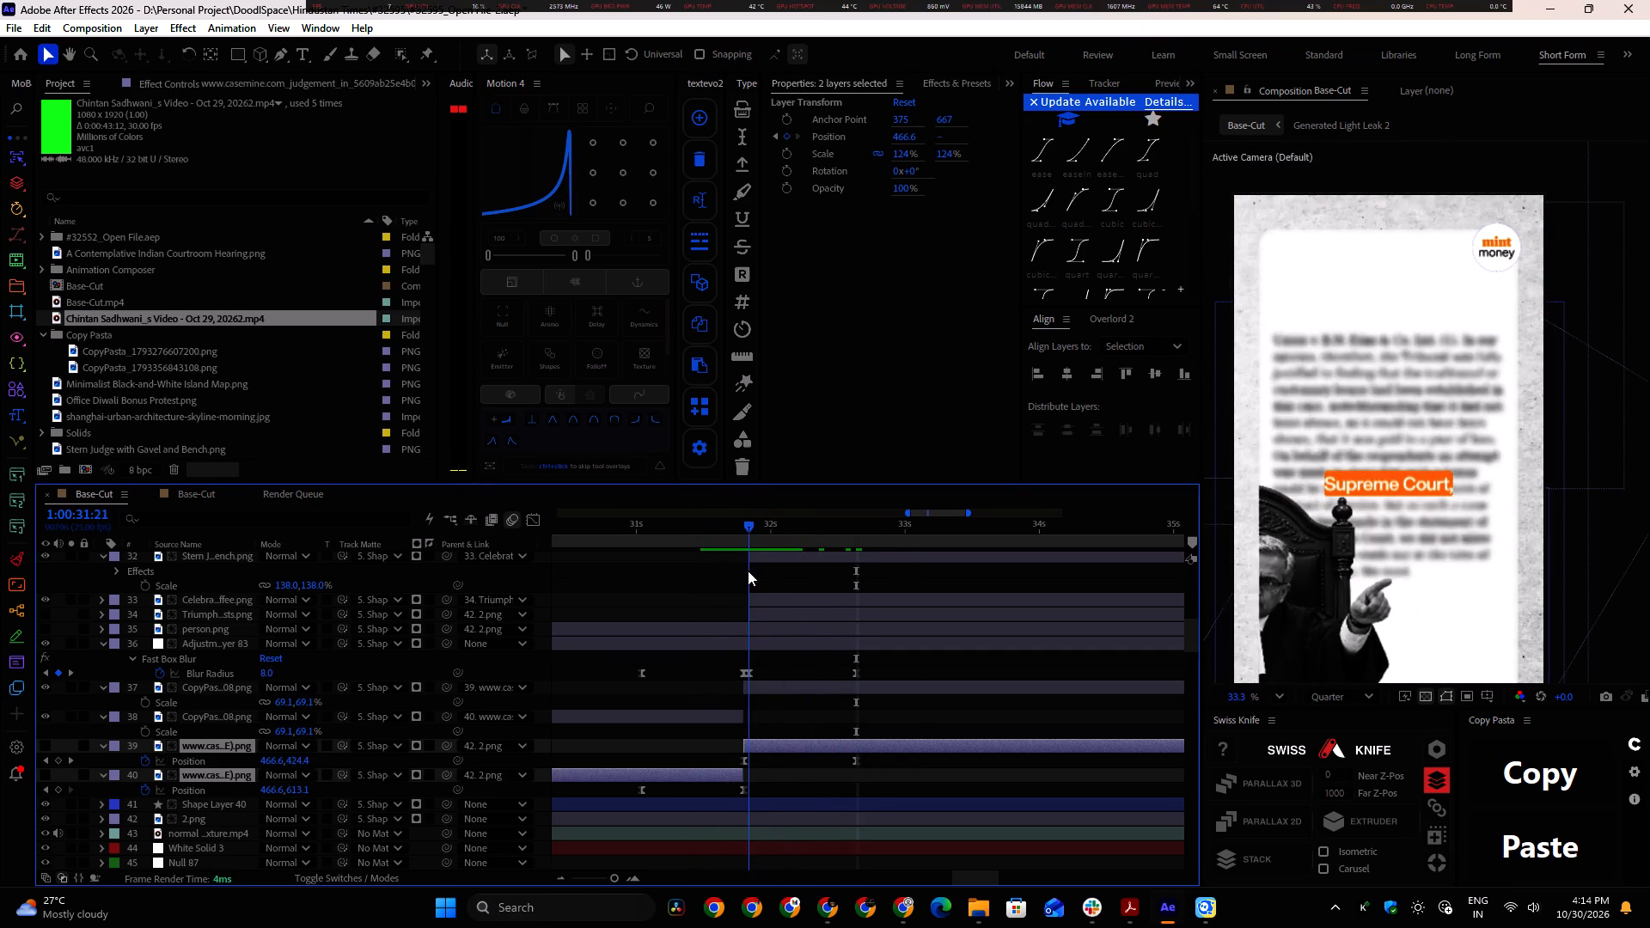
{"action": "left_click_drag", "start_coordinate": [748, 571], "coordinate": [743, 573]}
{"action": "left_click", "coordinate": [767, 747]}
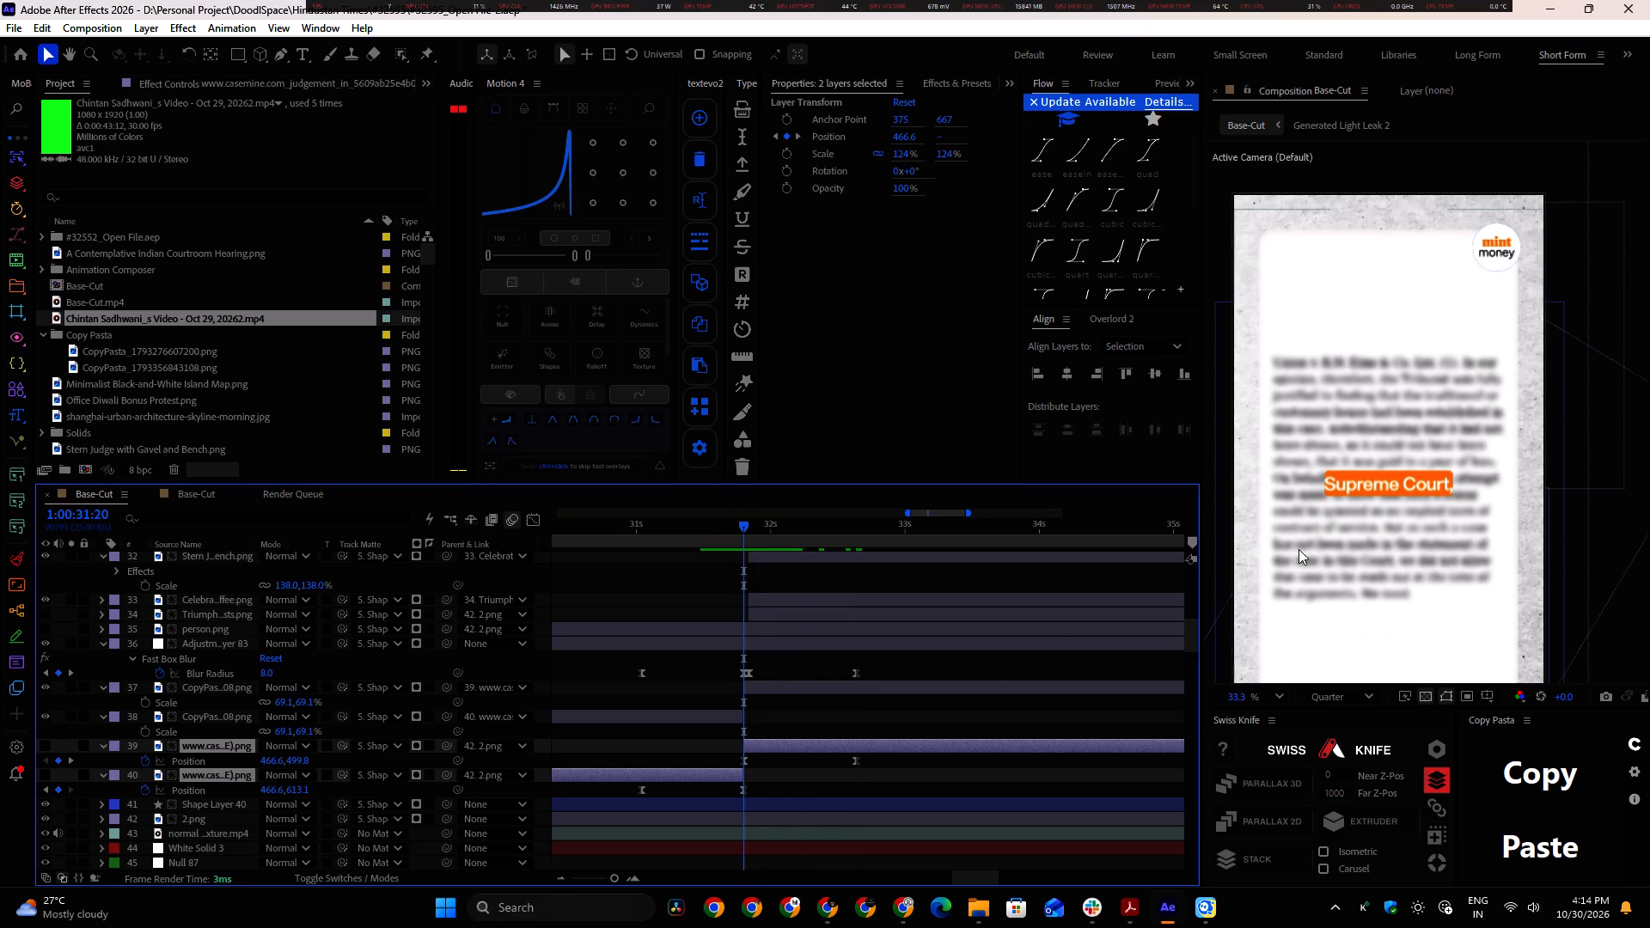
{"action": "left_click", "coordinate": [49, 742]}
{"action": "left_click", "coordinate": [809, 766]}
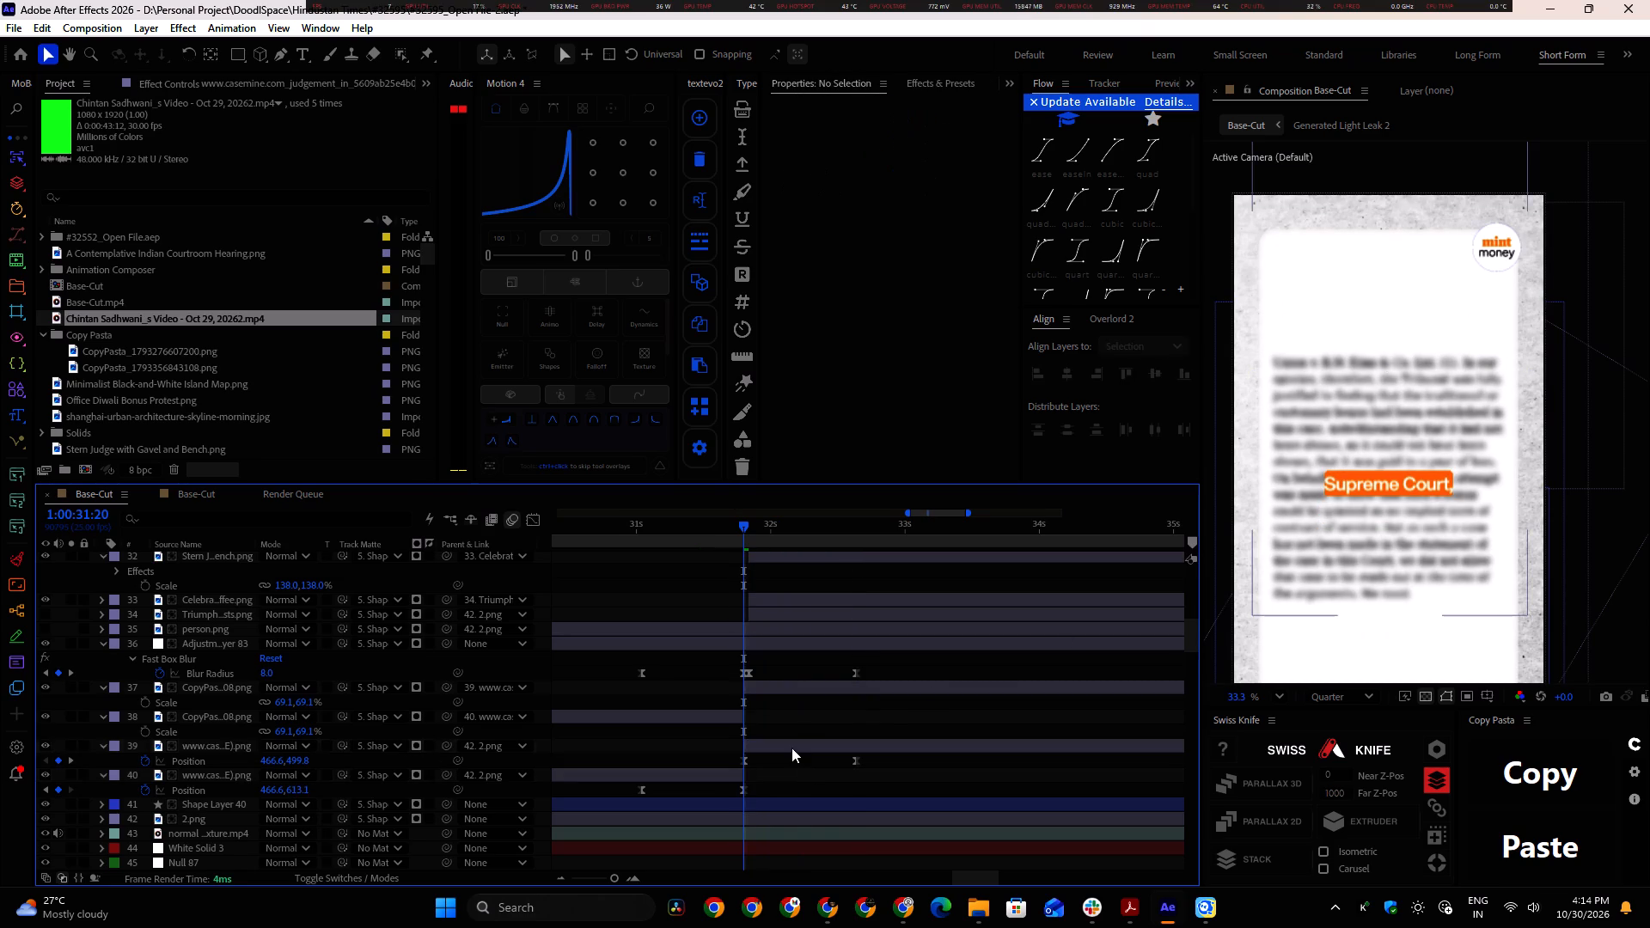
{"action": "left_click", "coordinate": [791, 748]}
{"action": "left_click_drag", "start_coordinate": [1446, 472], "coordinate": [1455, 431]}
{"action": "left_click_drag", "start_coordinate": [1444, 457], "coordinate": [1444, 446]}
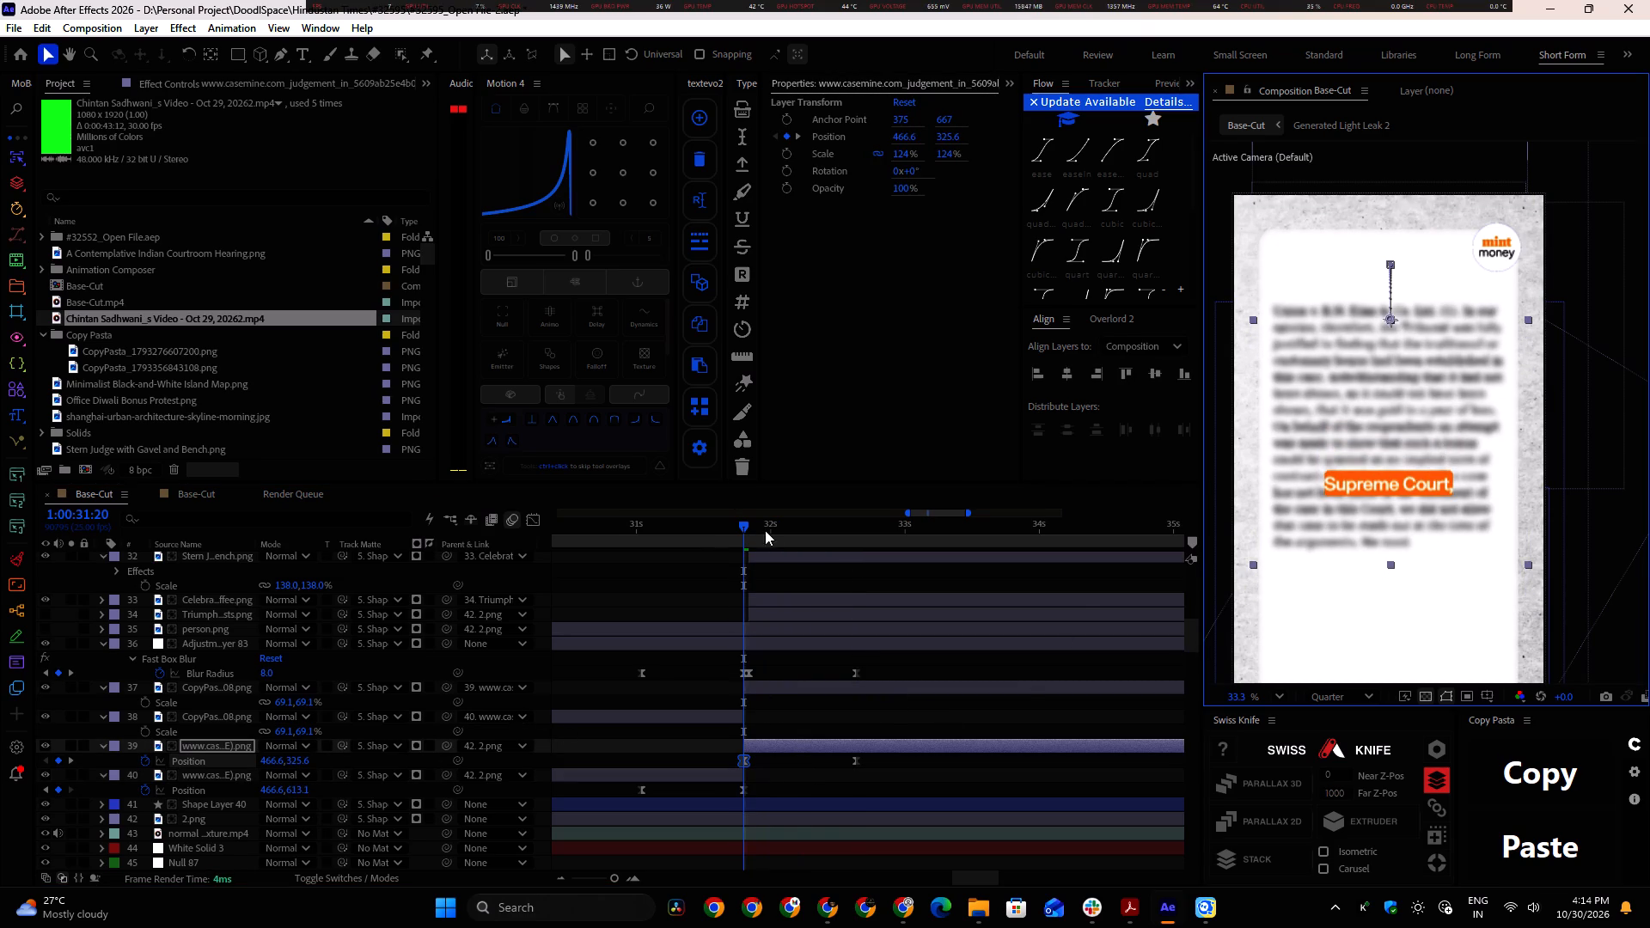
At 32:16, move the second judgment segment down to about 371.9, 1013.2 so the Tribunal line sits on the first orange highlight.
{"action": "left_click_drag", "start_coordinate": [742, 522], "coordinate": [804, 563]}
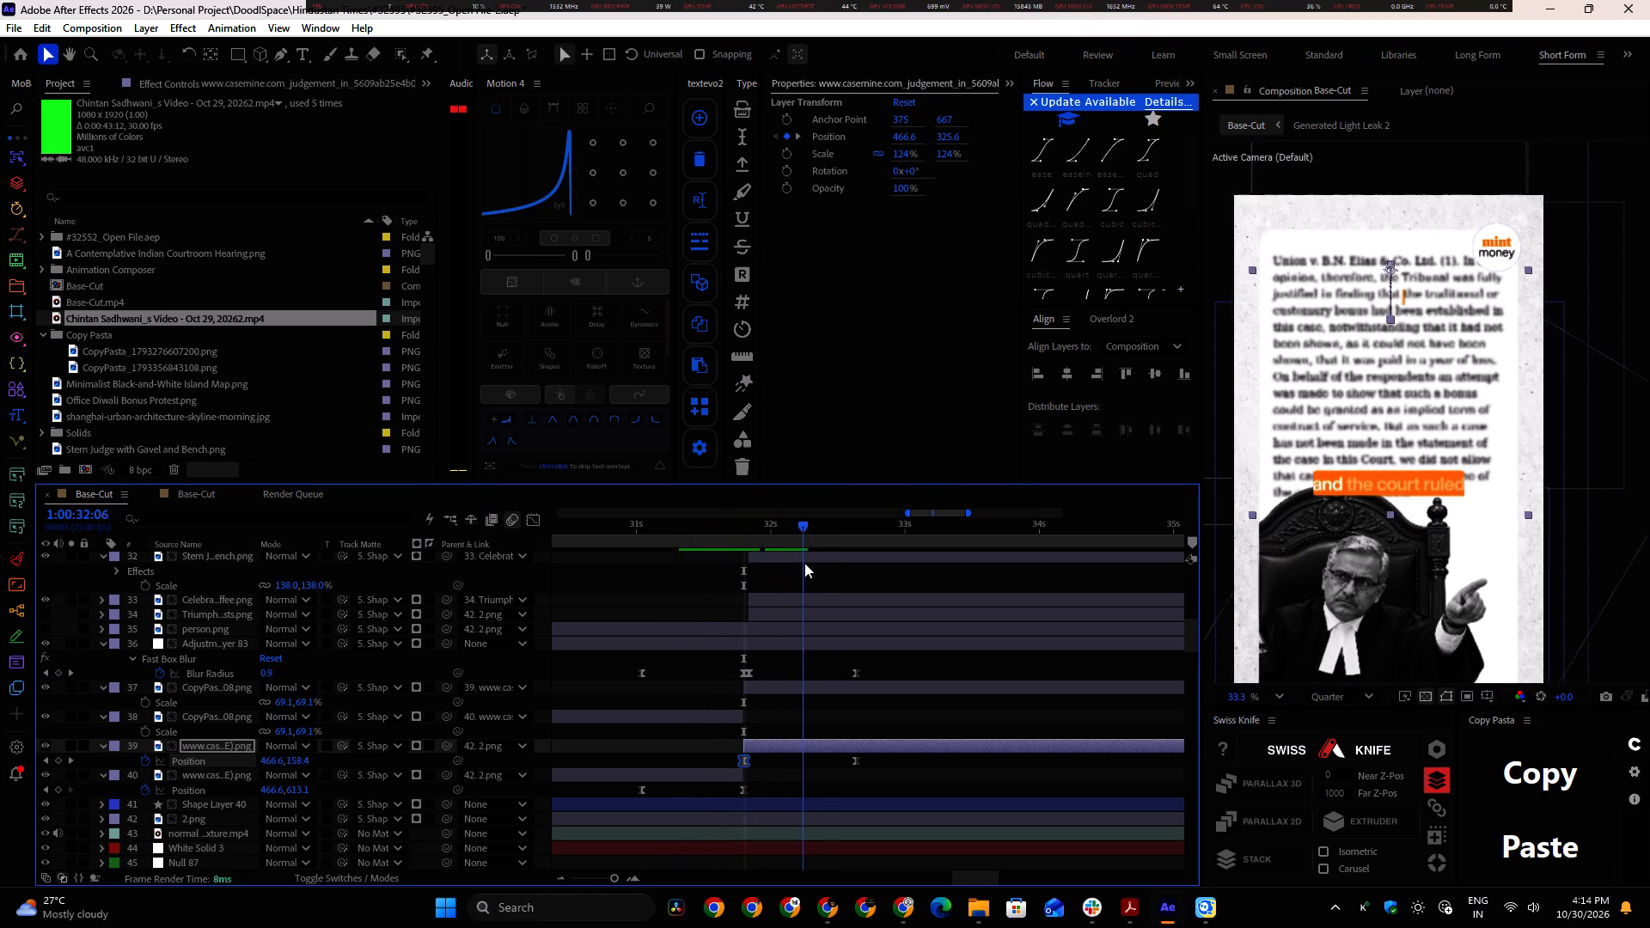
{"action": "left_click_drag", "start_coordinate": [804, 563], "coordinate": [855, 571]}
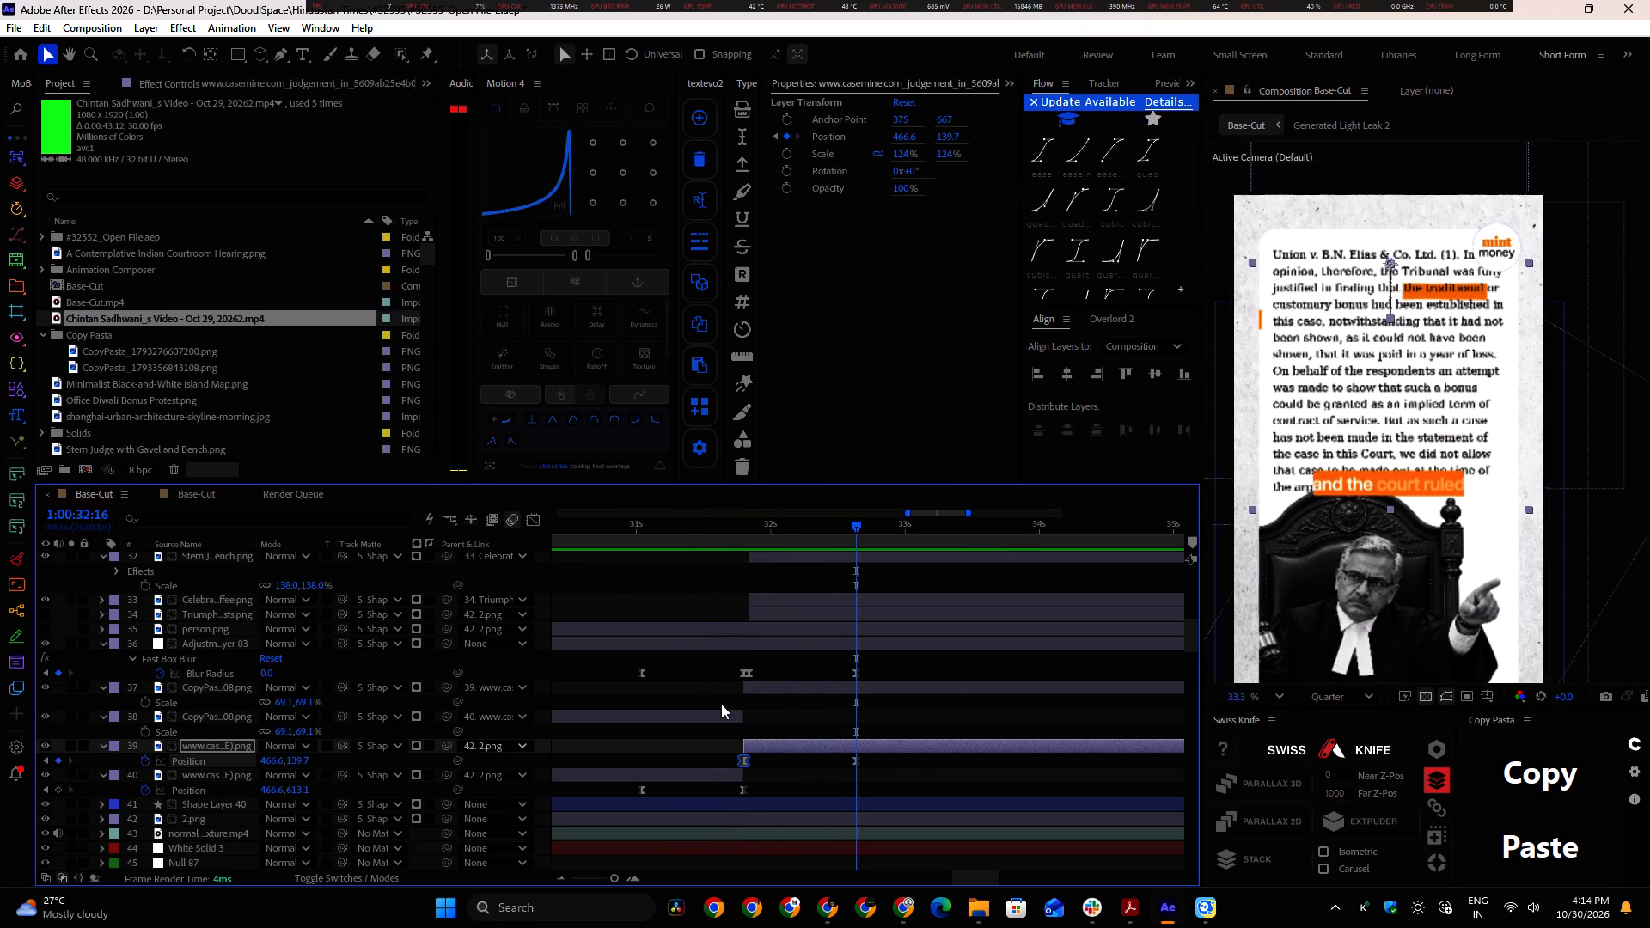
{"action": "left_click", "coordinate": [798, 688]}
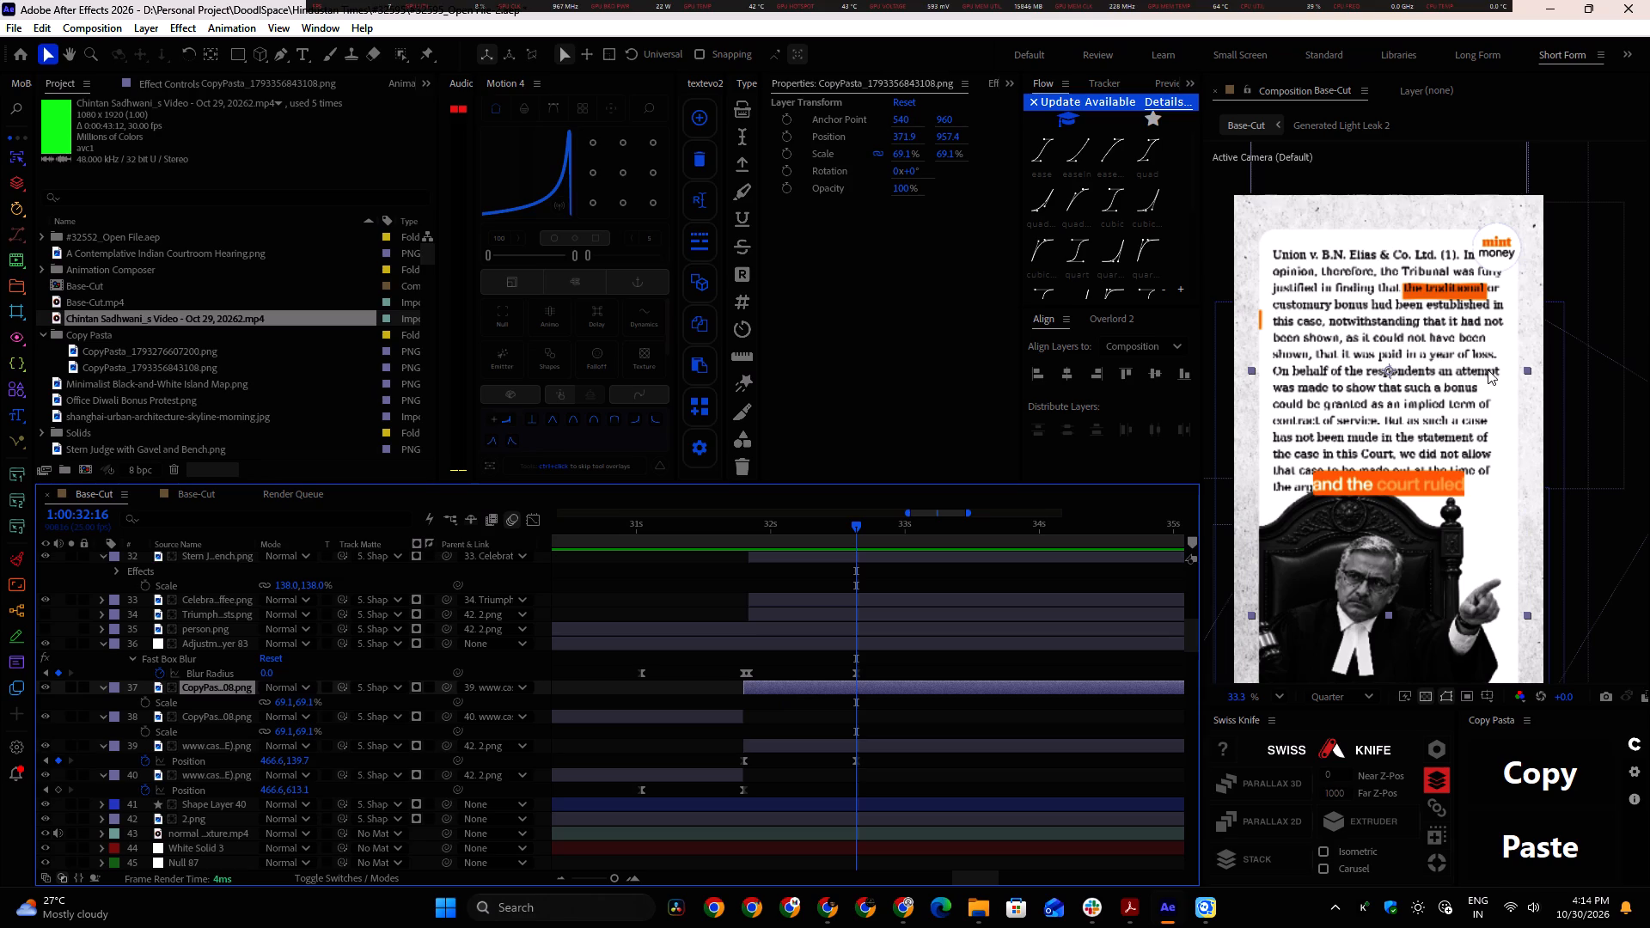
{"action": "left_click_drag", "start_coordinate": [1485, 353], "coordinate": [1486, 374]}
{"action": "left_click", "coordinate": [43, 748]}
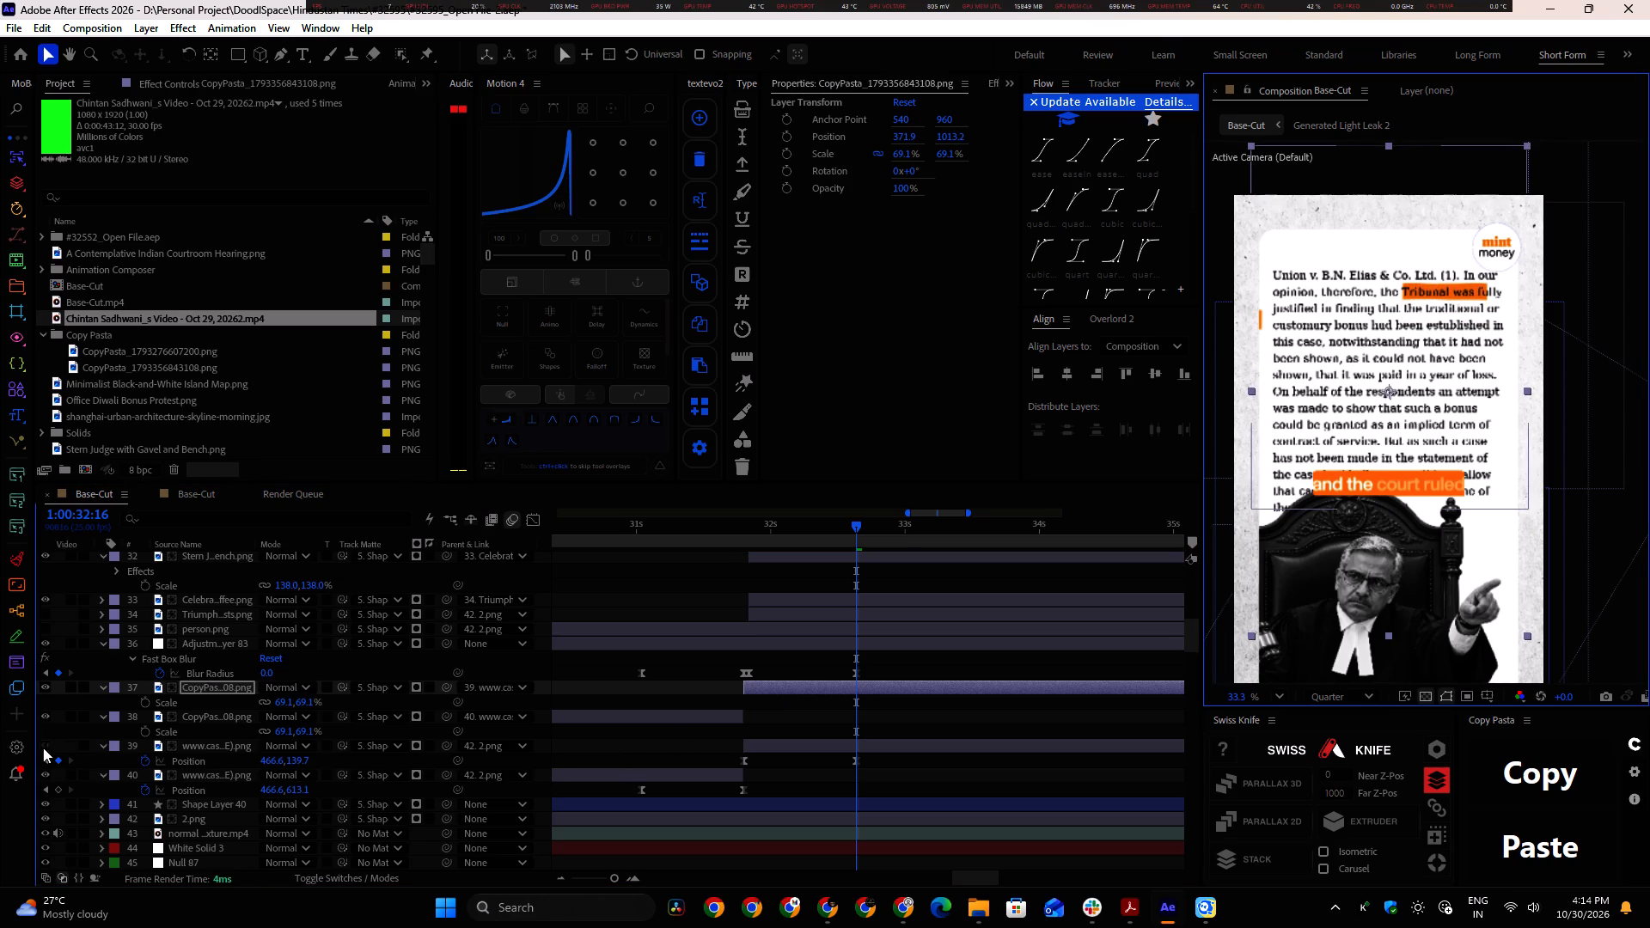
{"action": "left_click", "coordinate": [47, 778]}
{"action": "left_click_drag", "start_coordinate": [846, 524], "coordinate": [604, 554]}
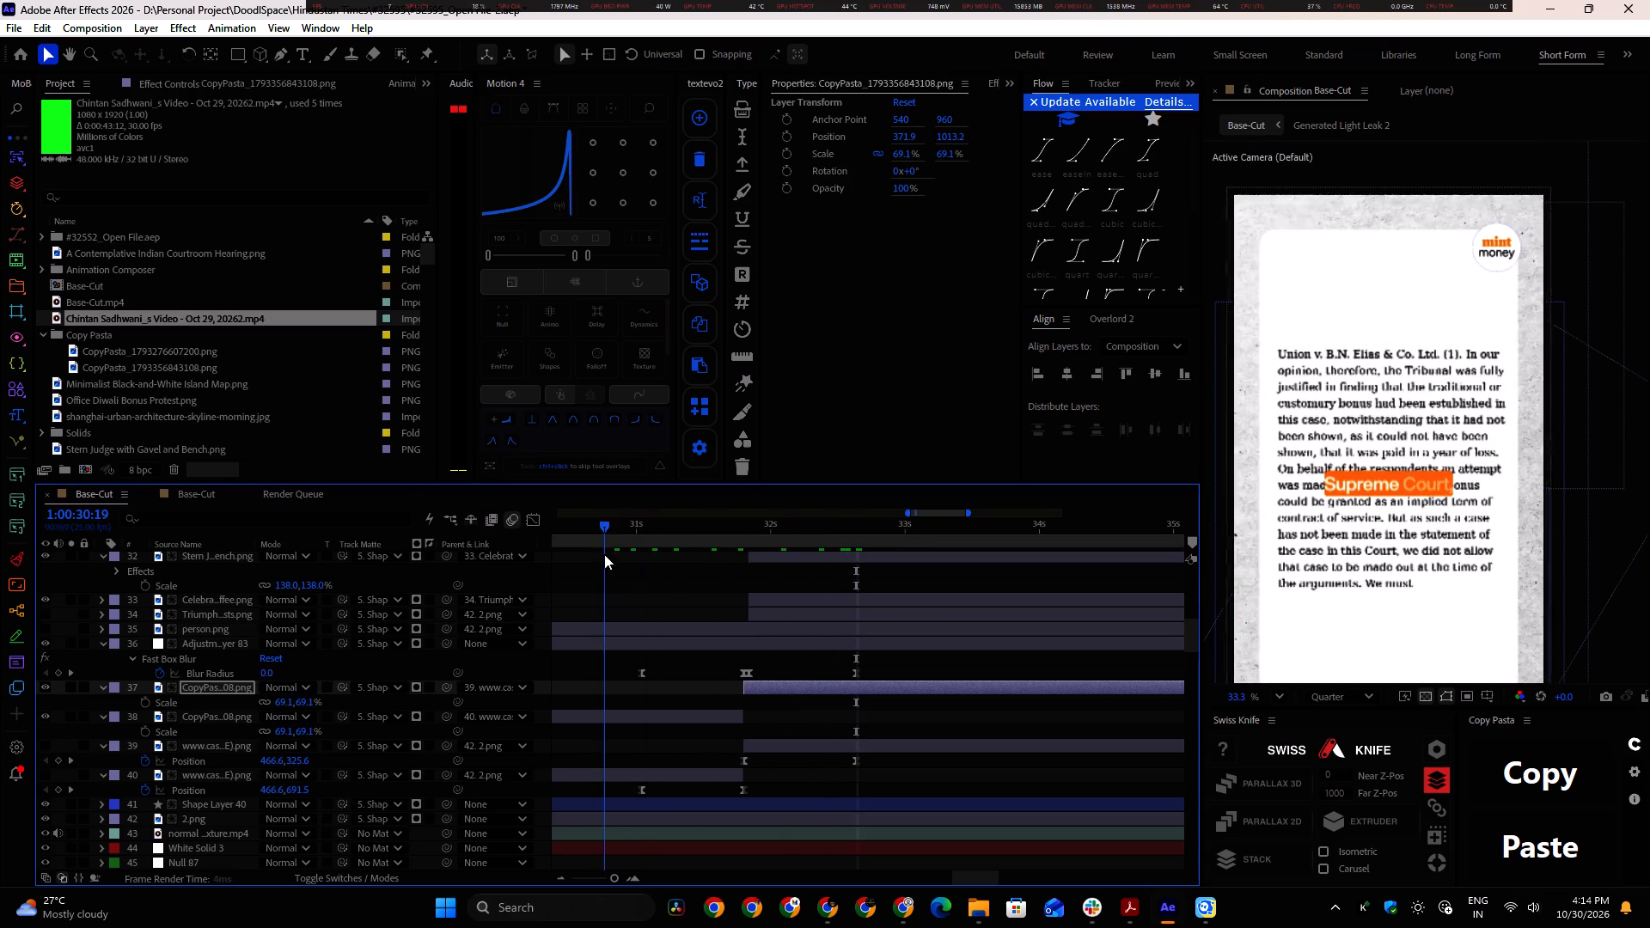
{"action": "left_click_drag", "start_coordinate": [604, 554], "coordinate": [702, 607]}
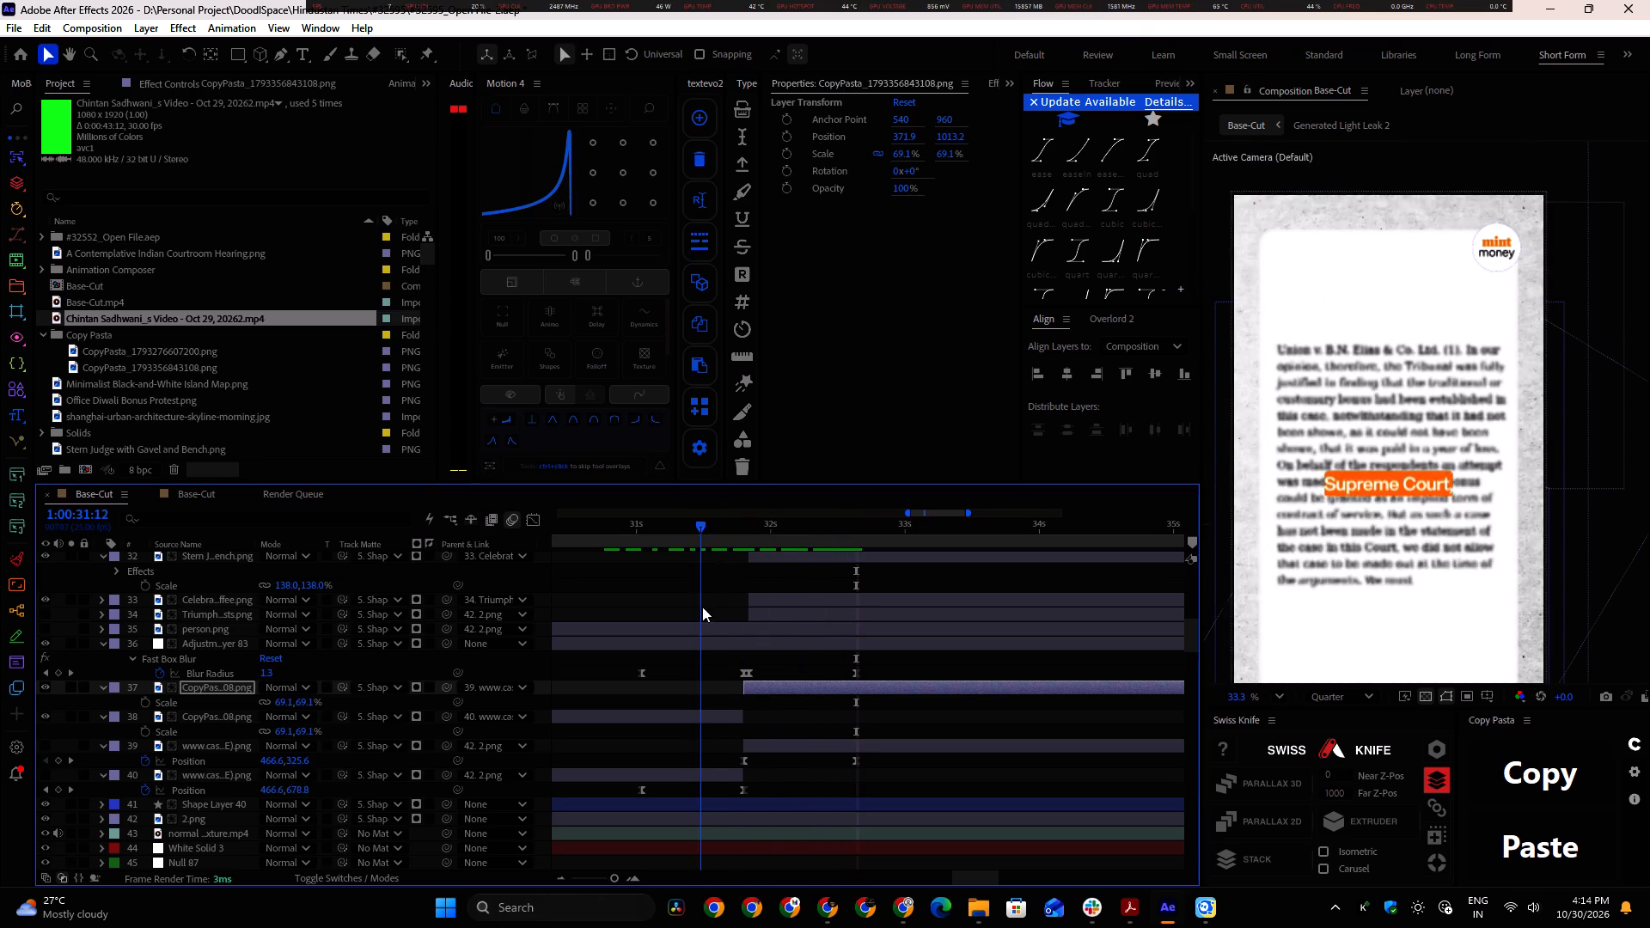
{"action": "left_click_drag", "start_coordinate": [702, 607], "coordinate": [956, 630]}
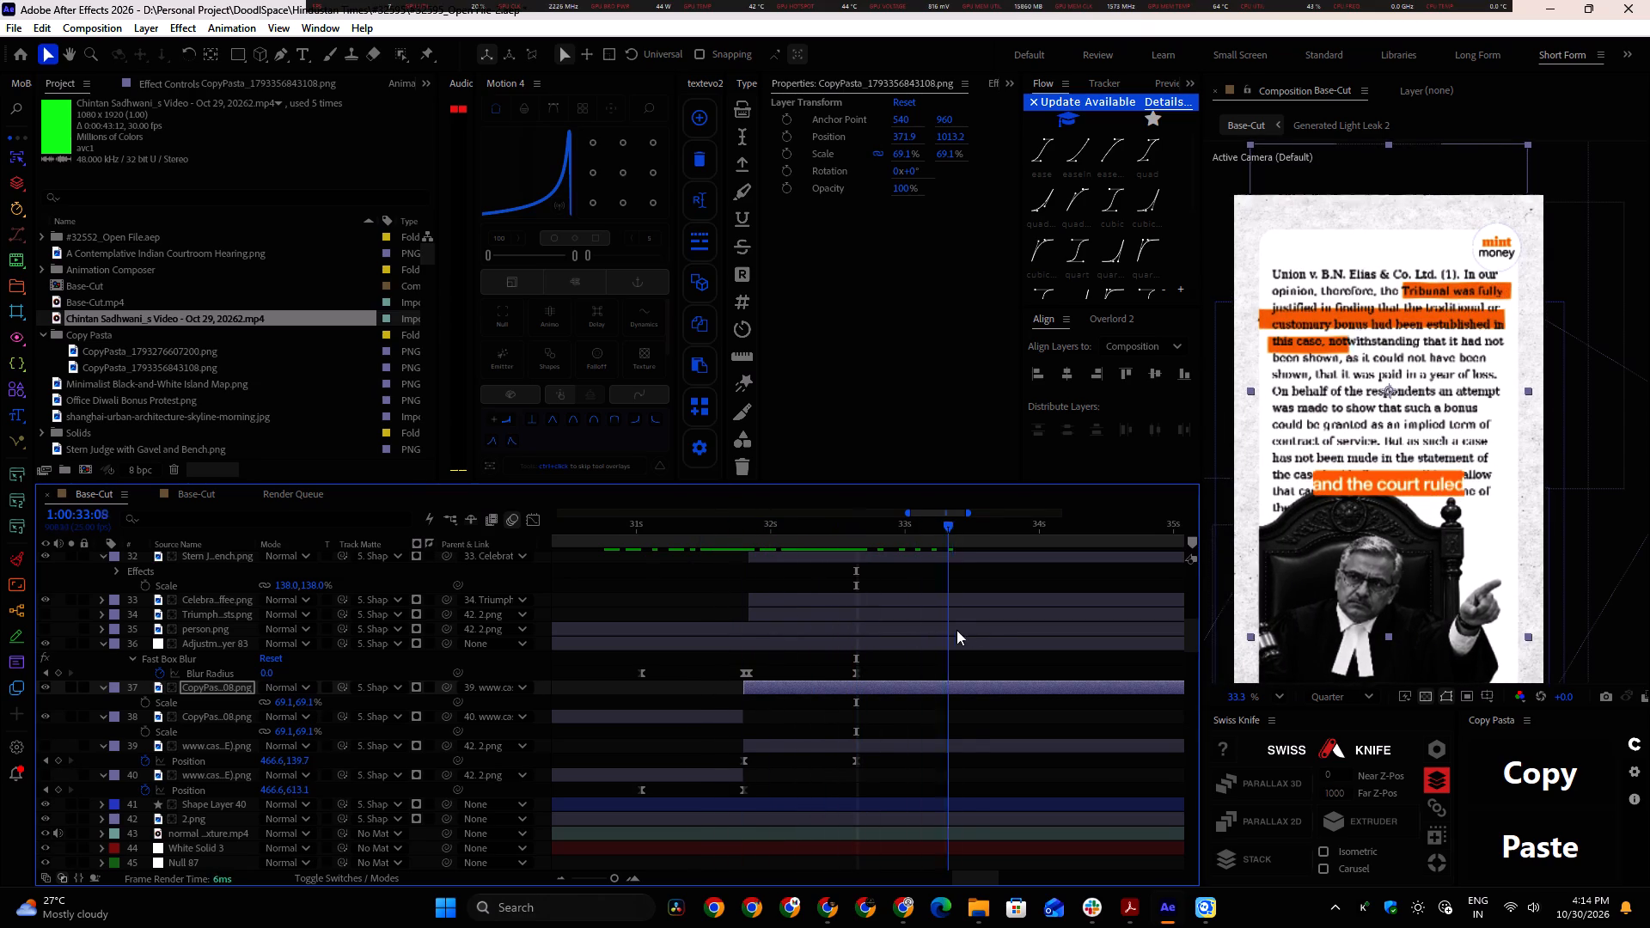
{"action": "left_click_drag", "start_coordinate": [956, 630], "coordinate": [987, 638]}
{"action": "scroll", "coordinate": [1038, 660], "scroll_direction": "up", "scroll_amount": 1}
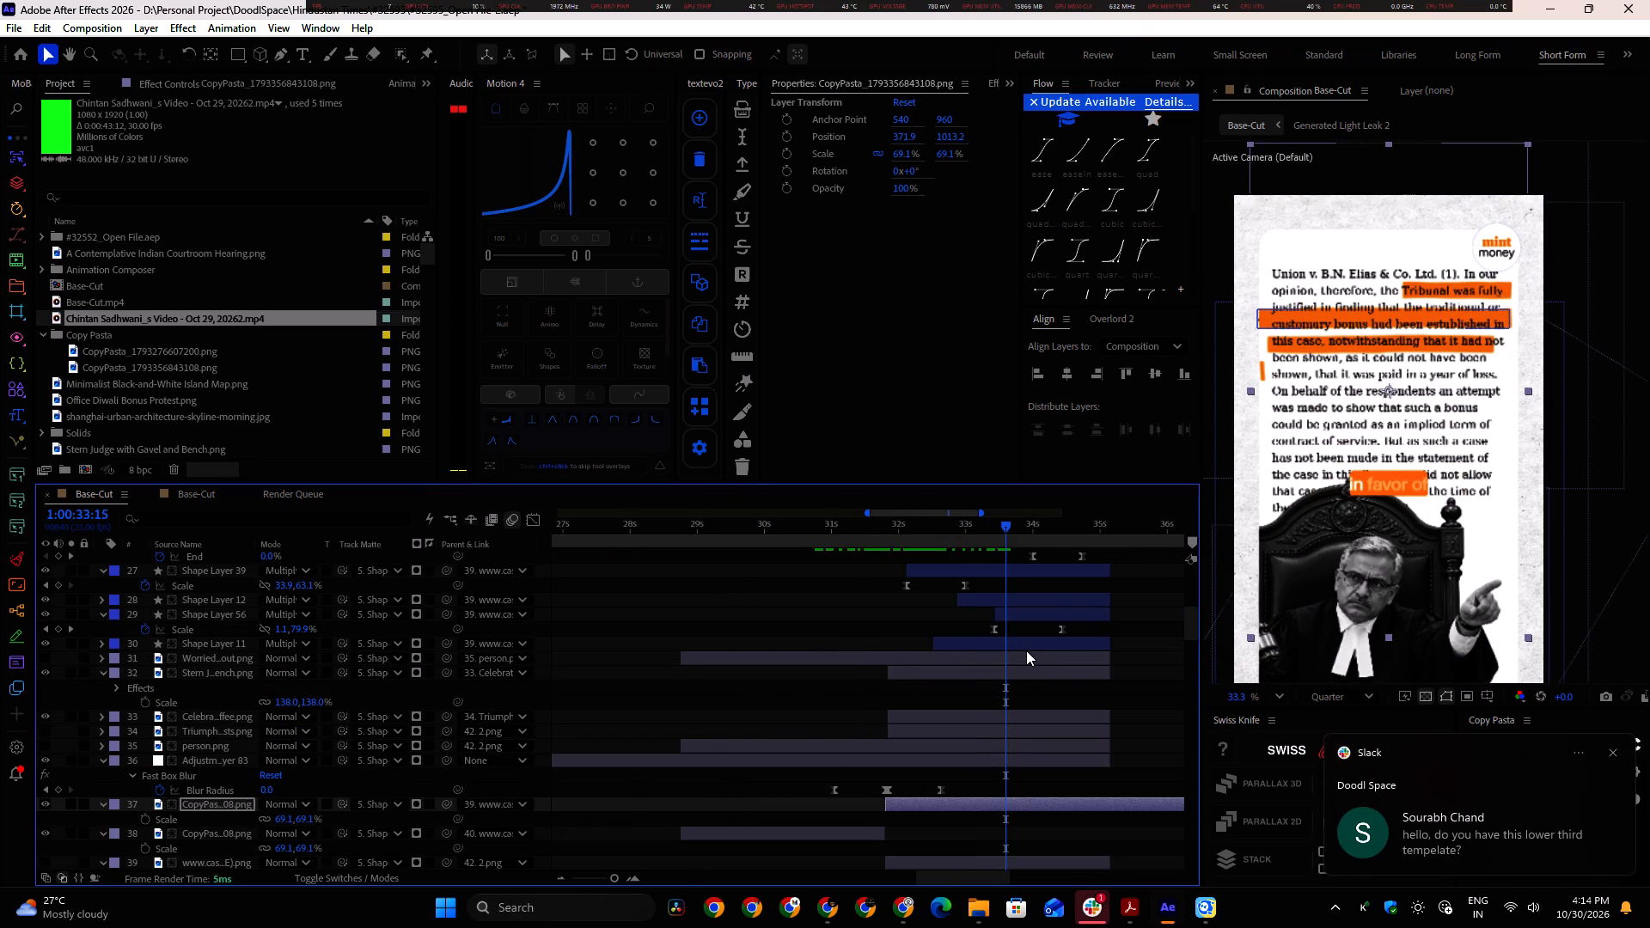
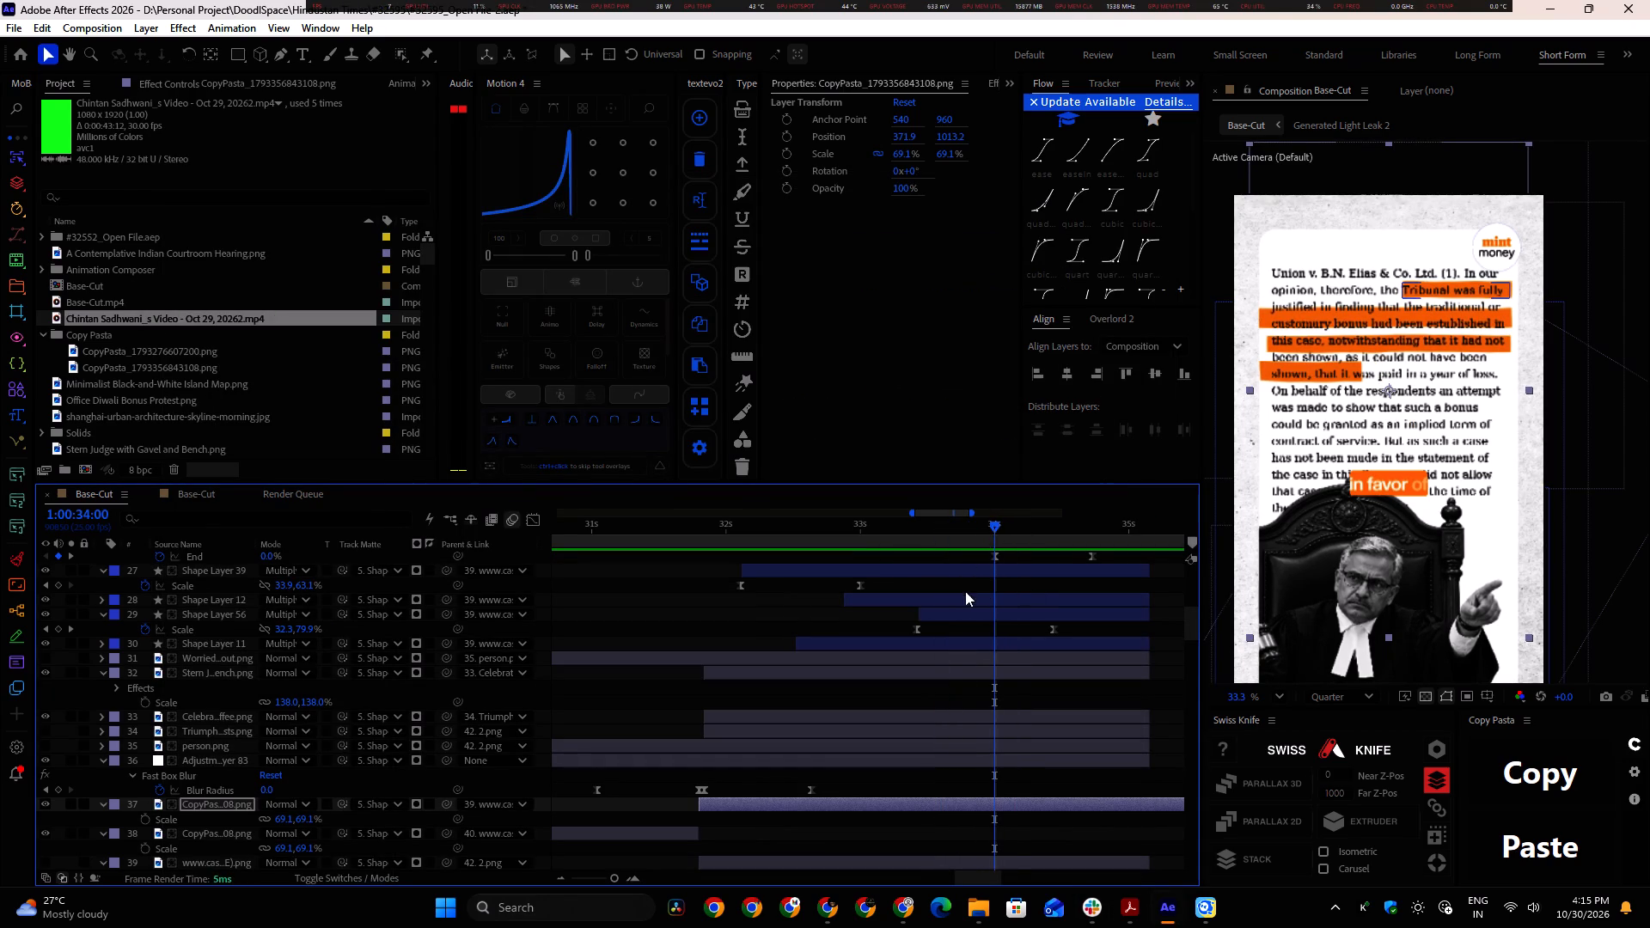
At 34:00, move the Shape Layer 11 highlight up to about 18.6, 796.4 on the "justified in finding" line and set its height to 56.
{"action": "left_click", "coordinate": [965, 595]}
{"action": "left_click", "coordinate": [965, 610]}
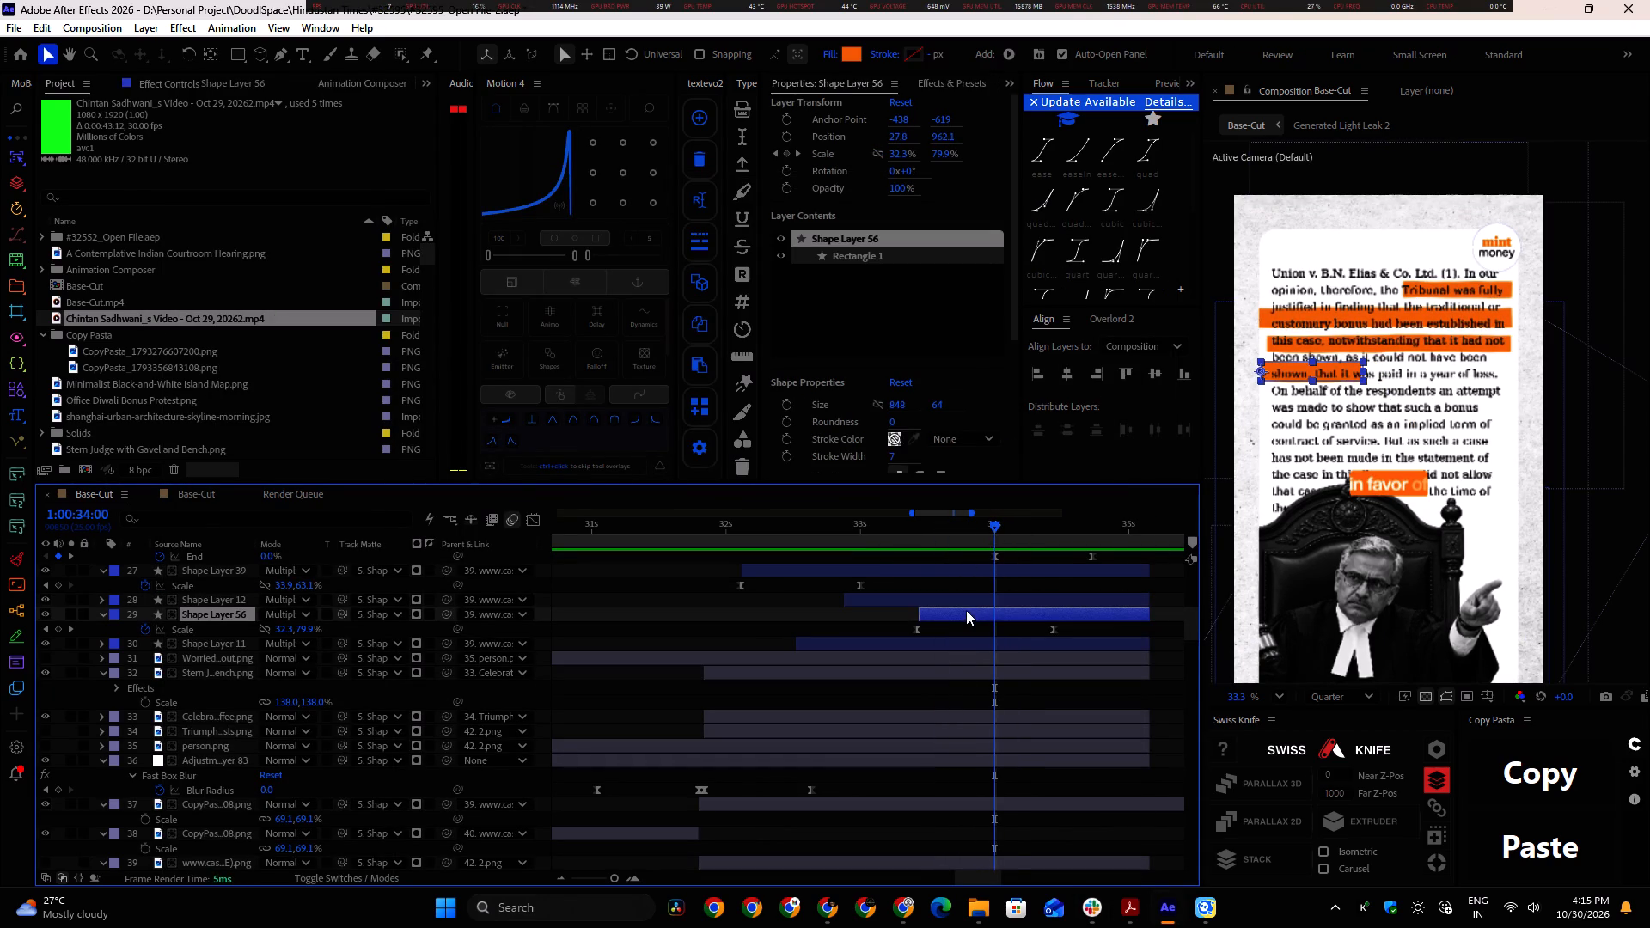
{"action": "left_click", "coordinate": [967, 569]}
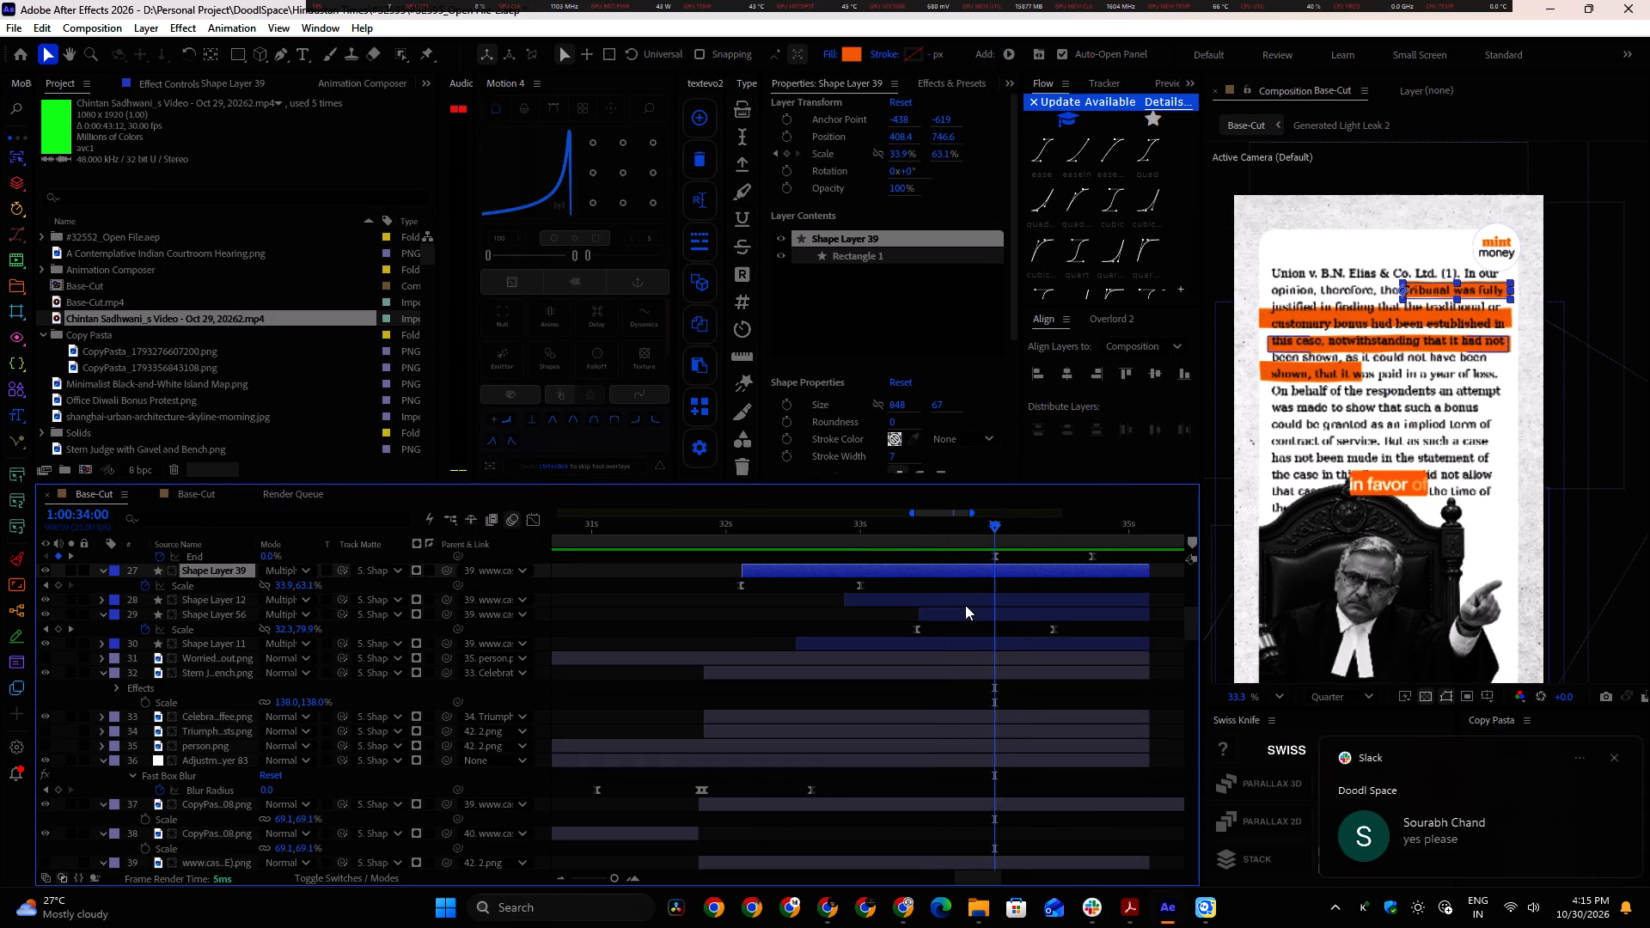
{"action": "left_click", "coordinate": [967, 613]}
{"action": "left_click", "coordinate": [890, 639]}
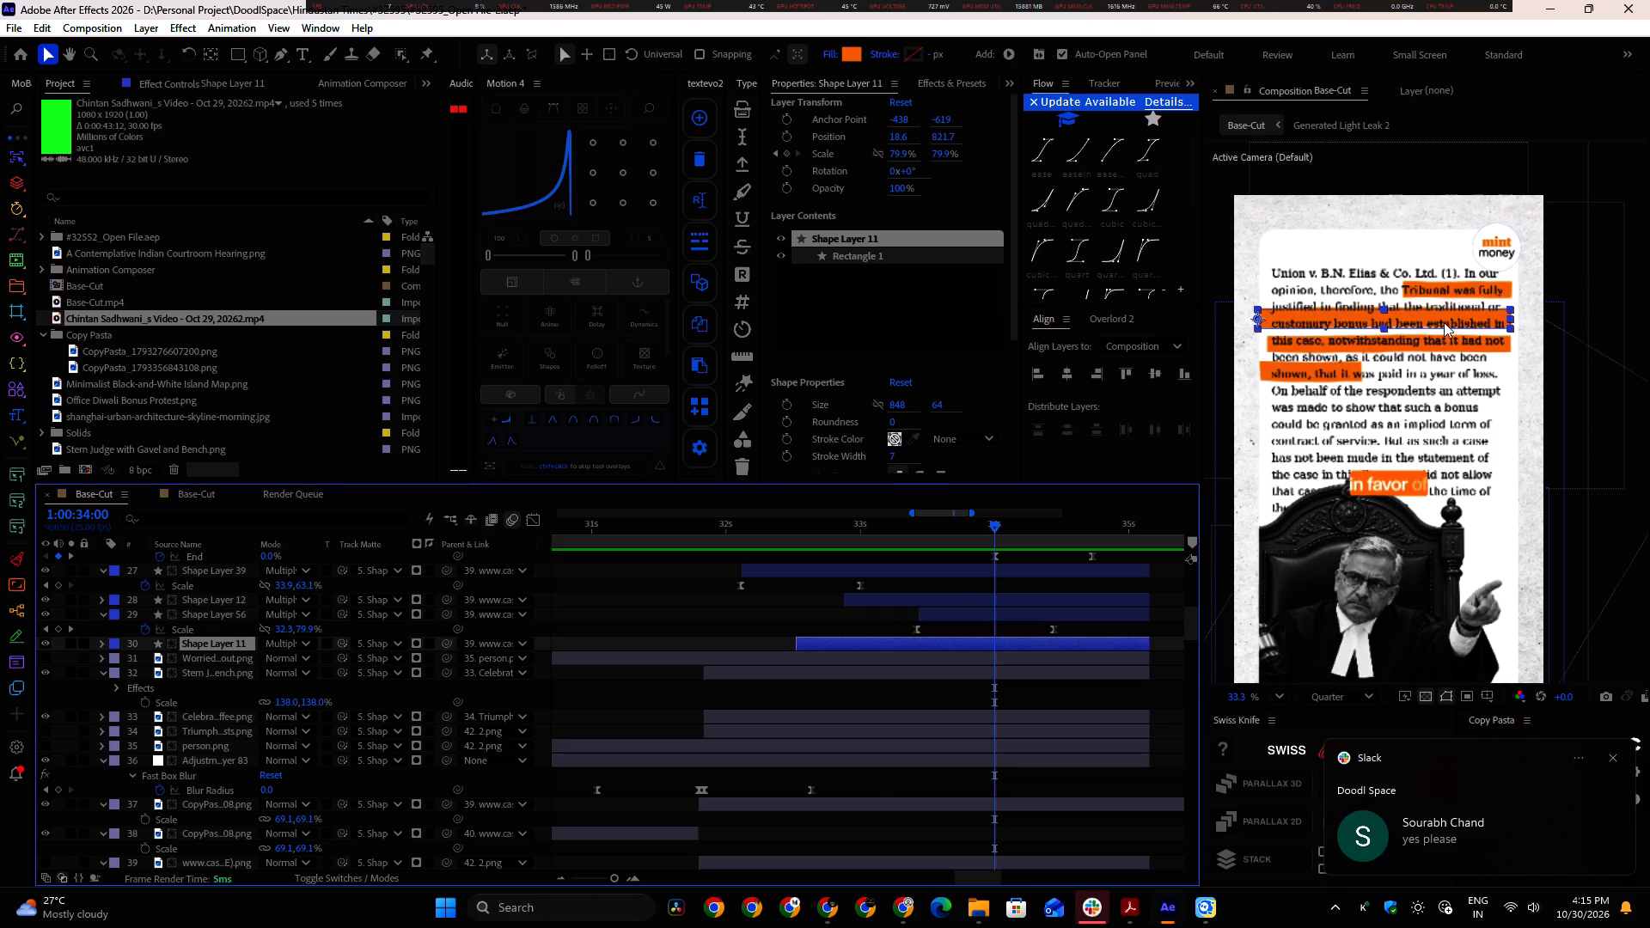
{"action": "left_click_drag", "start_coordinate": [1445, 319], "coordinate": [1446, 309]}
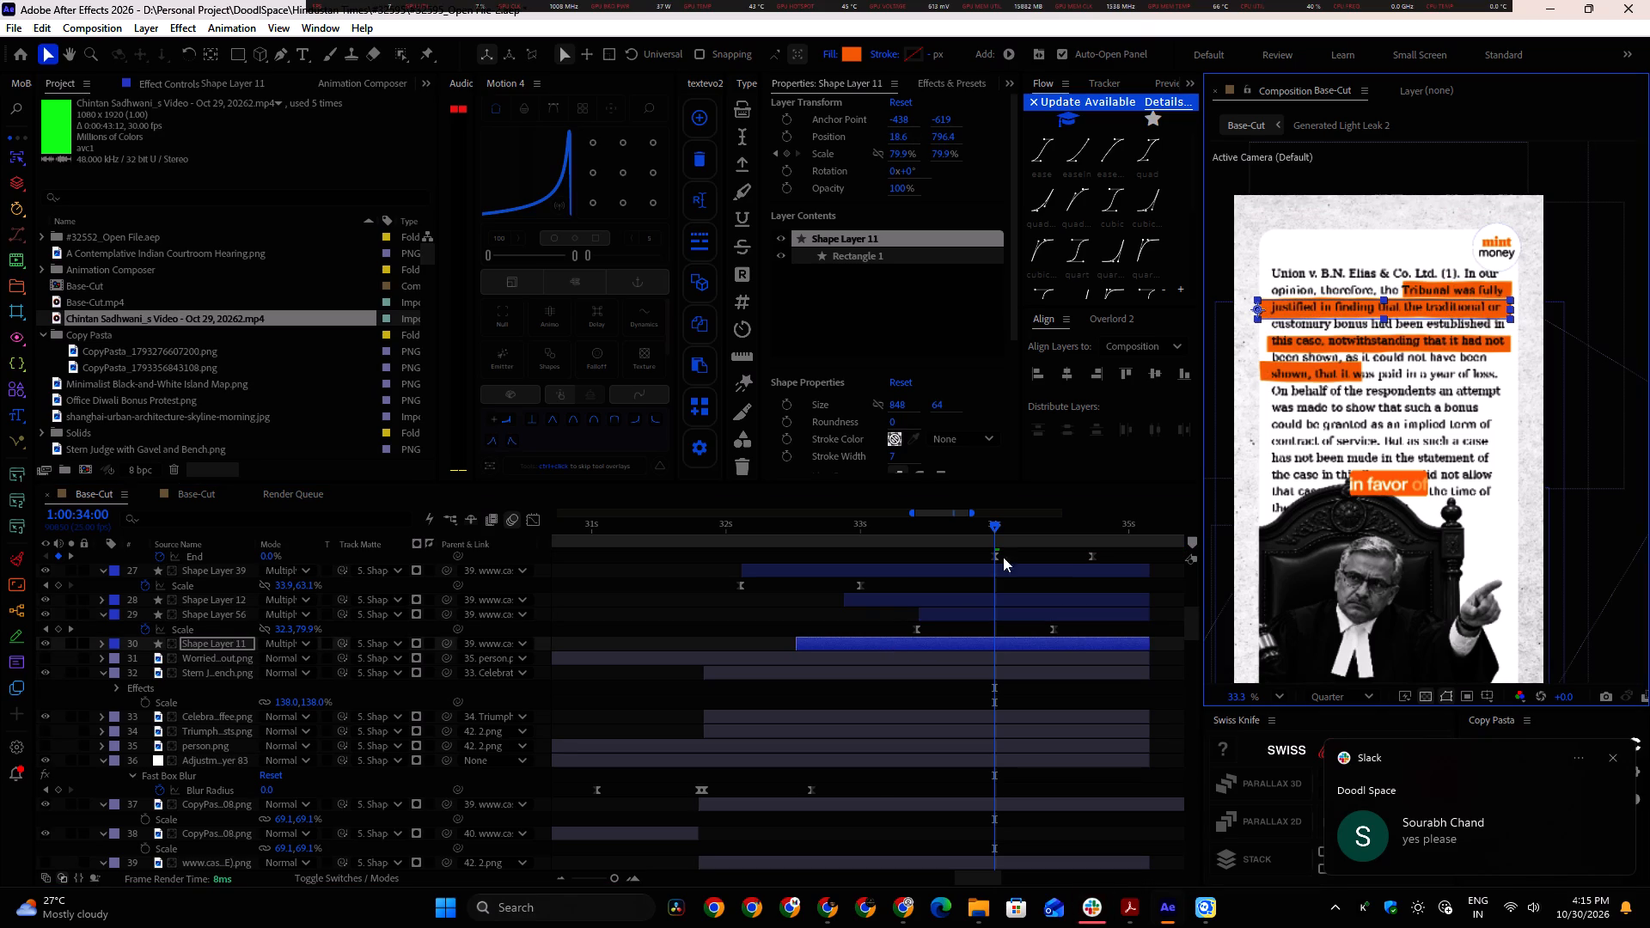
{"action": "left_click", "coordinate": [938, 405]}
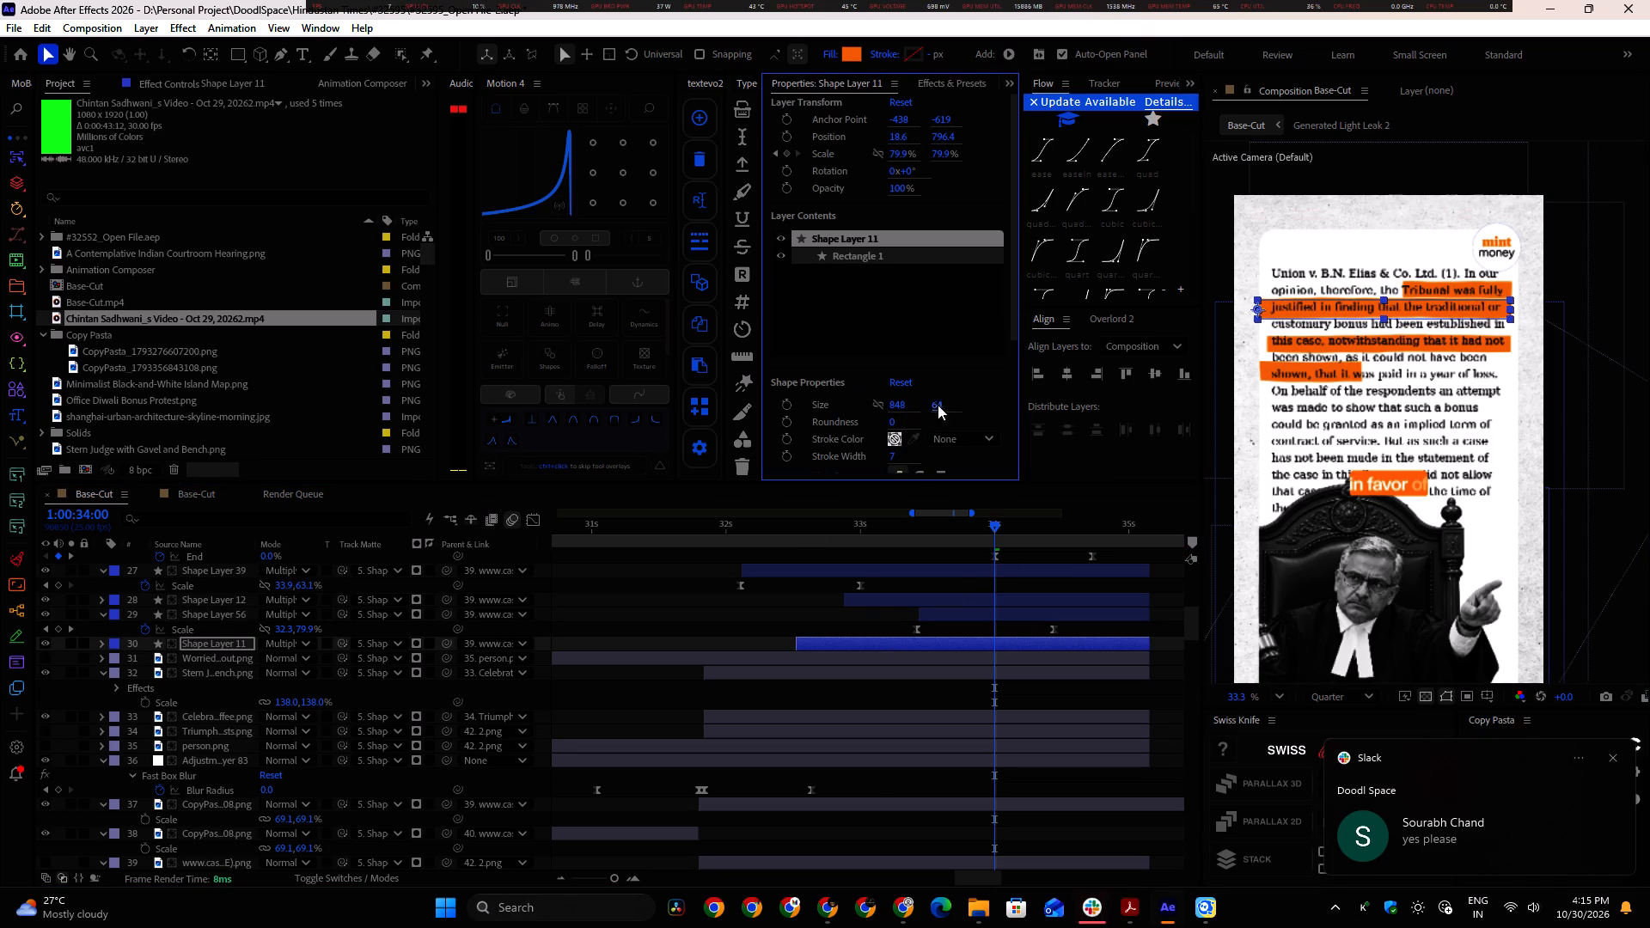
Set the composition preview resolution to Full.
{"action": "scroll", "coordinate": [1586, 317], "scroll_direction": "up", "scroll_amount": 1}
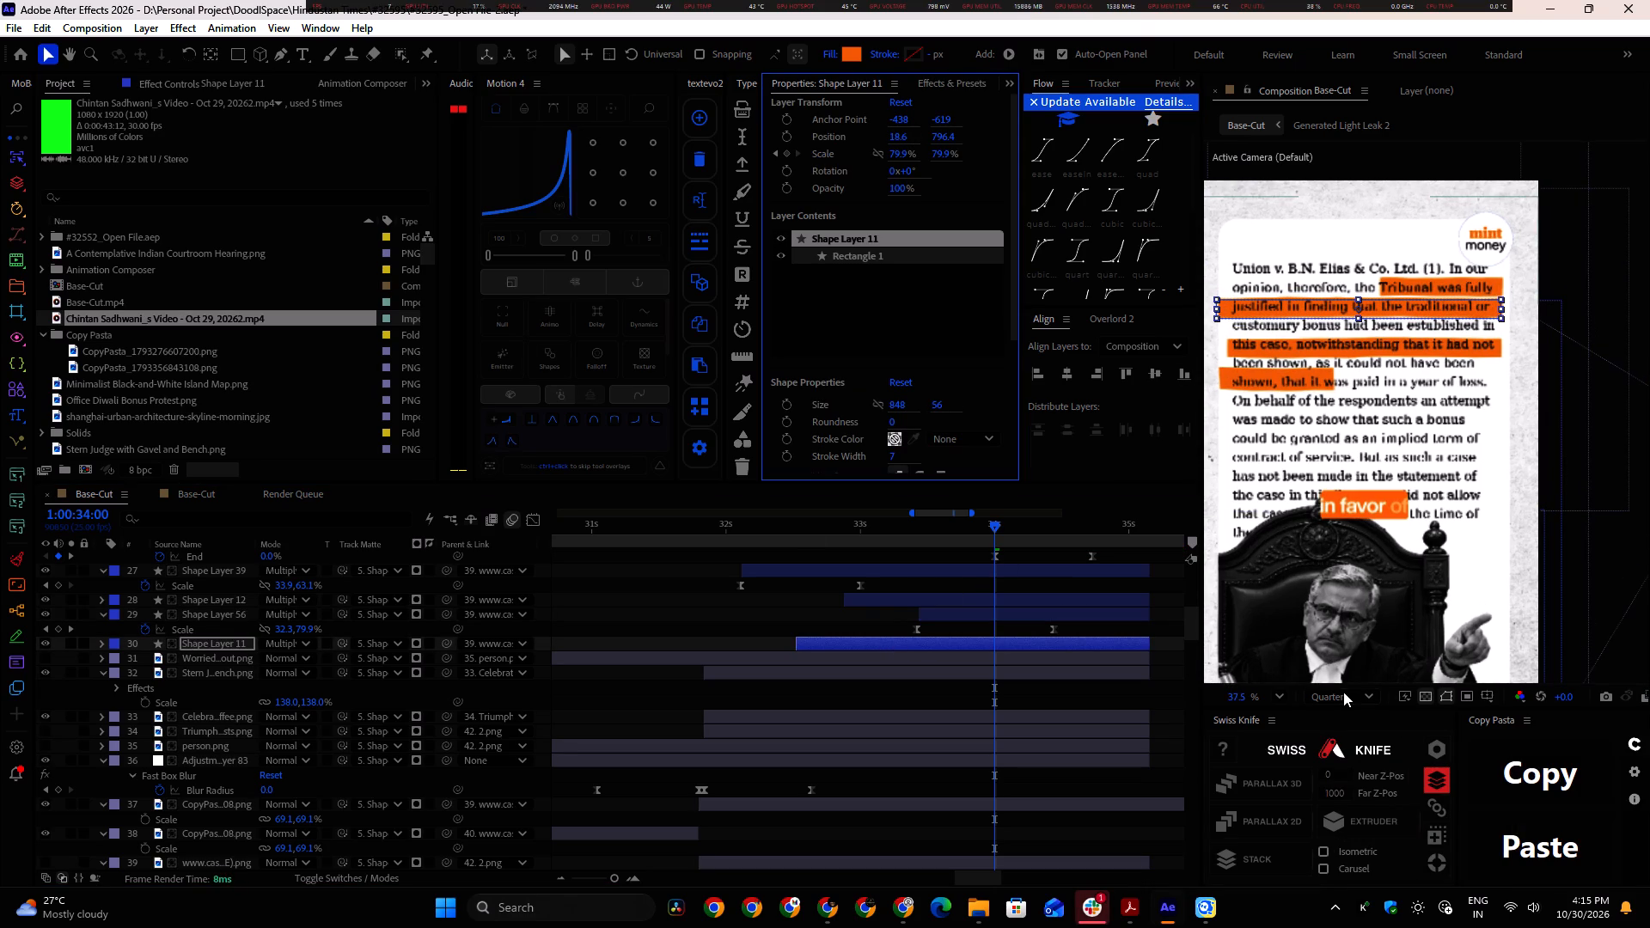
{"action": "left_click", "coordinate": [1346, 692]}
{"action": "left_click", "coordinate": [1342, 745]}
{"action": "left_click", "coordinate": [1409, 308]}
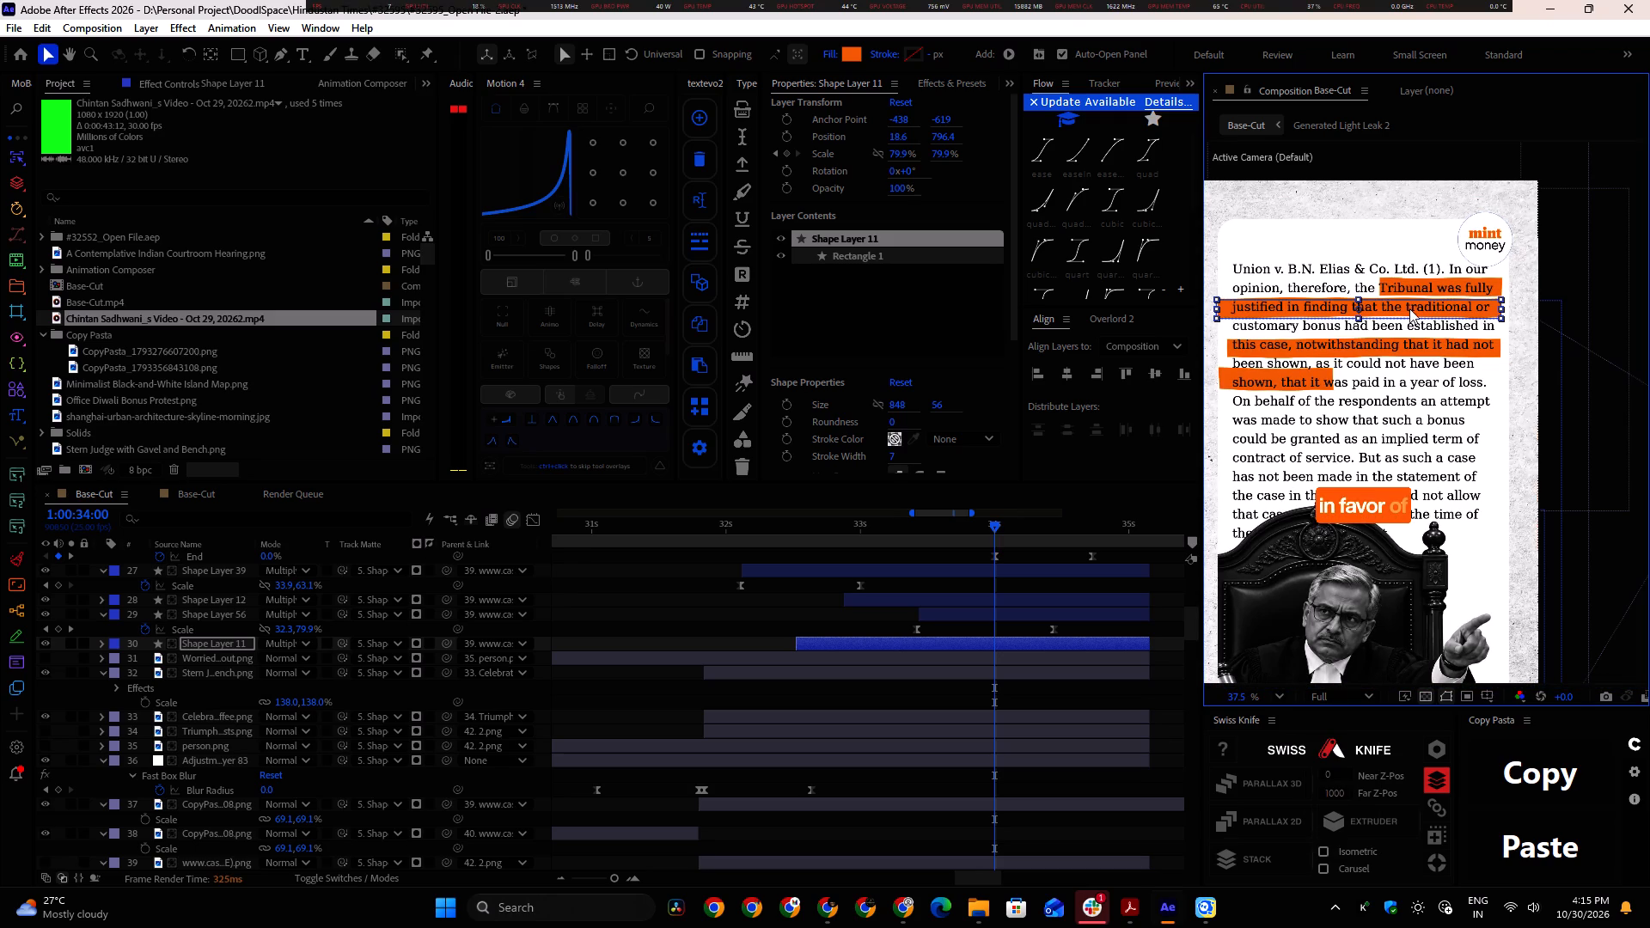
Move the Shape Layer 12 highlight up to about 48.5, 841.4 so it covers the "customary bonus had been established in" line.
{"action": "left_click", "coordinate": [961, 619]}
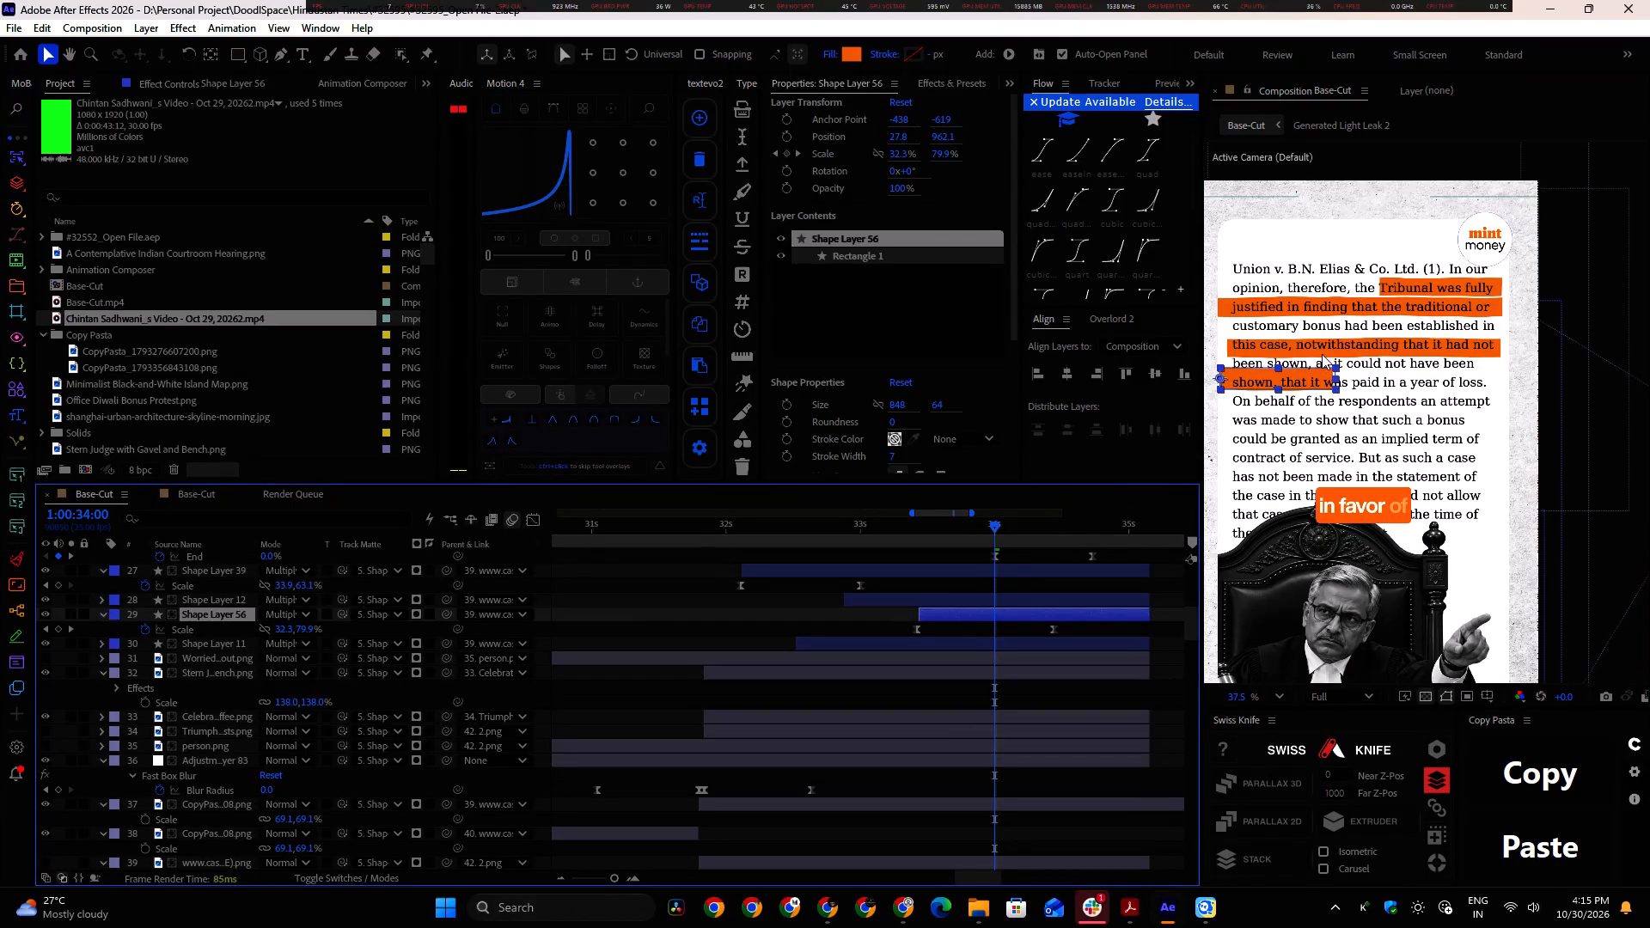
{"action": "left_click", "coordinate": [1323, 348]}
{"action": "left_click", "coordinate": [969, 597]}
{"action": "left_click_drag", "start_coordinate": [1335, 343], "coordinate": [1336, 340]}
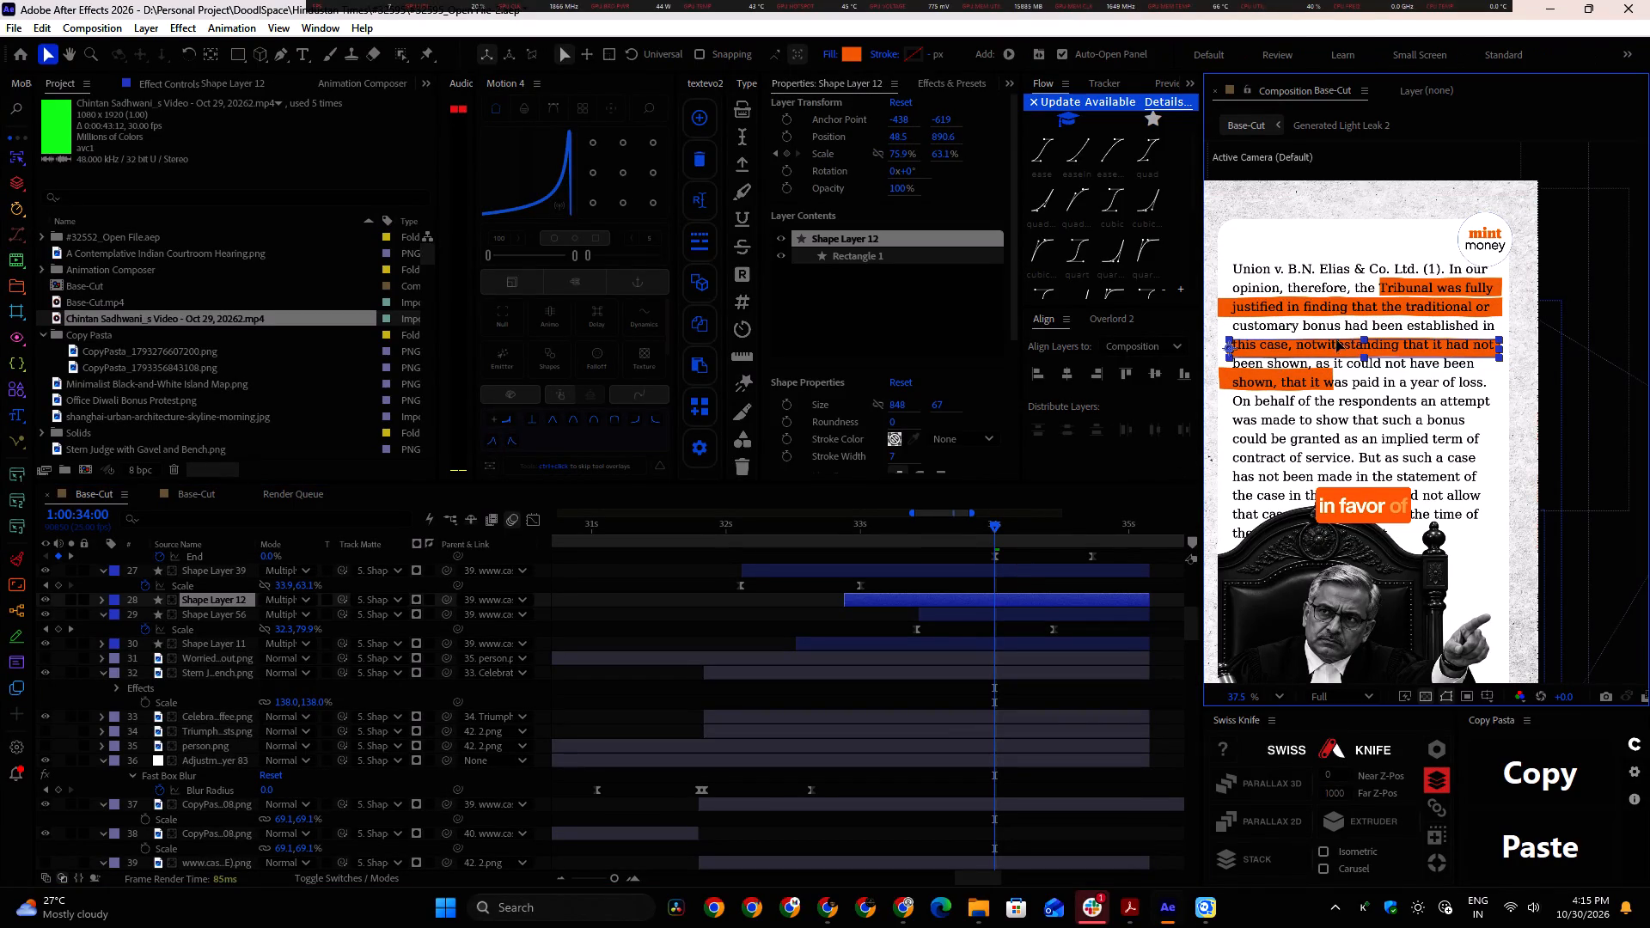
{"action": "left_click_drag", "start_coordinate": [1336, 340], "coordinate": [1337, 321]}
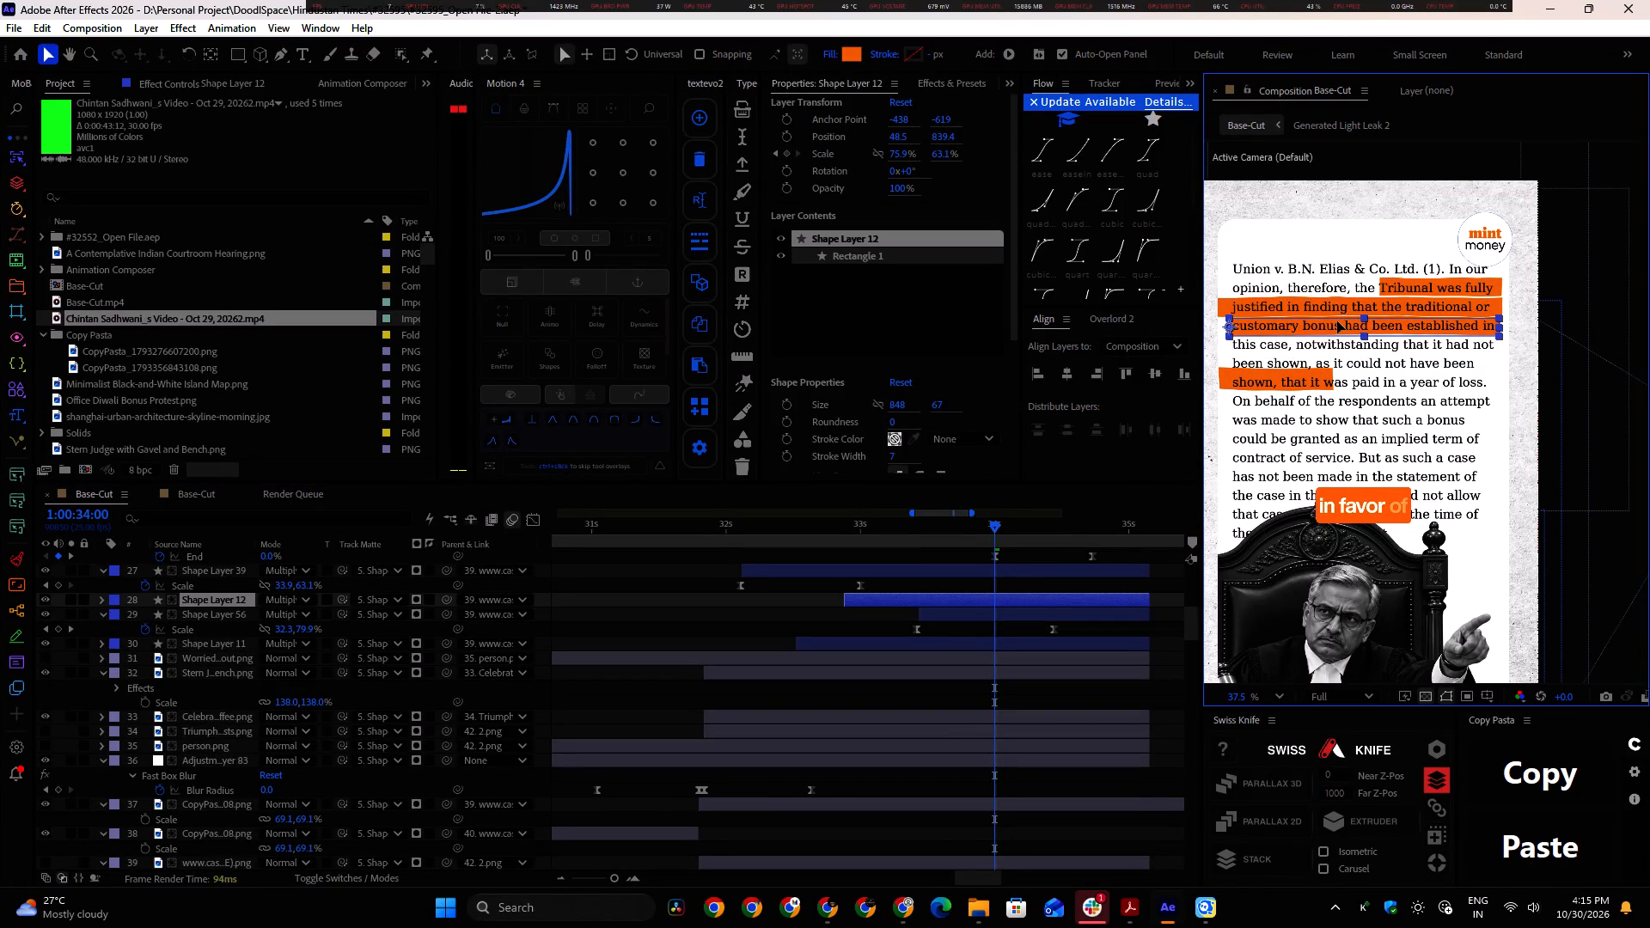
{"action": "left_click_drag", "start_coordinate": [1337, 321], "coordinate": [1337, 322]}
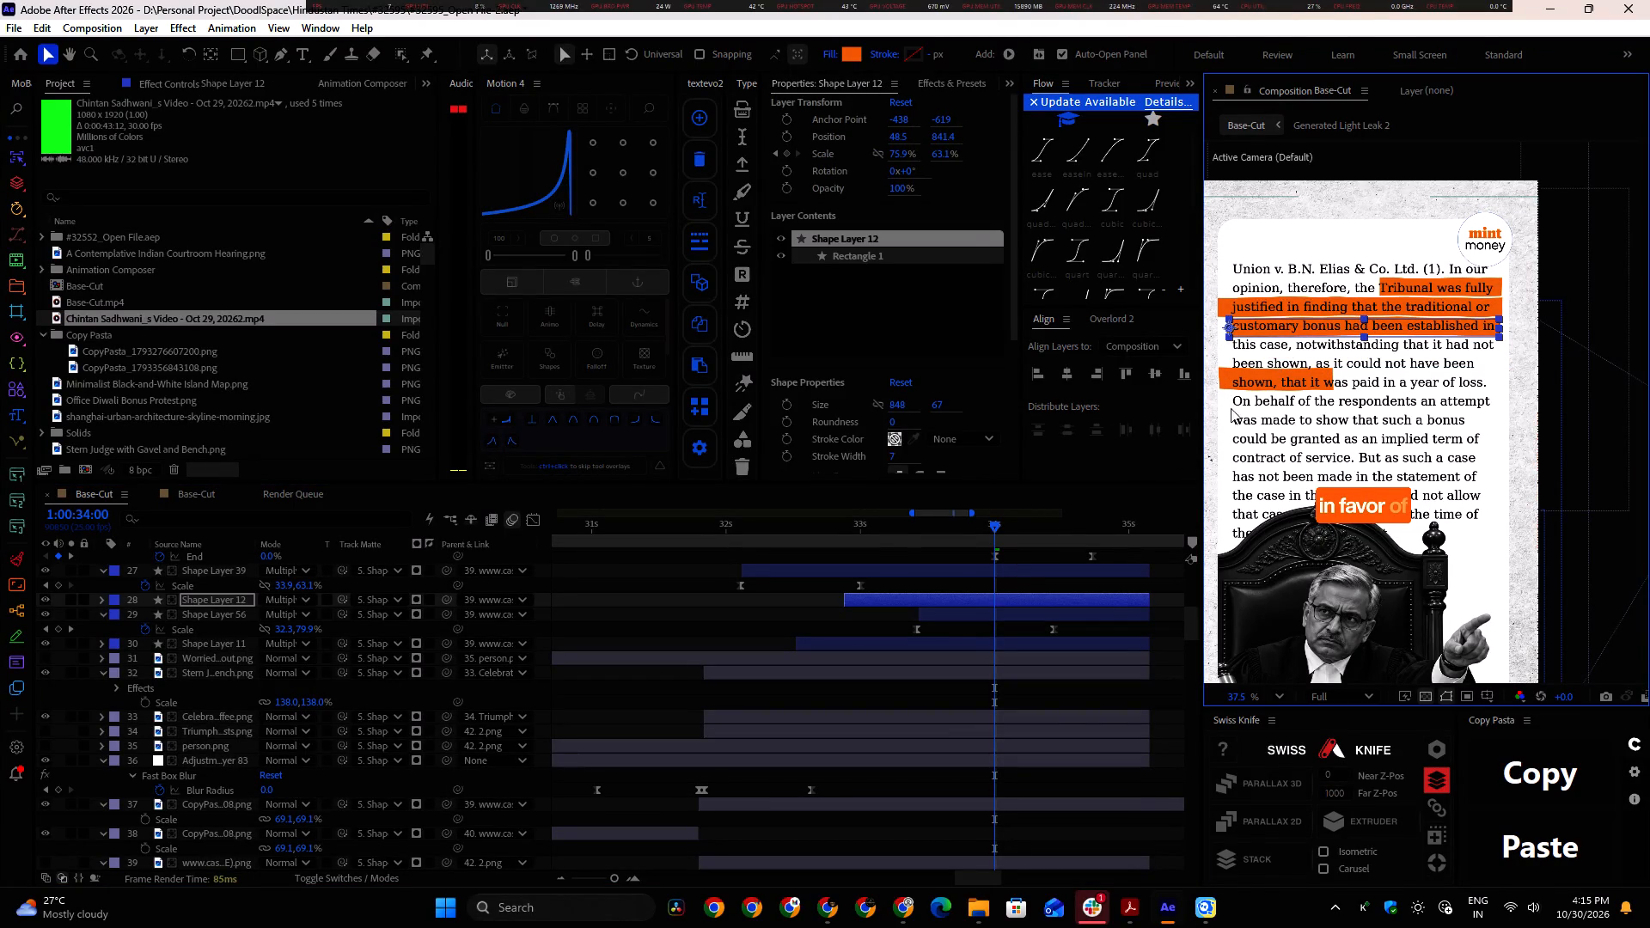
Switch to the browser and check the client's revision comment for the exact phrase to highlight at 0:32.
{"action": "key", "text": "alt+Tab"}
{"action": "key", "text": "alt+Tab"}
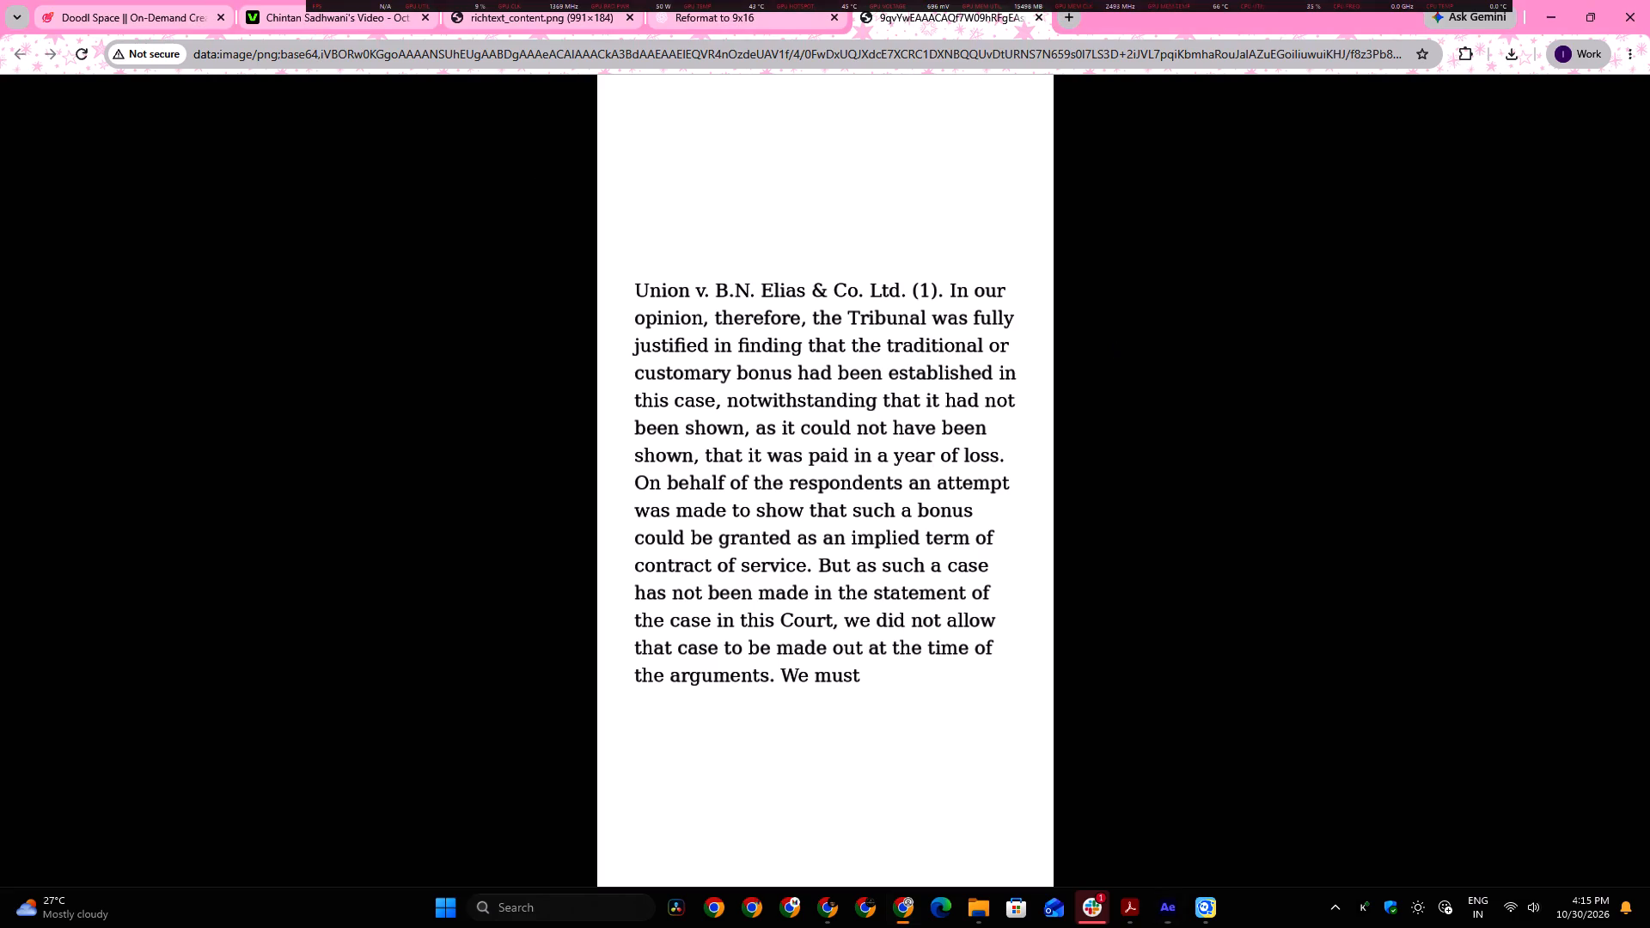
{"action": "left_click", "coordinate": [164, 12]}
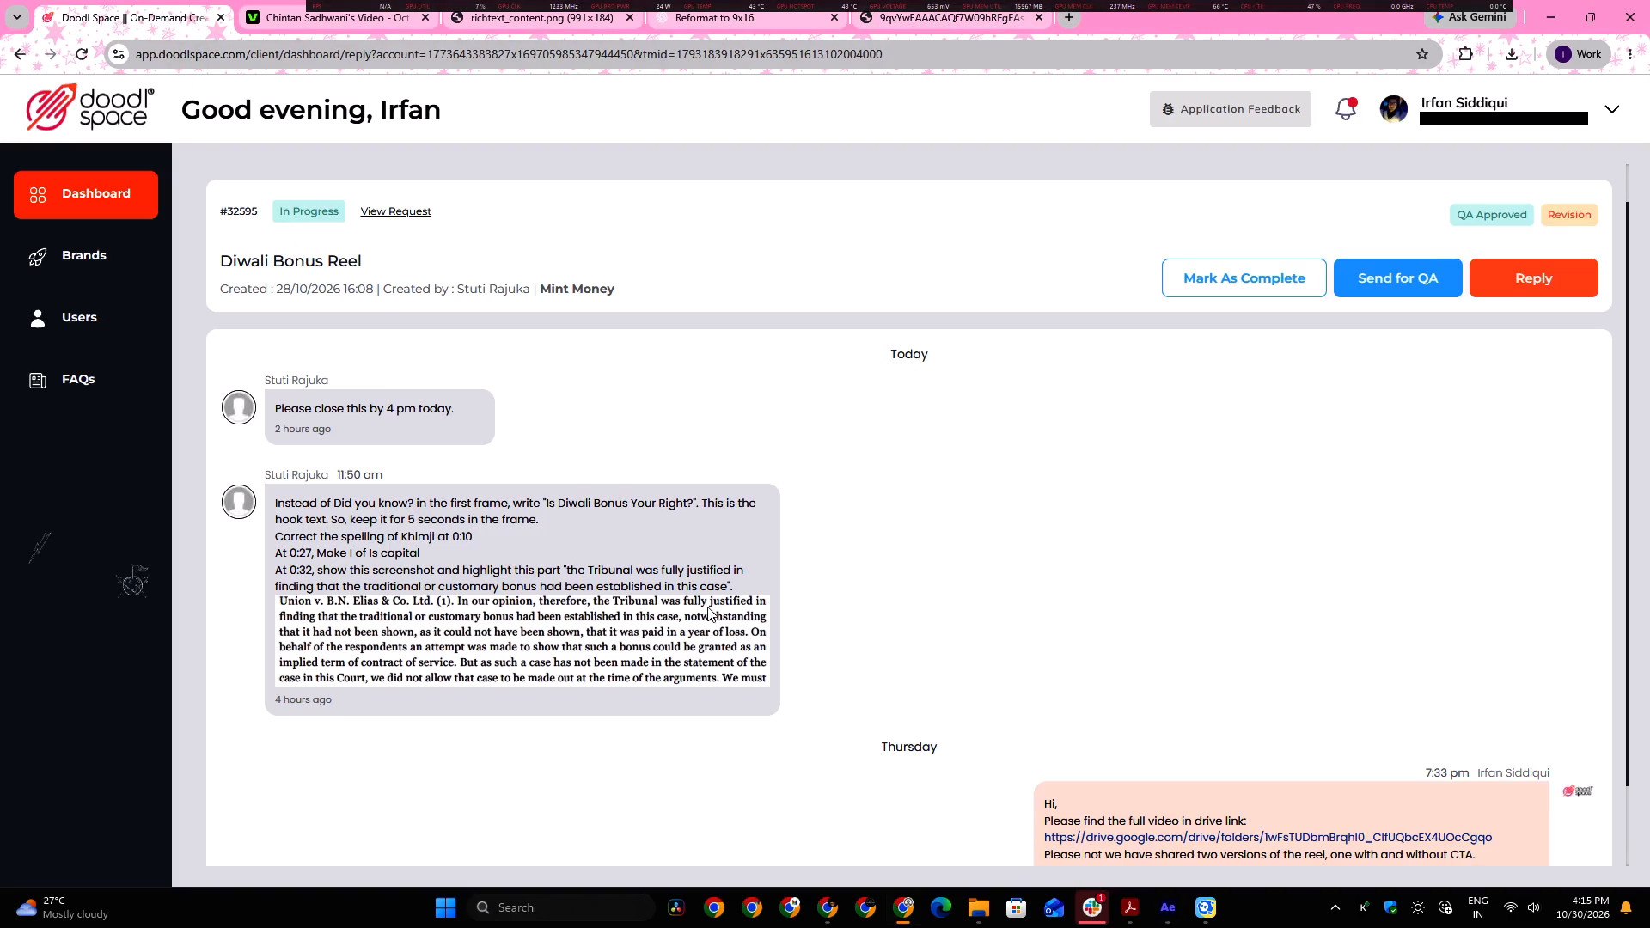
{"action": "key", "text": "alt+Tab"}
Move the Shape Layer 56 highlight up to about 27.8, 885 on the "this case" line and set its rectangle height to 47.
{"action": "left_click", "coordinate": [1278, 382]}
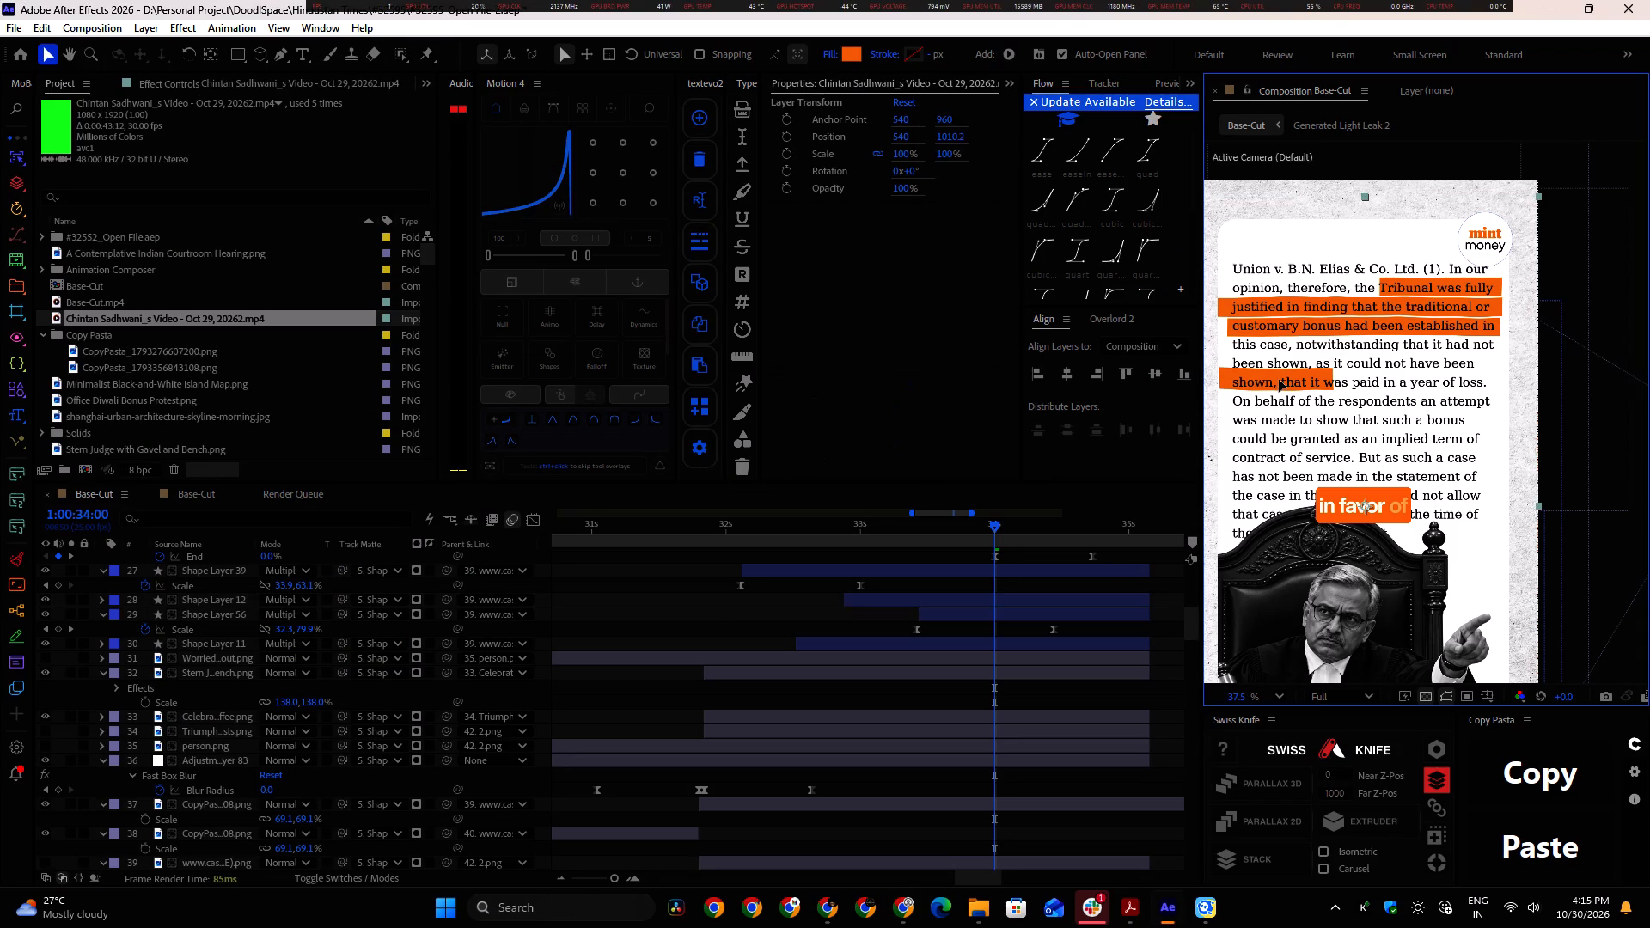
{"action": "left_click", "coordinate": [962, 642]}
{"action": "left_click", "coordinate": [973, 618]}
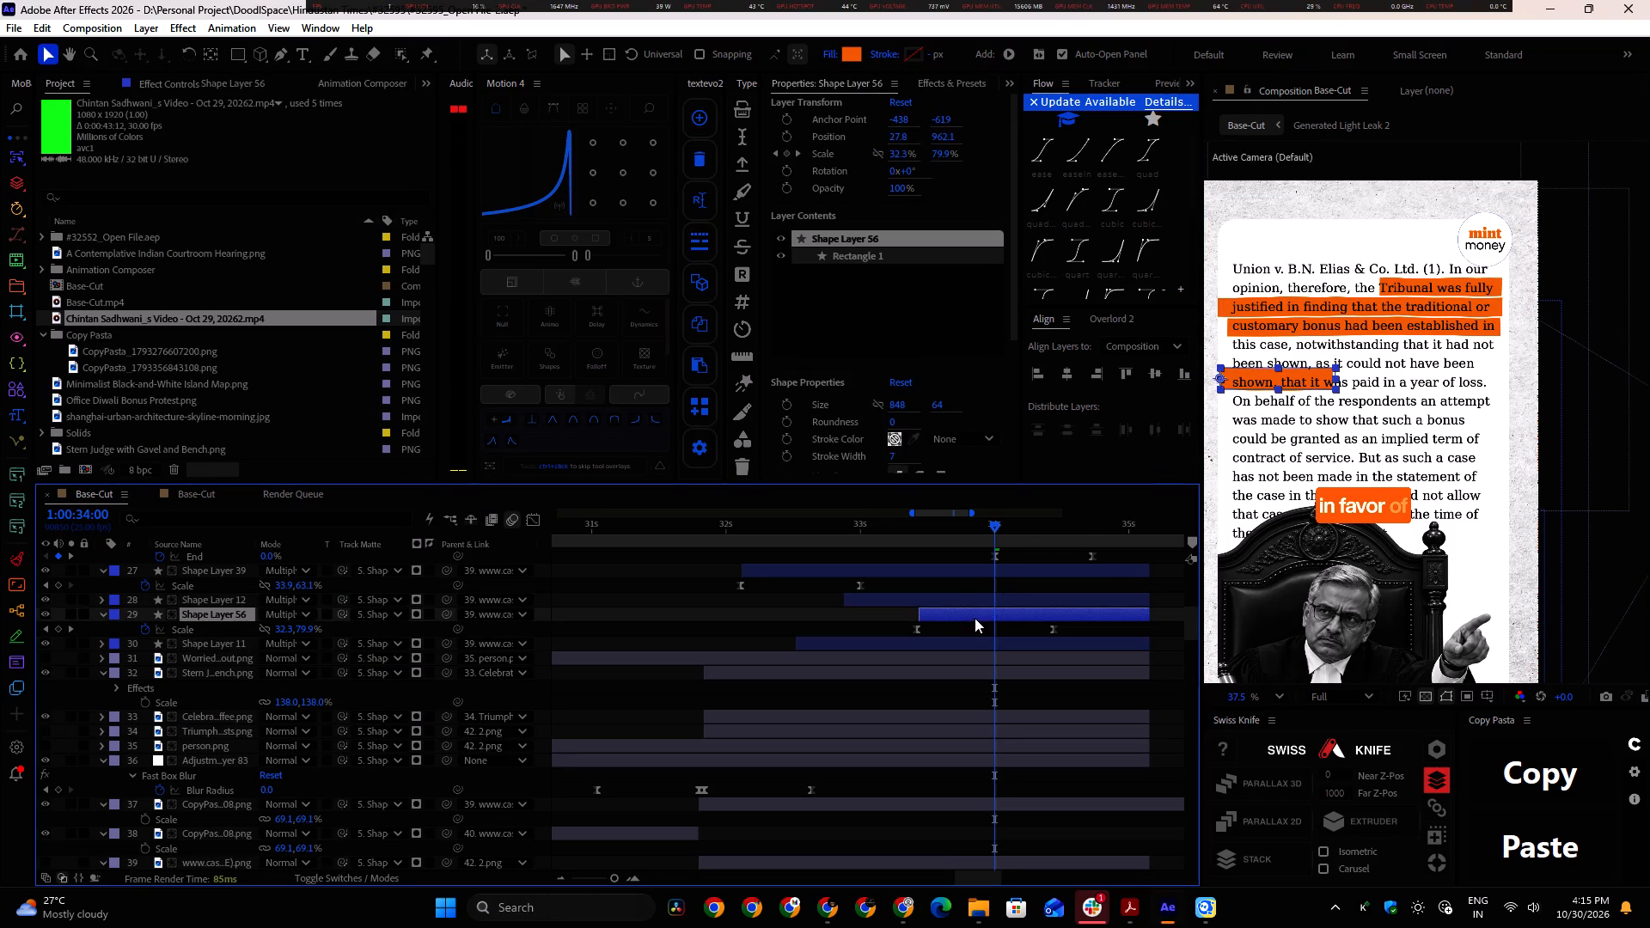
{"action": "left_click_drag", "start_coordinate": [1274, 376], "coordinate": [1279, 345]}
{"action": "left_click_drag", "start_coordinate": [938, 403], "coordinate": [916, 406]}
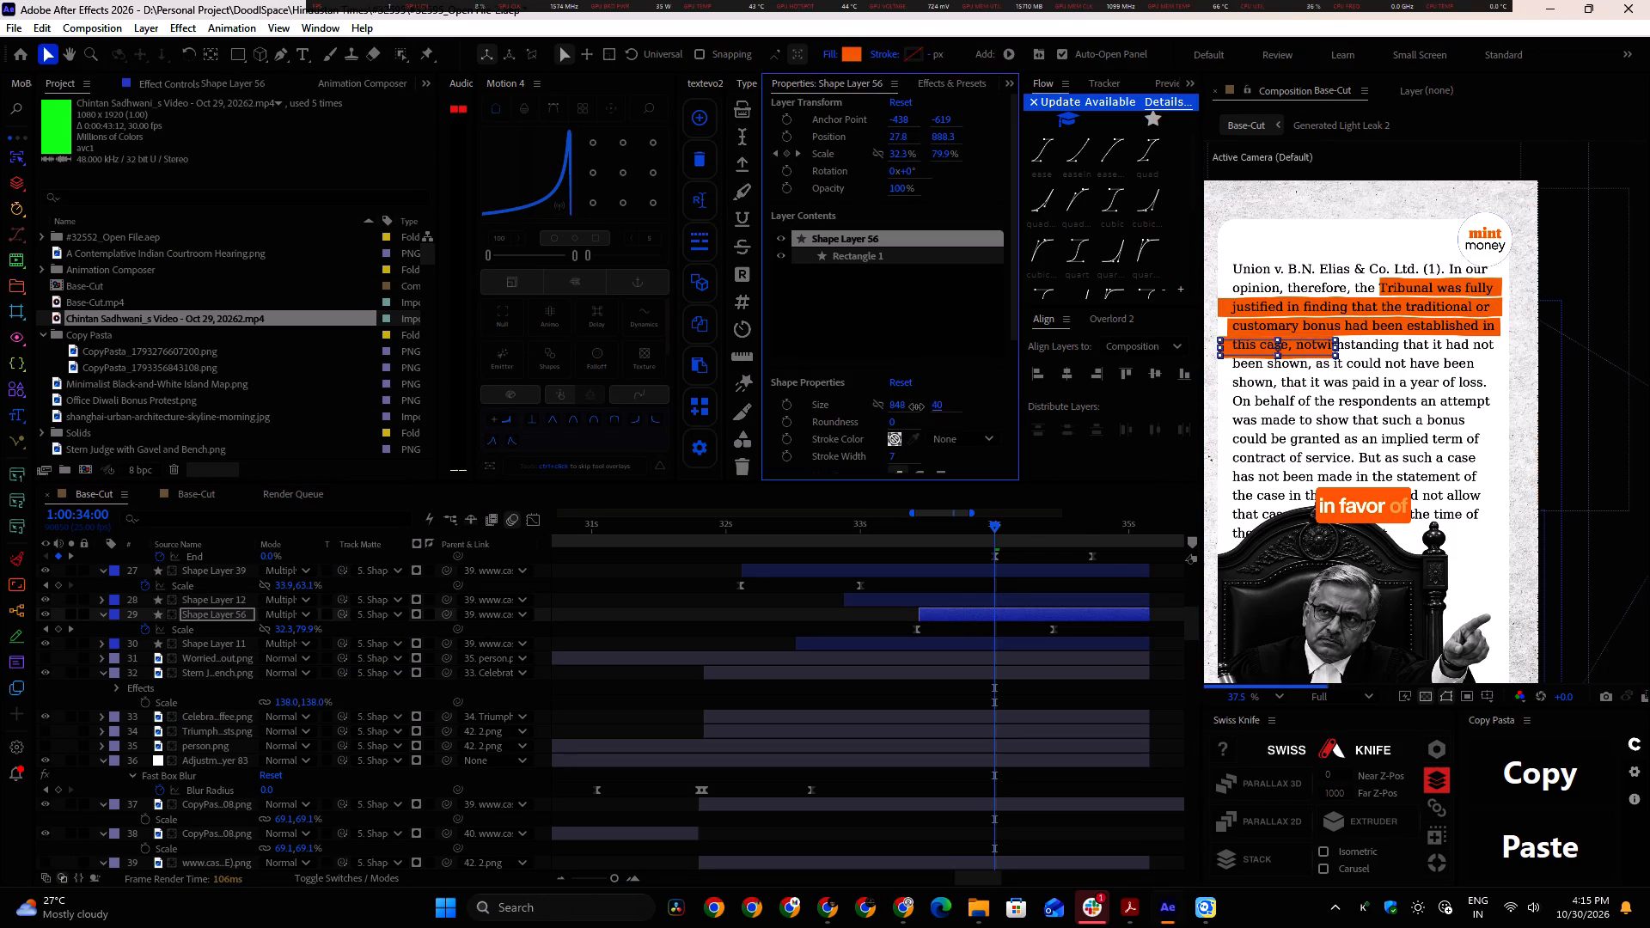
{"action": "left_click_drag", "start_coordinate": [916, 406], "coordinate": [923, 406]}
{"action": "left_click", "coordinate": [1315, 348]}
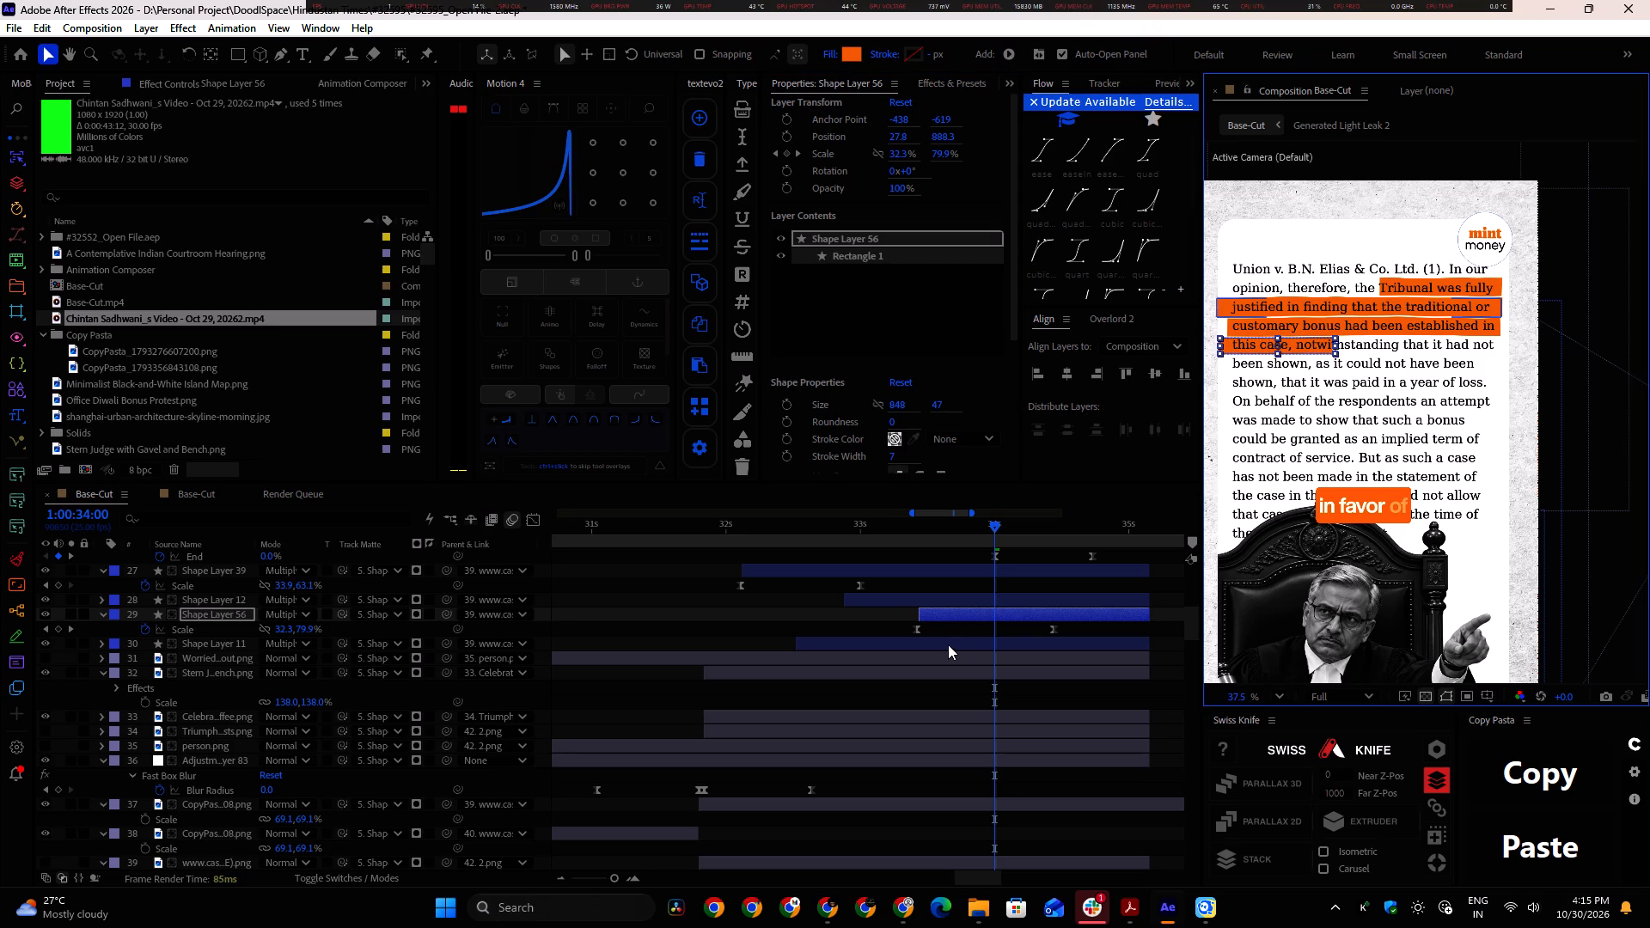
{"action": "key", "text": "ctrl+z"}
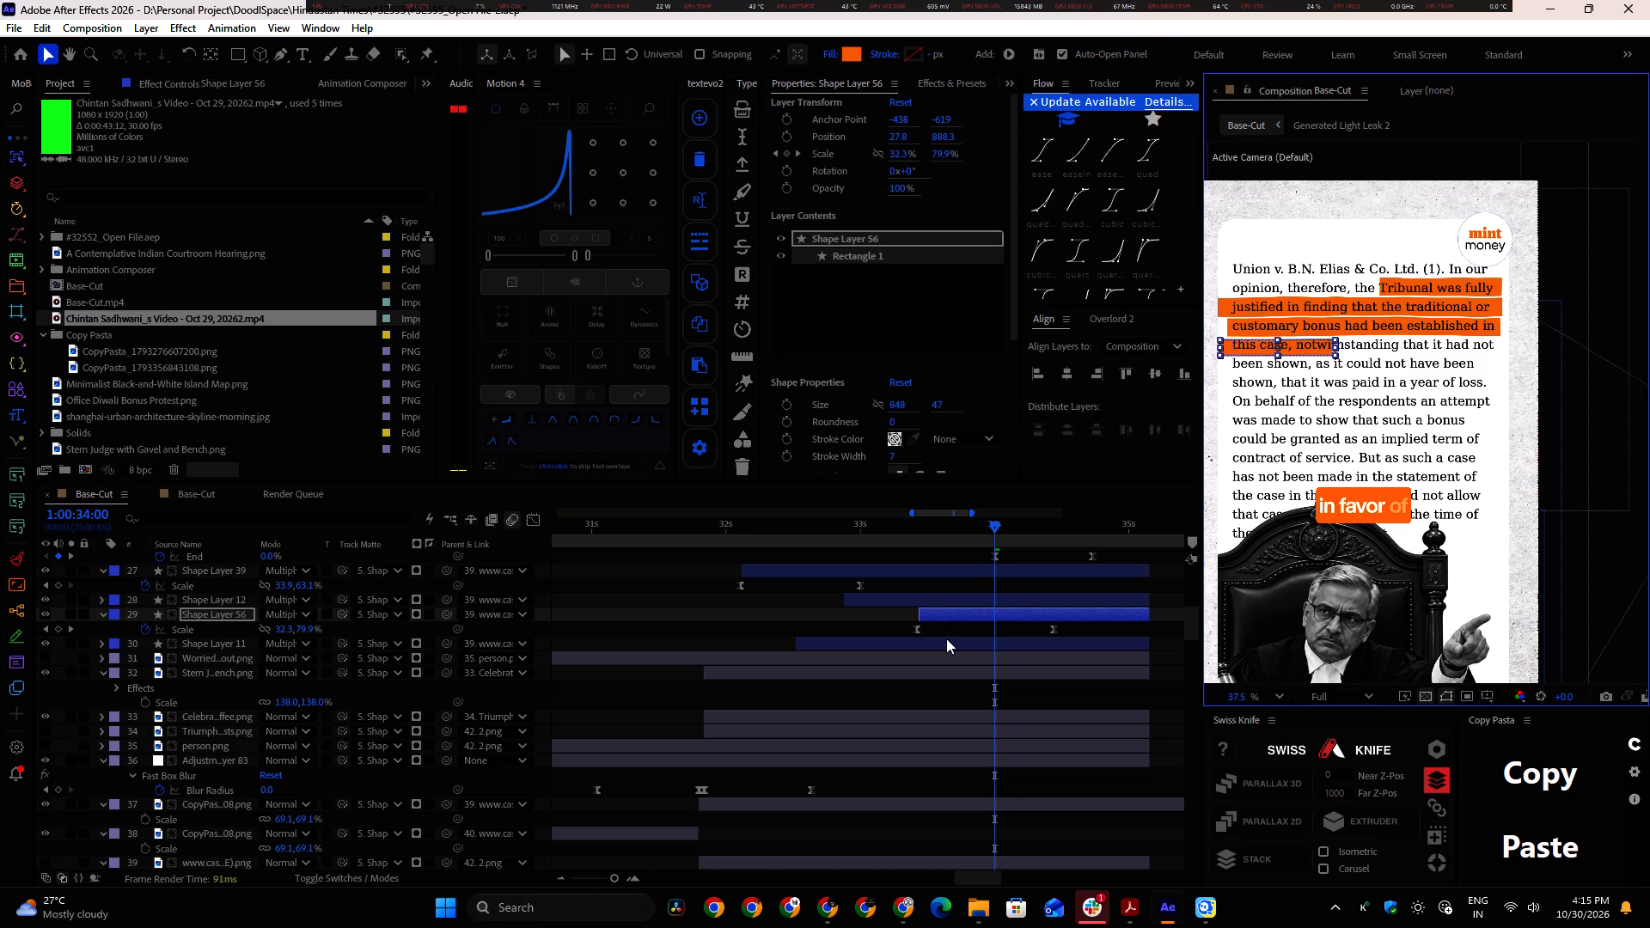
{"action": "left_click", "coordinate": [959, 614]}
{"action": "scroll", "coordinate": [1253, 346], "scroll_direction": "up", "scroll_amount": 4}
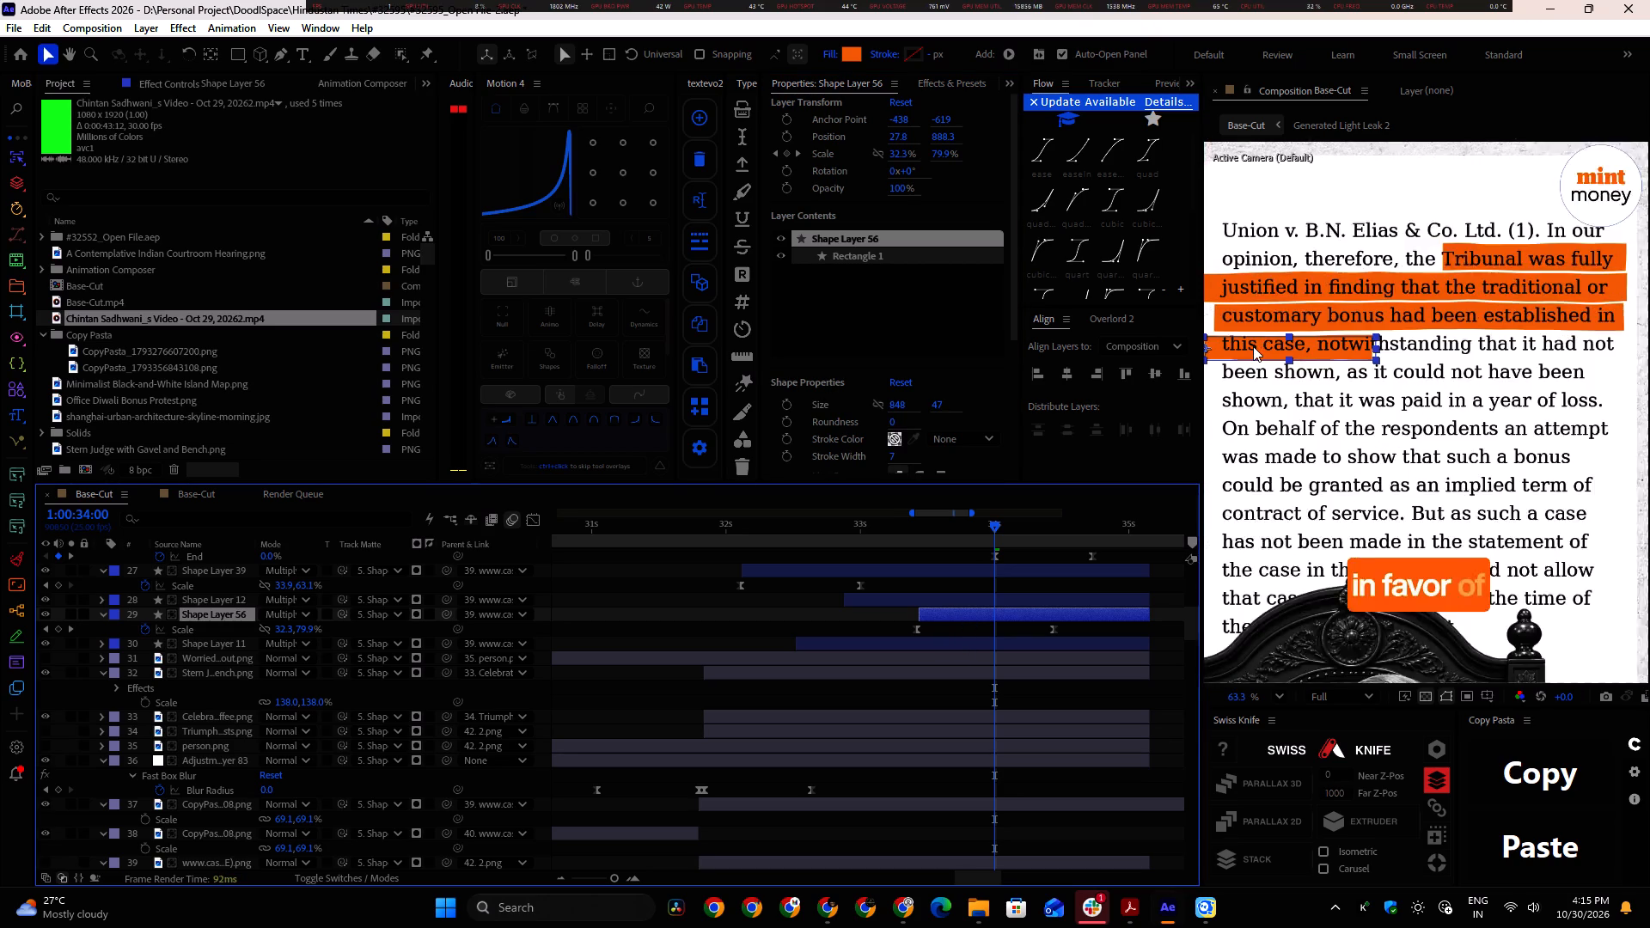
{"action": "left_click", "coordinate": [1254, 346]}
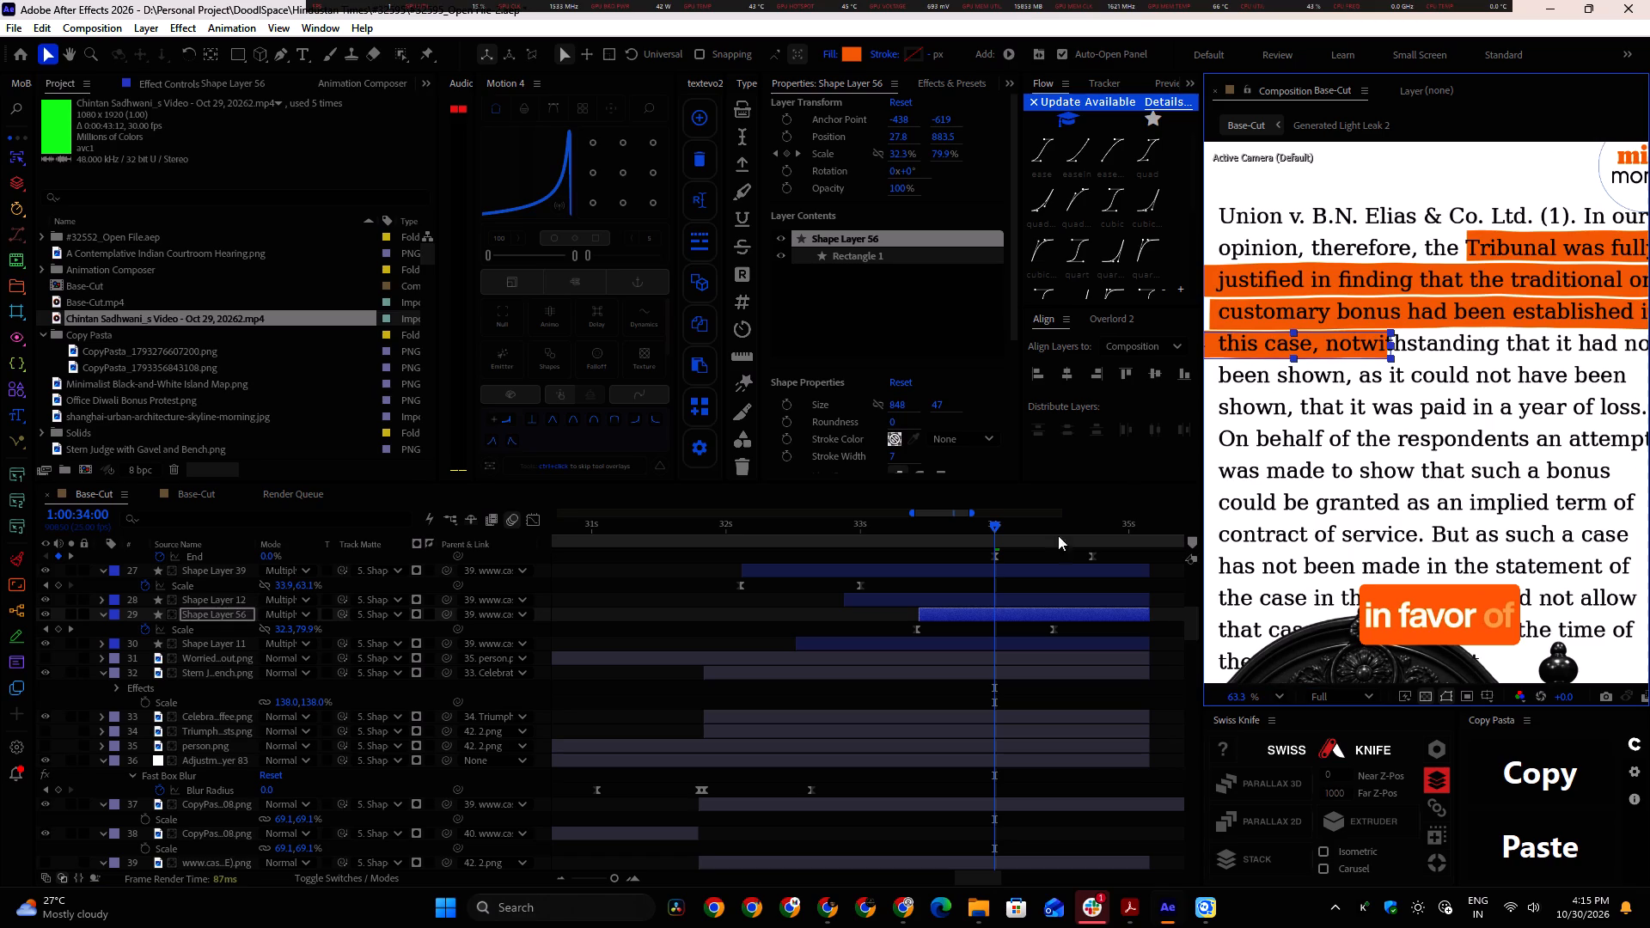
At the 34:11 keyframe, set Shape Layer 56's horizontal Scale to 21% so the highlight ends after "this case," and scrub the reveal.
{"action": "left_click", "coordinate": [933, 644]}
{"action": "left_click", "coordinate": [944, 611]}
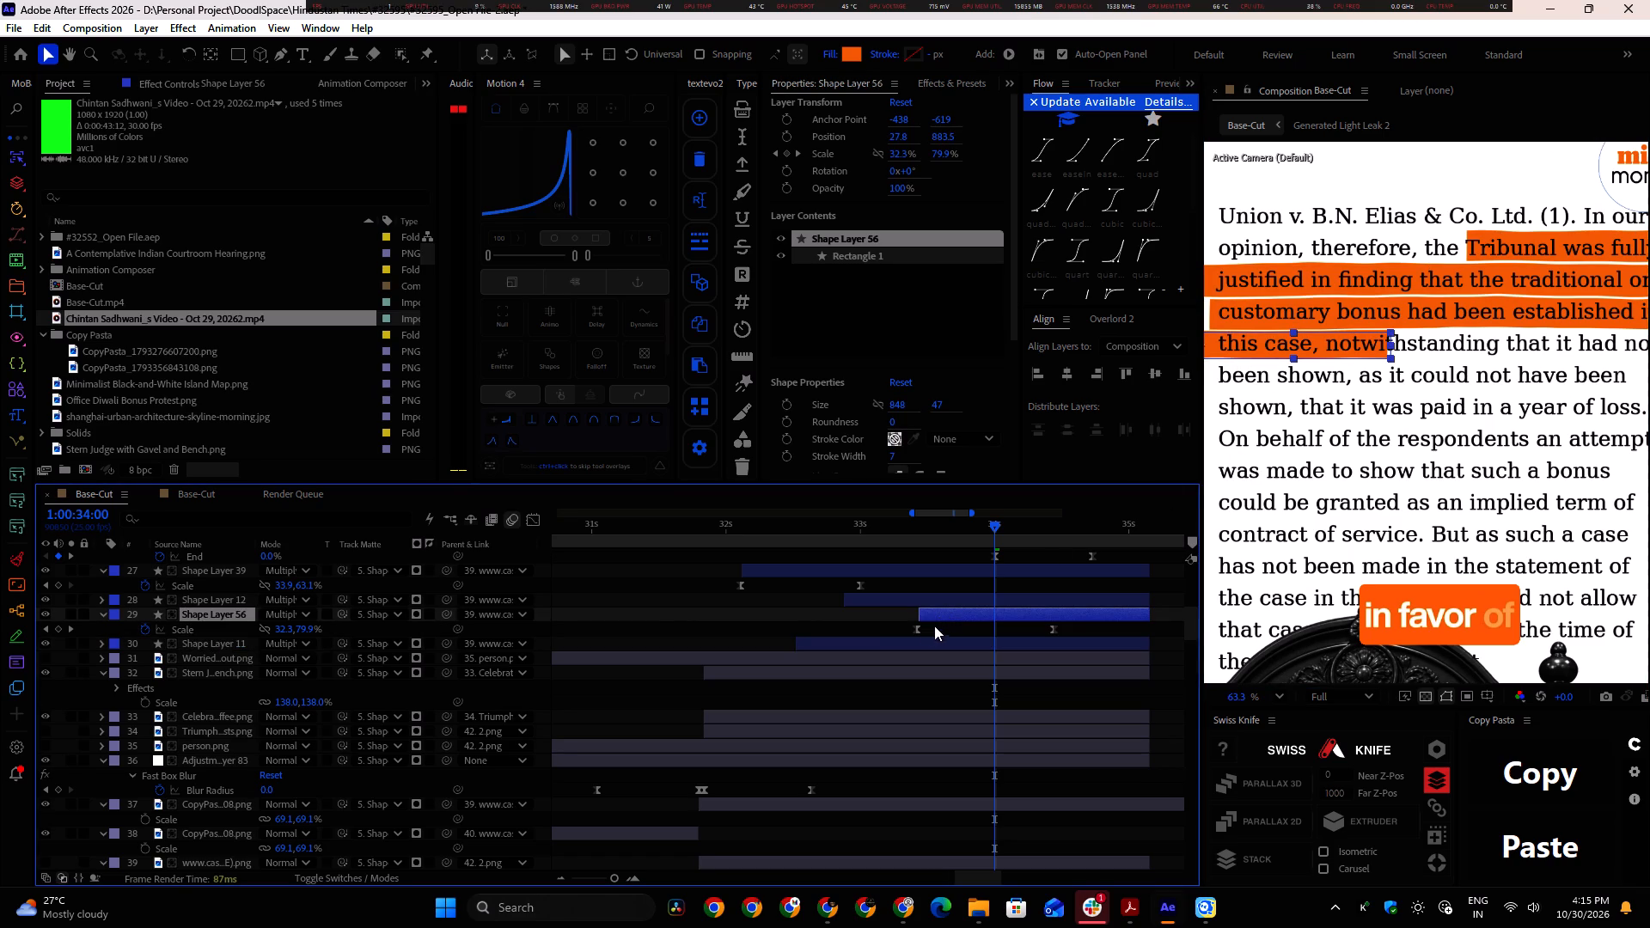
{"action": "left_click", "coordinate": [71, 629]}
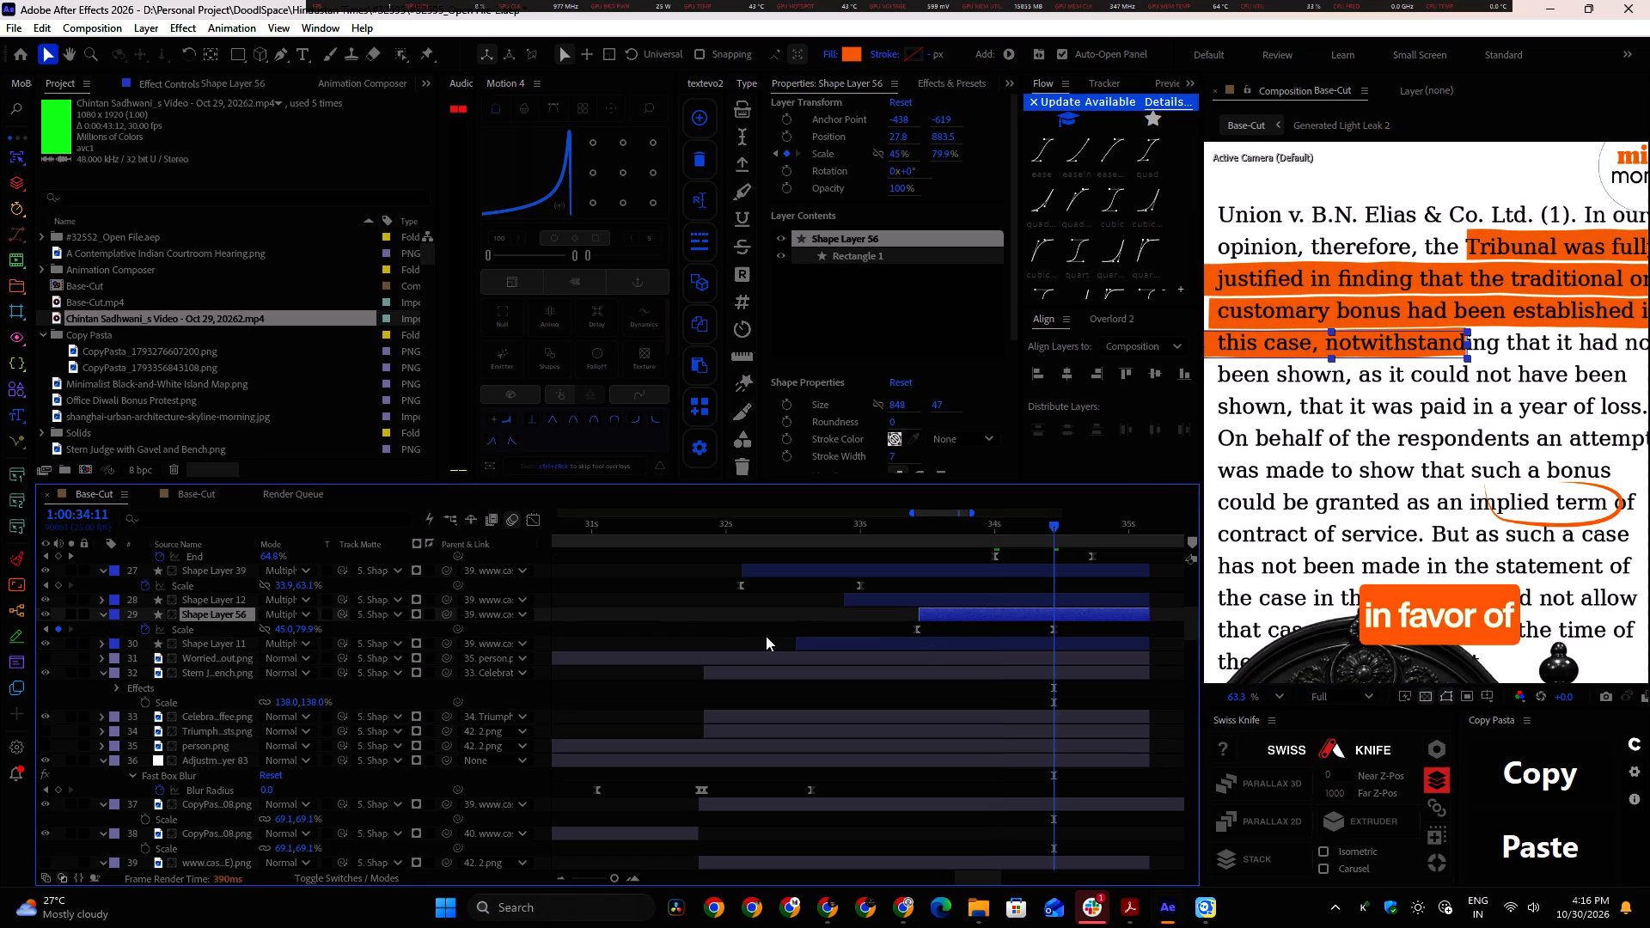
{"action": "left_click_drag", "start_coordinate": [279, 627], "coordinate": [252, 627]}
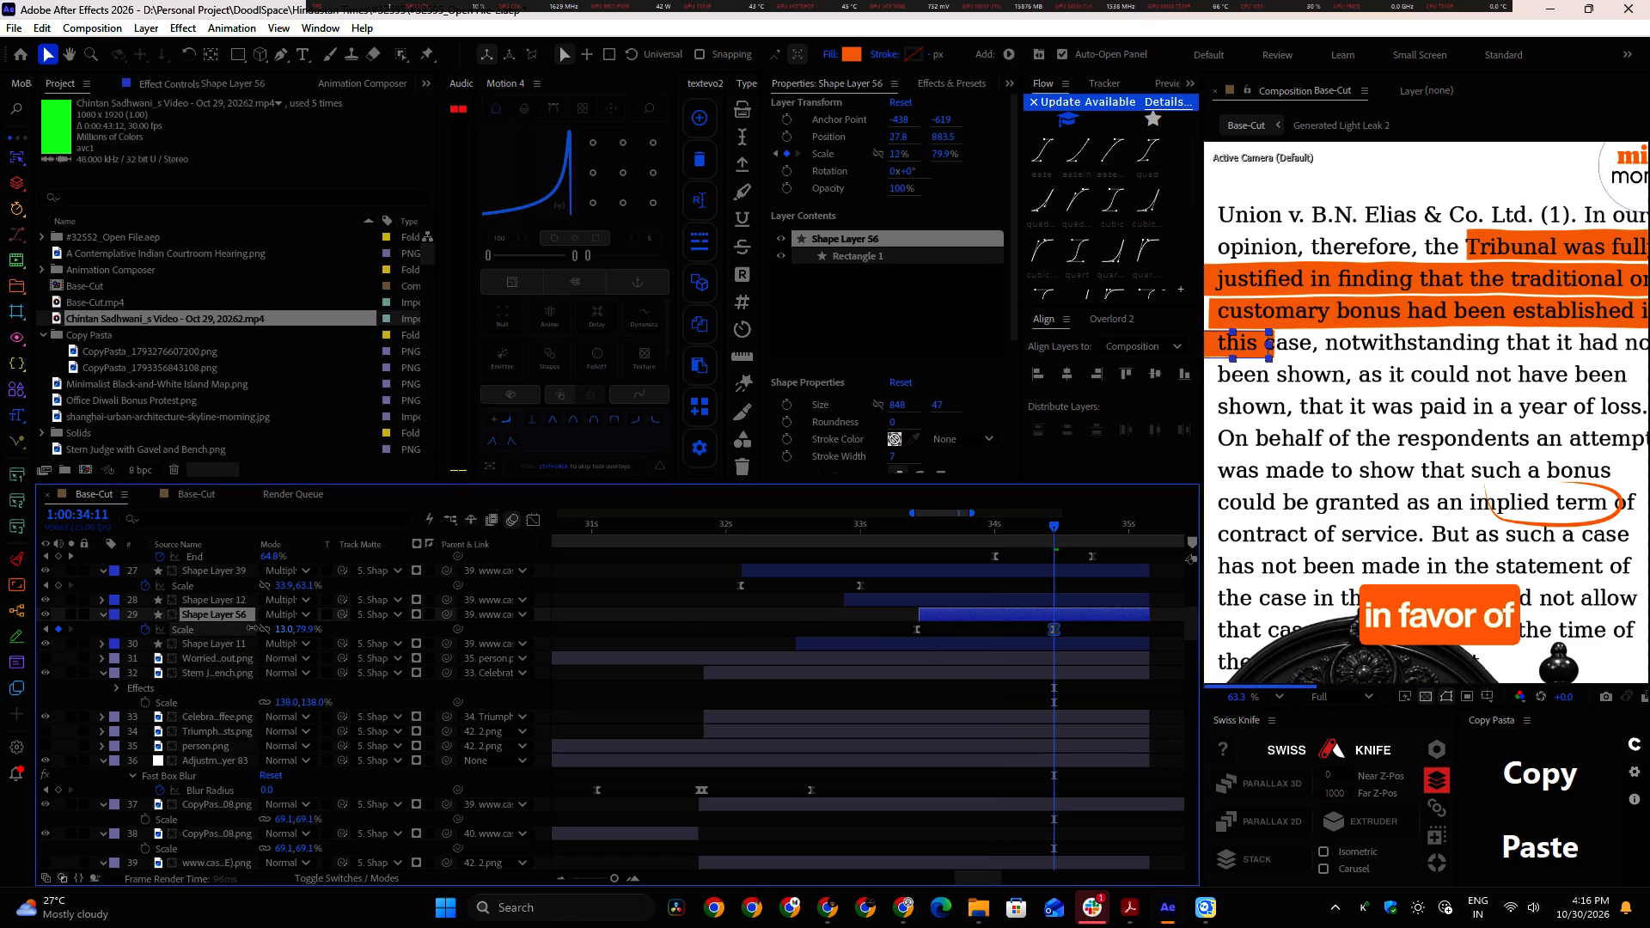
{"action": "left_click_drag", "start_coordinate": [252, 627], "coordinate": [259, 627]}
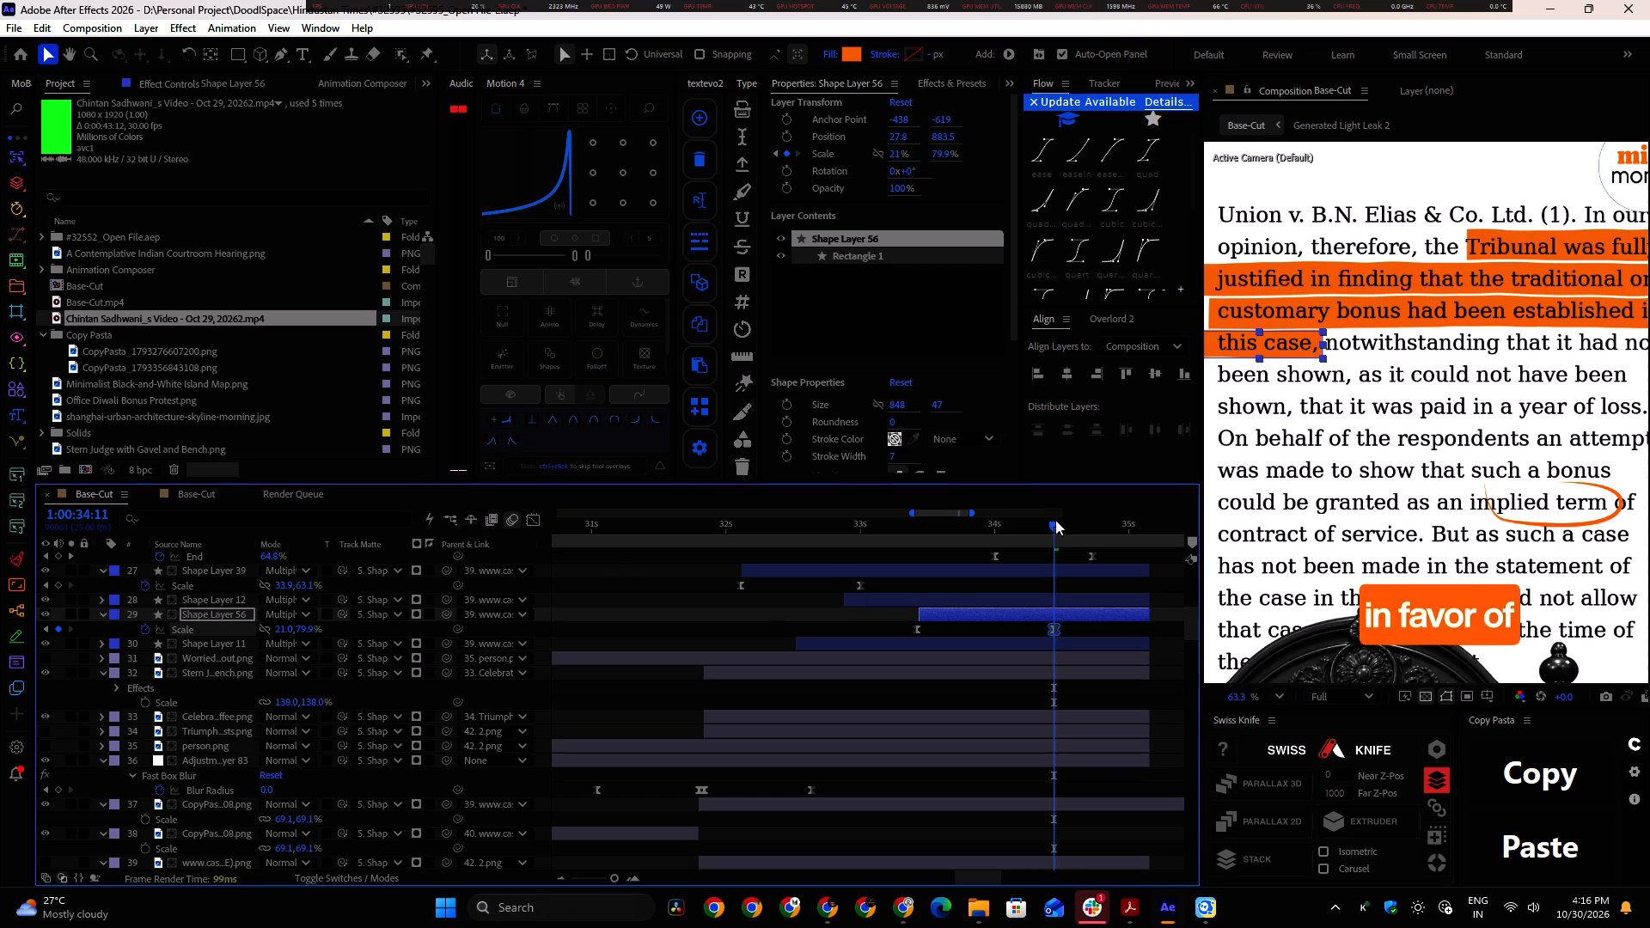
{"action": "left_click_drag", "start_coordinate": [1057, 522], "coordinate": [997, 571]}
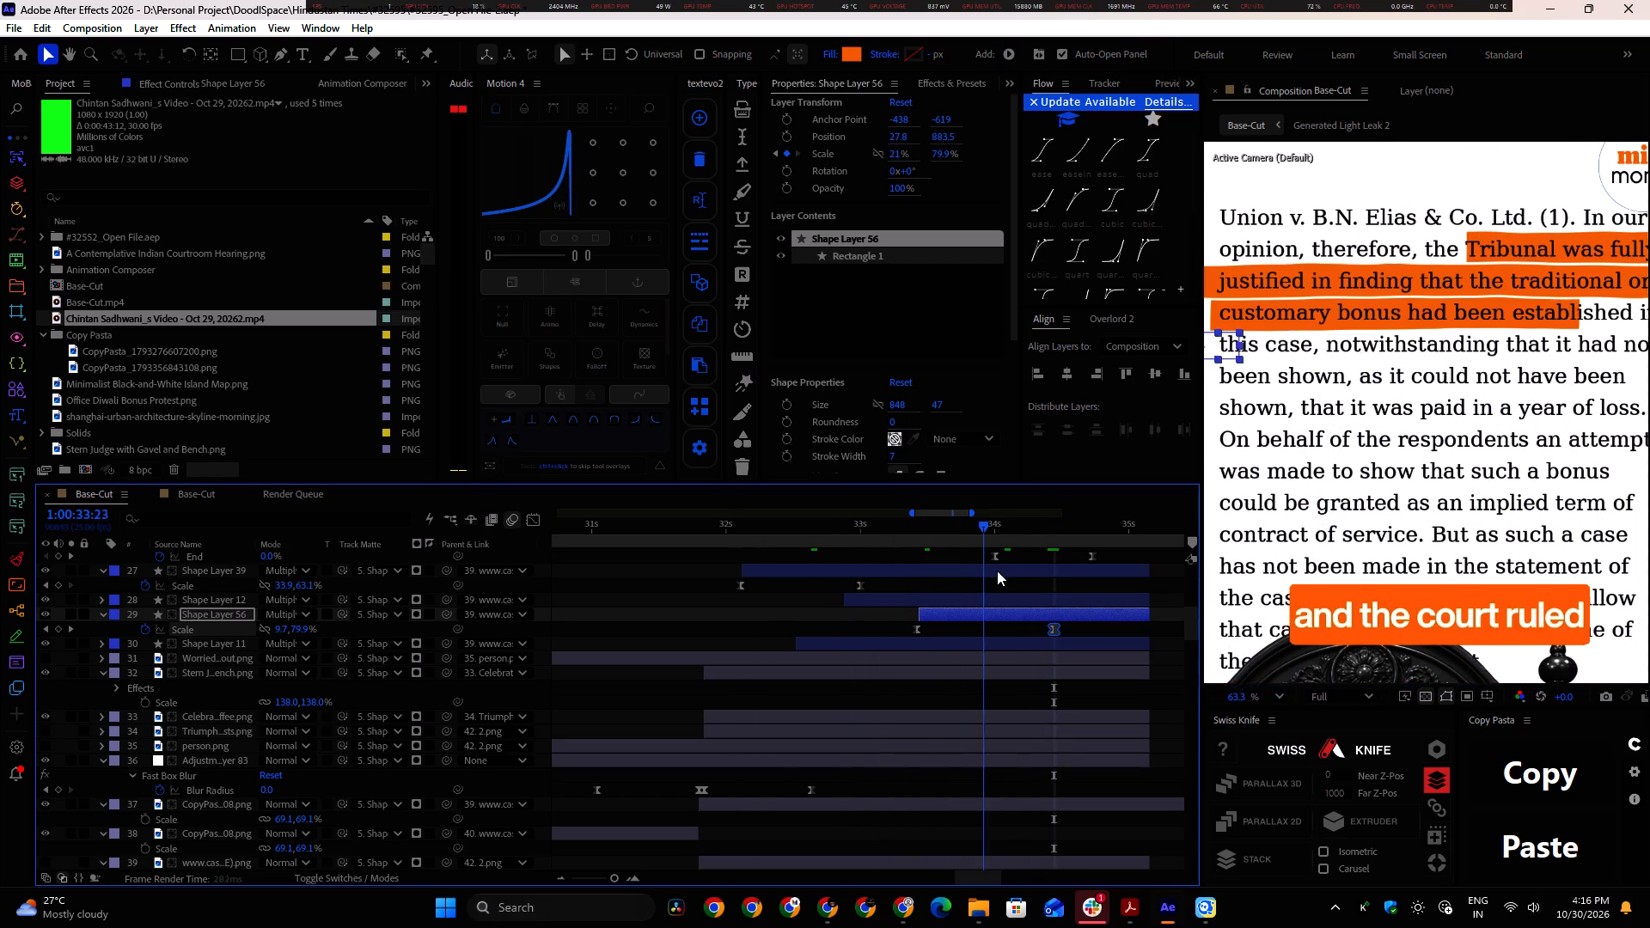
{"action": "left_click_drag", "start_coordinate": [997, 571], "coordinate": [1053, 573]}
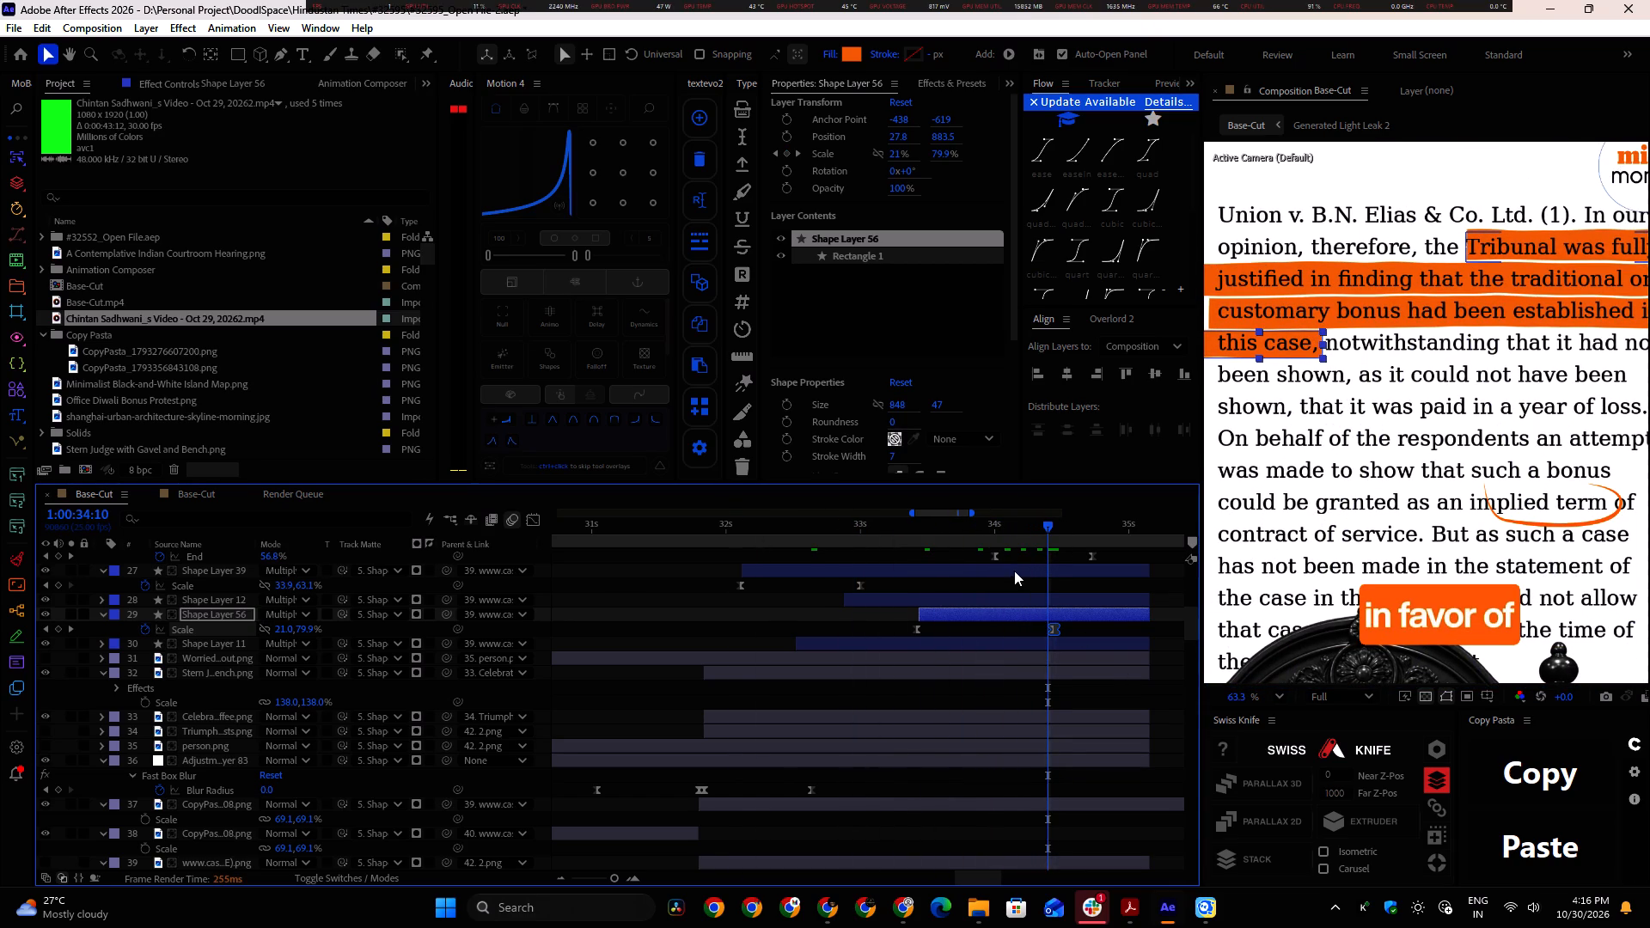
Hide Shape Layer 13, the orange circle drawn around "implied term".
{"action": "scroll", "coordinate": [1062, 593], "scroll_direction": "up", "scroll_amount": 1}
{"action": "left_click", "coordinate": [1024, 658]}
{"action": "left_click", "coordinate": [42, 657]}
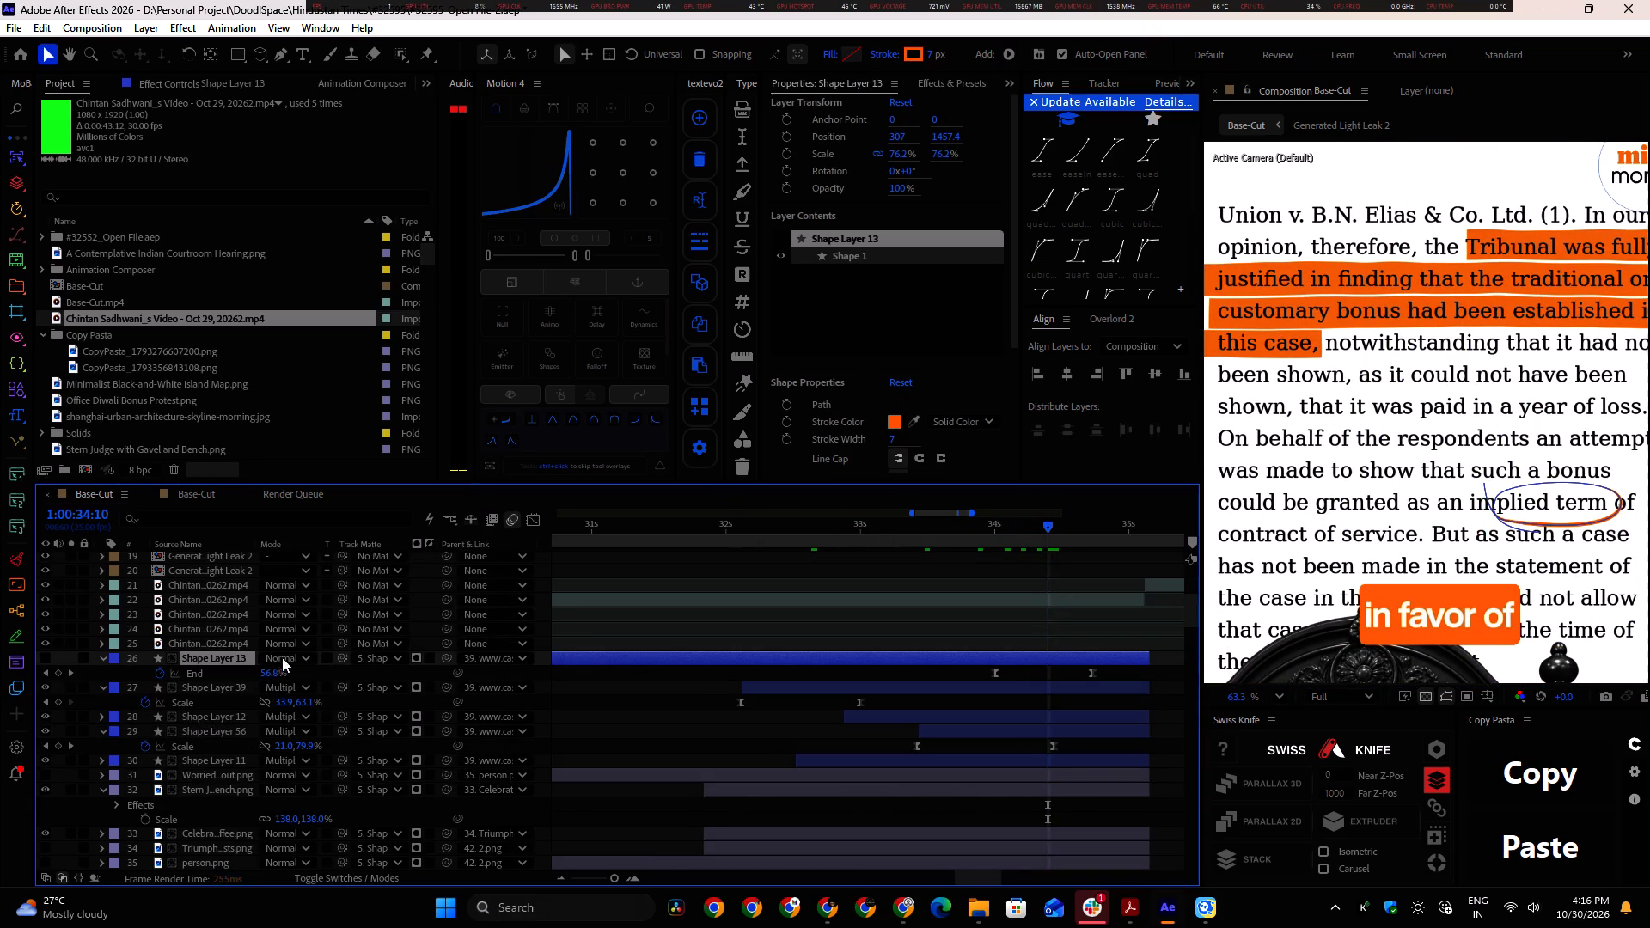
Scrub the court-document scene from 31:18 to 35:02 with the whole frame in view to check the highlight timing.
{"action": "scroll", "coordinate": [1521, 523], "scroll_direction": "down", "scroll_amount": 6, "text": "alt"}
{"action": "middle_click_drag", "start_coordinate": [1468, 507], "coordinate": [1467, 460]}
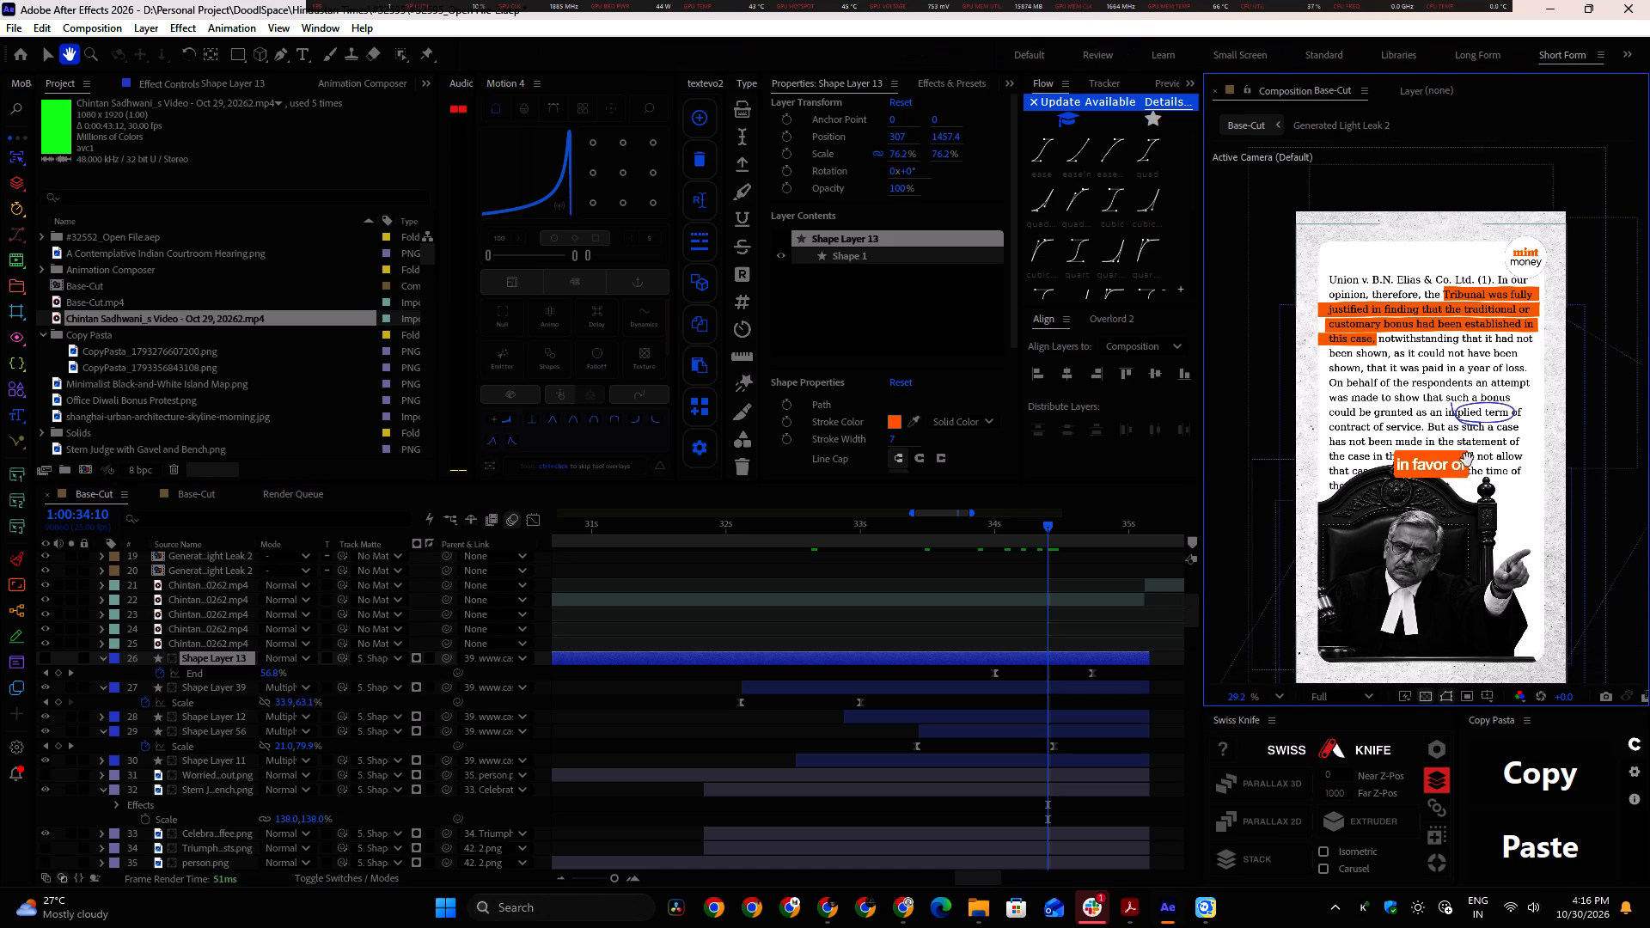
{"action": "middle_click_drag", "start_coordinate": [1467, 460], "coordinate": [1468, 455]}
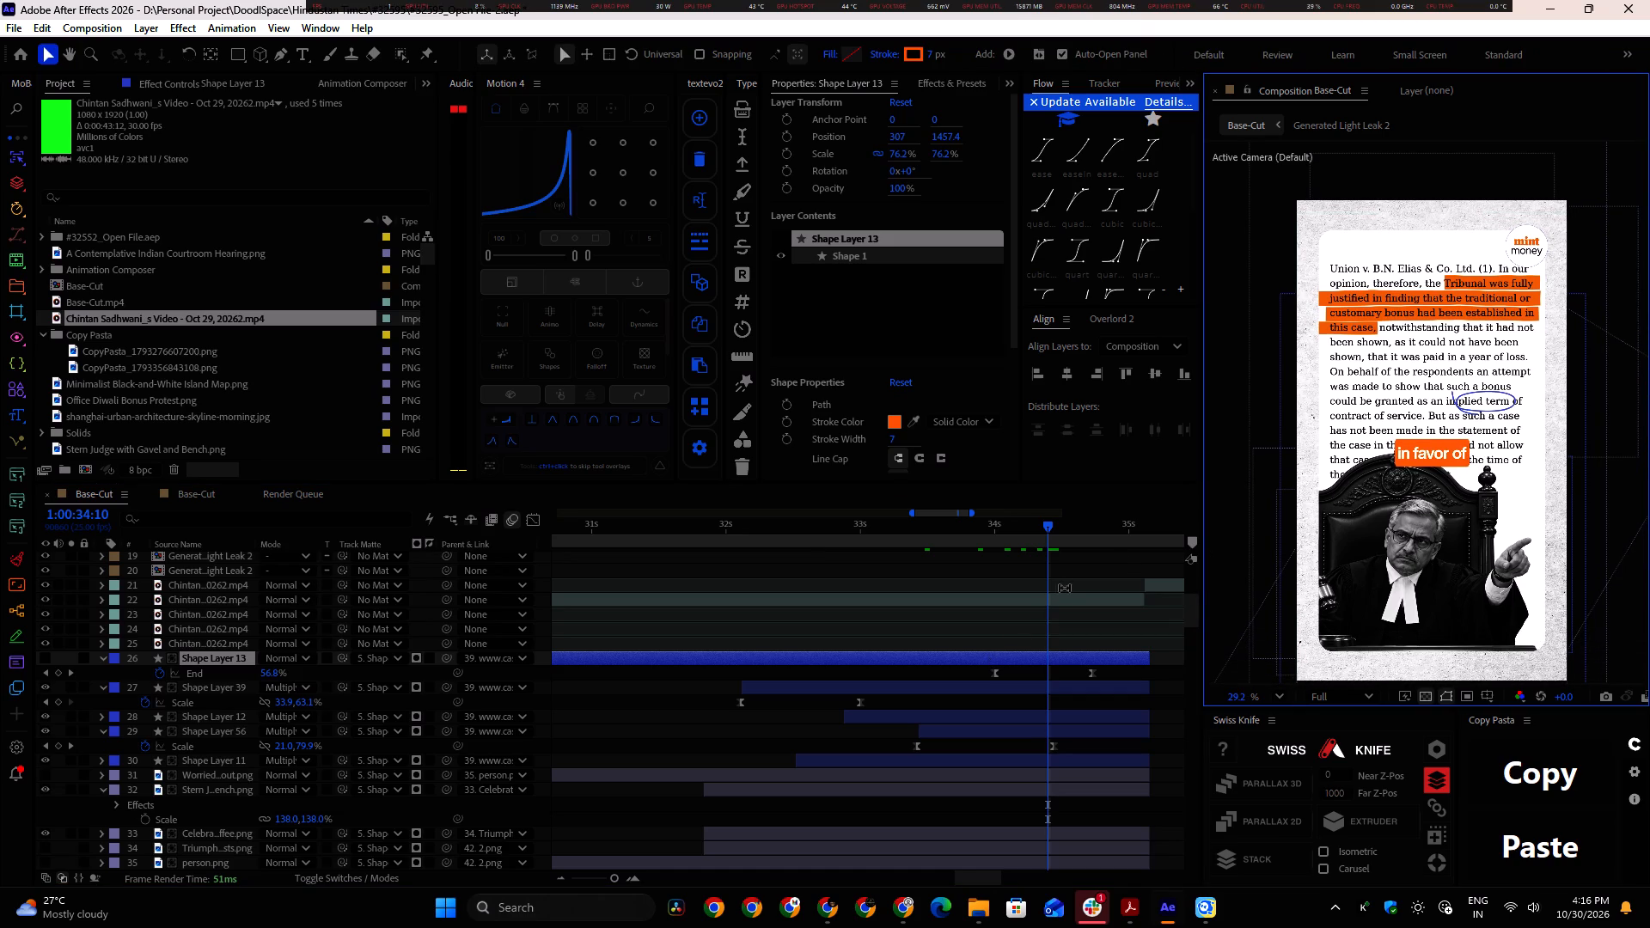
{"action": "left_click_drag", "start_coordinate": [1045, 529], "coordinate": [696, 583]}
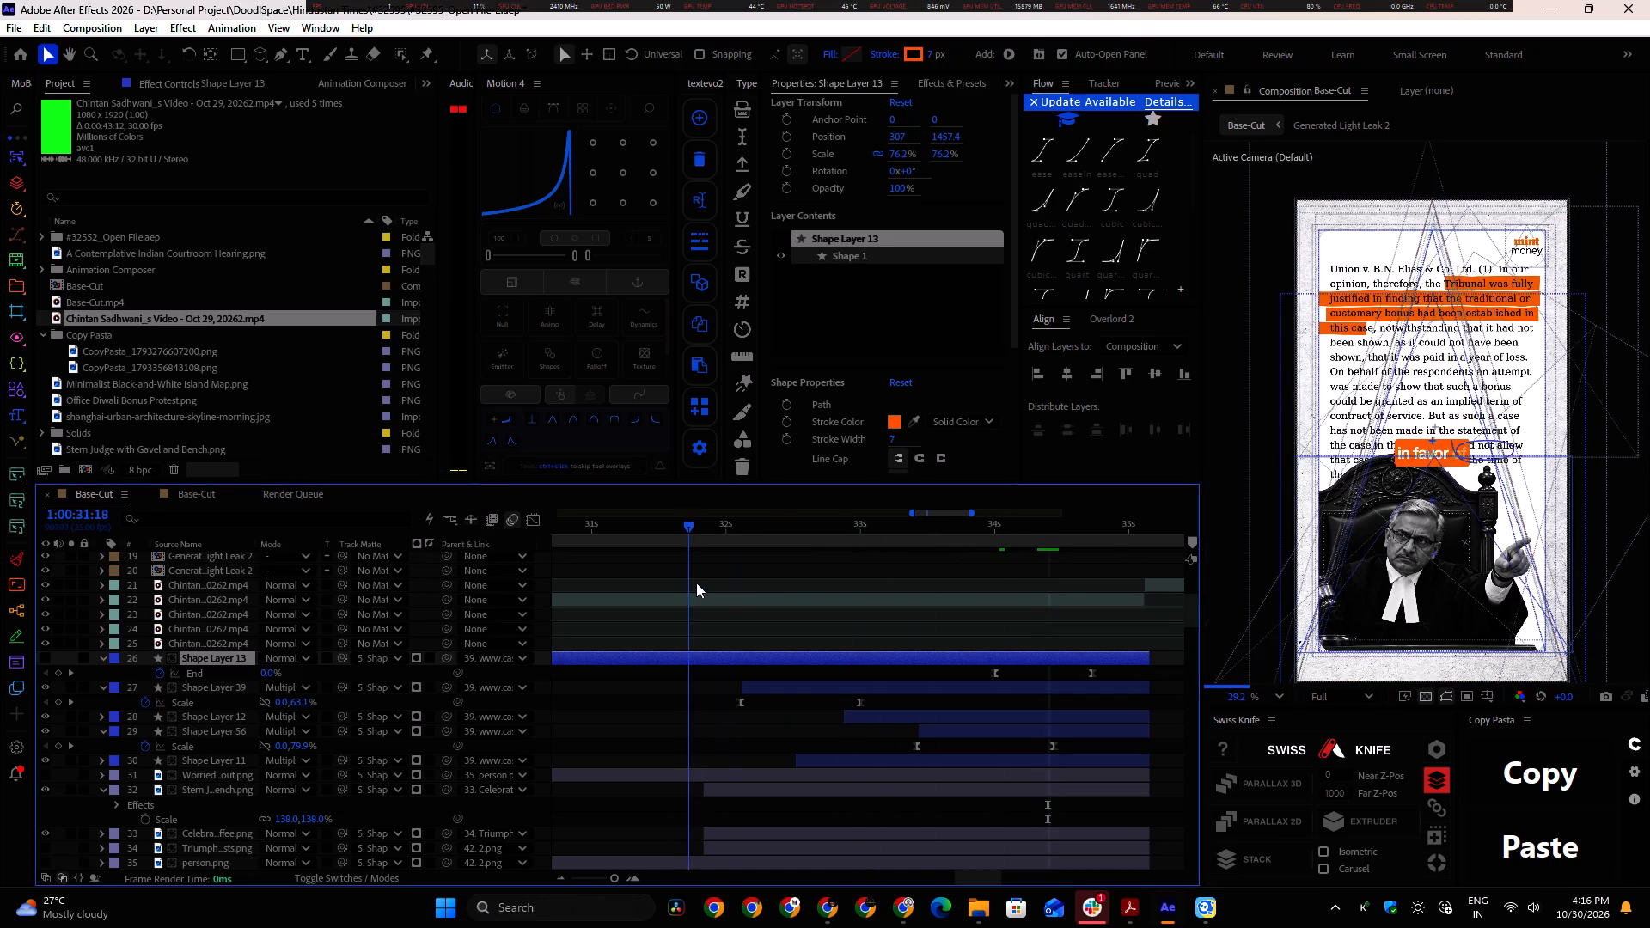
{"action": "left_click_drag", "start_coordinate": [696, 583], "coordinate": [1002, 601]}
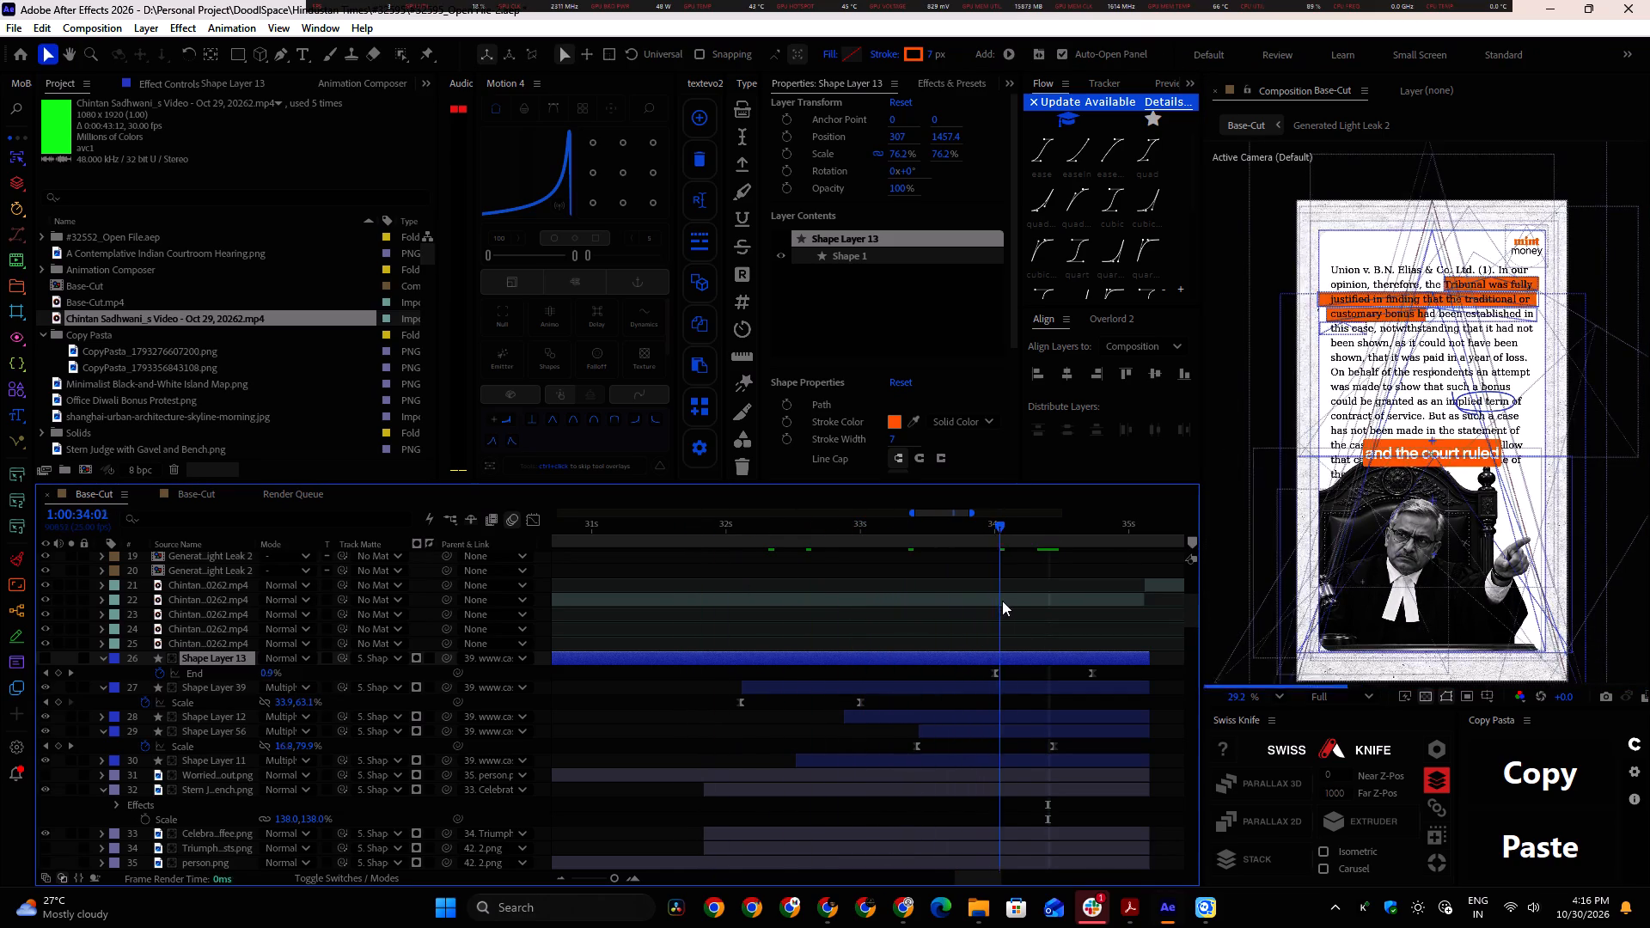
{"action": "left_click_drag", "start_coordinate": [1002, 601], "coordinate": [1091, 604]}
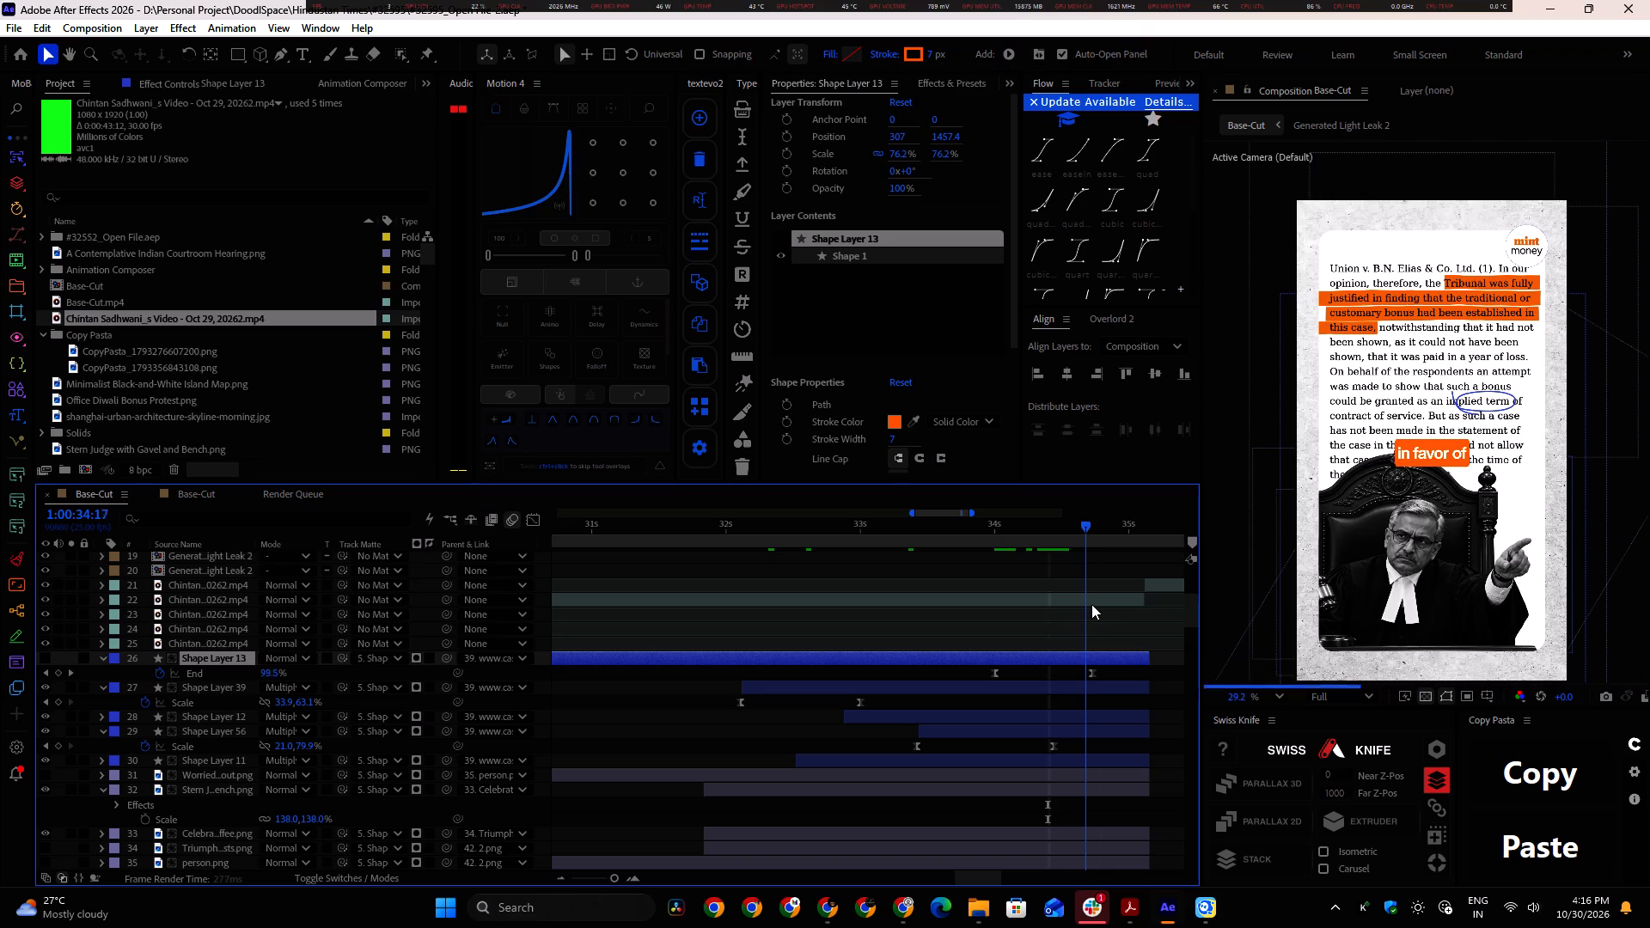
{"action": "left_click_drag", "start_coordinate": [1091, 604], "coordinate": [1135, 614]}
Trim layer 37, the CopyPasta judgment-text screenshot, so its out point lines up with the other court-scene layers just after 35:02.
{"action": "scroll", "coordinate": [1141, 638], "scroll_direction": "down", "scroll_amount": 2, "text": "shift"}
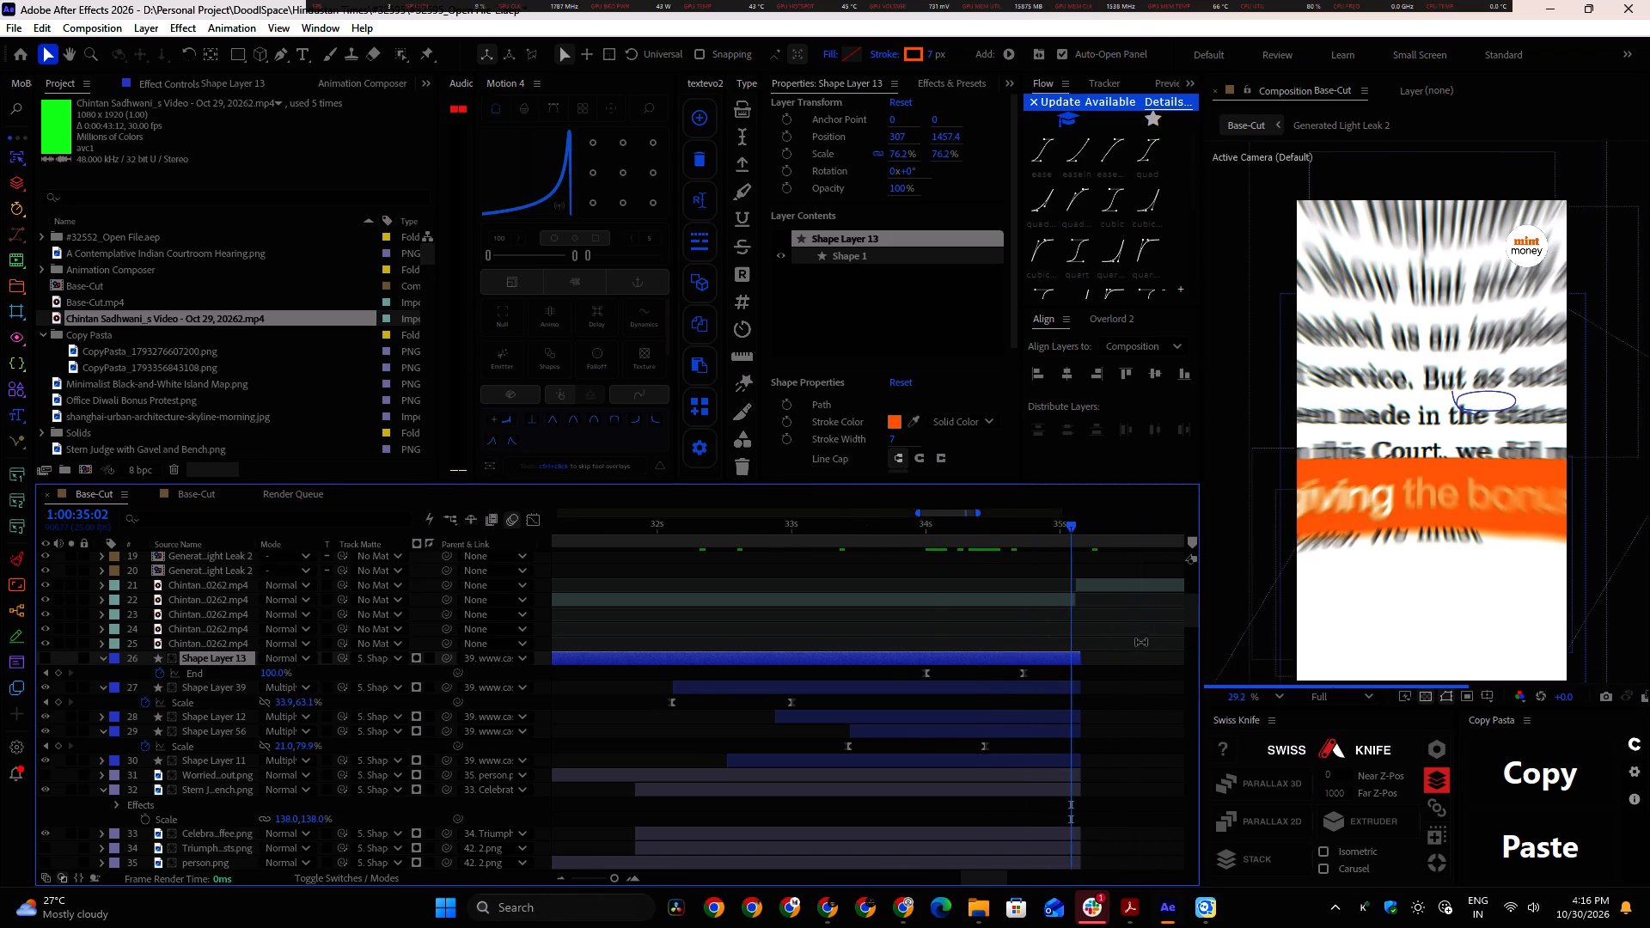
{"action": "scroll", "coordinate": [1141, 642], "scroll_direction": "down", "scroll_amount": 3, "text": "shift"}
{"action": "scroll", "coordinate": [947, 692], "scroll_direction": "up", "scroll_amount": 1, "text": "alt"}
{"action": "scroll", "coordinate": [950, 707], "scroll_direction": "down", "scroll_amount": 4}
{"action": "scroll", "coordinate": [955, 705], "scroll_direction": "up", "scroll_amount": 1}
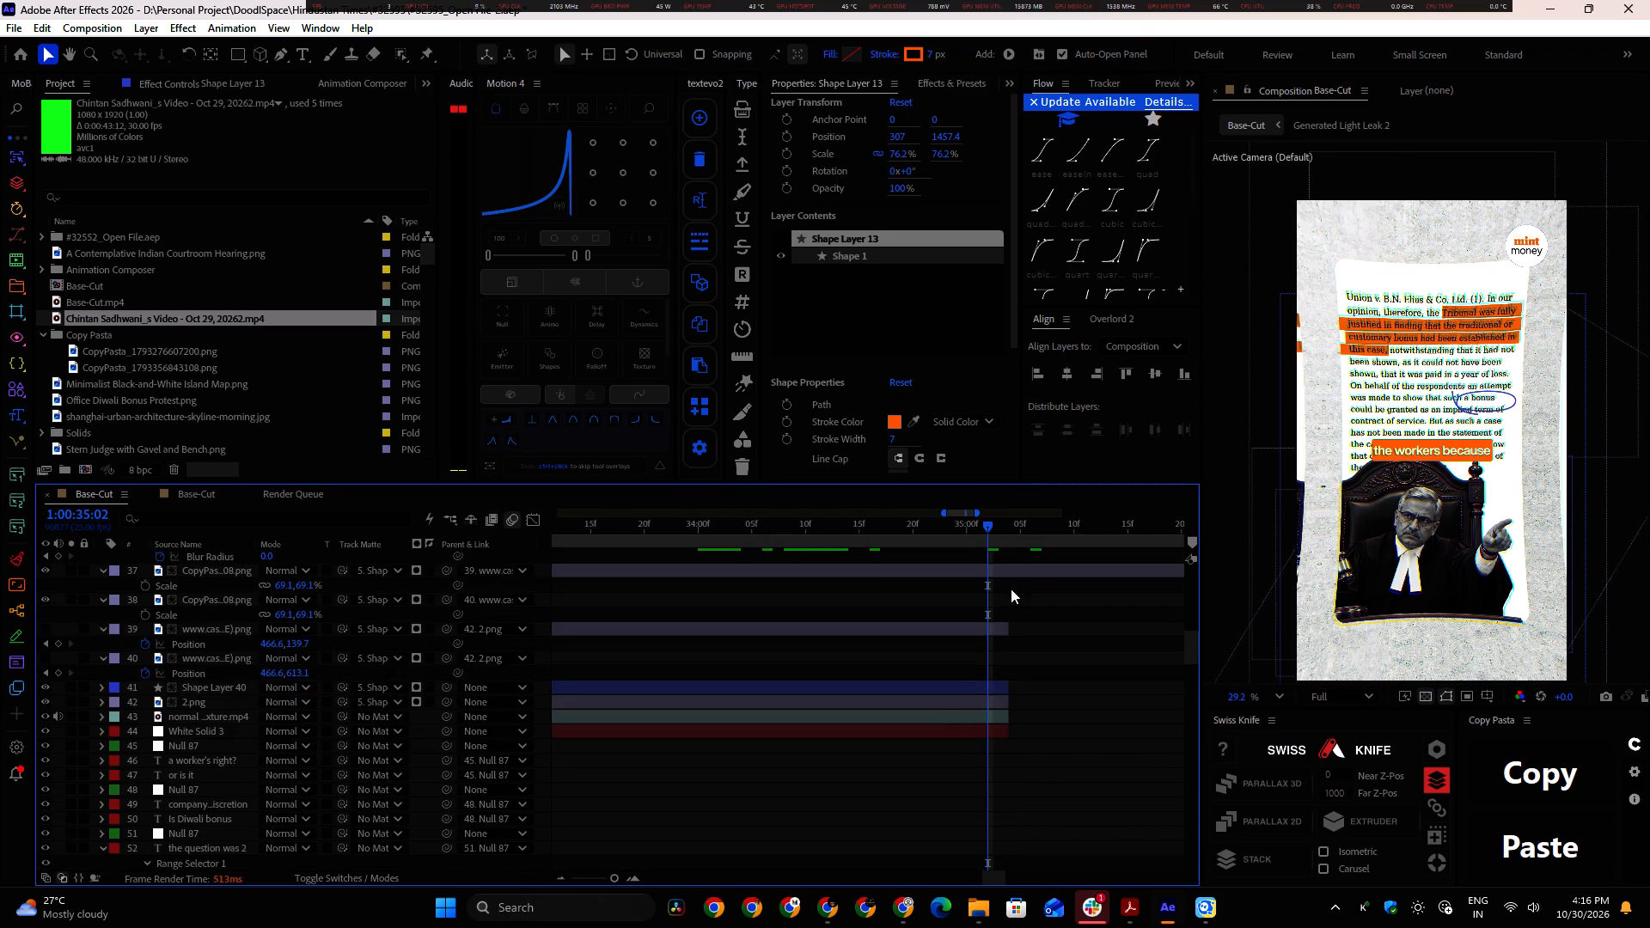
{"action": "scroll", "coordinate": [1007, 572], "scroll_direction": "up", "scroll_amount": 1}
{"action": "left_click", "coordinate": [1005, 695]}
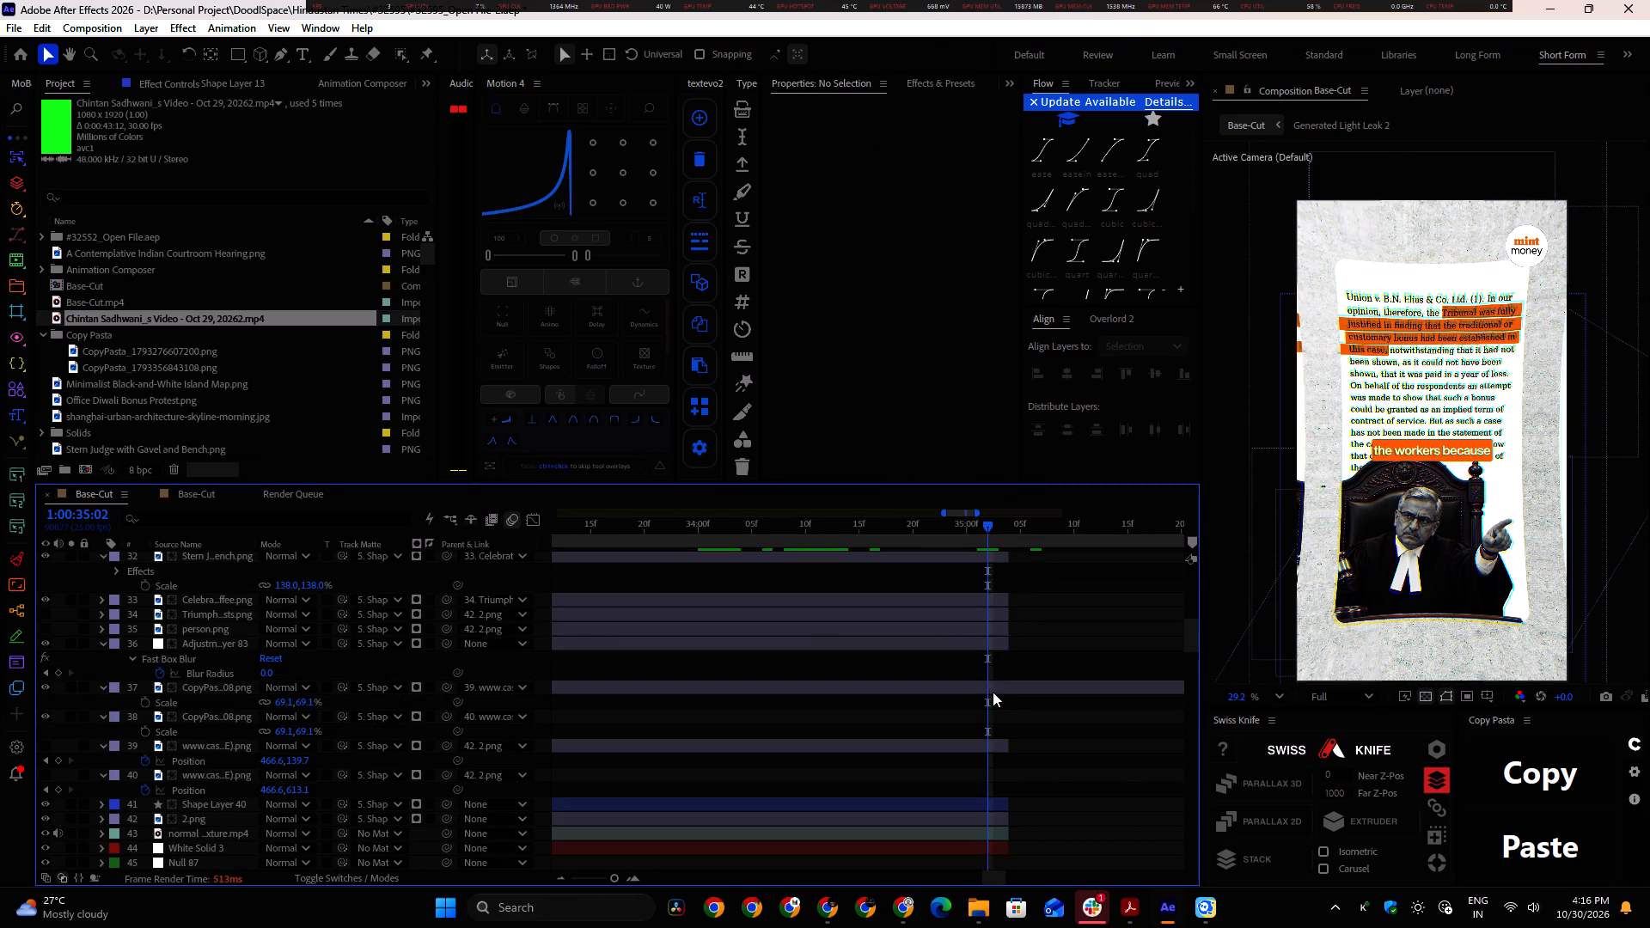
{"action": "left_click", "coordinate": [998, 688]}
{"action": "key", "text": "alt+bracketright"}
{"action": "scroll", "coordinate": [1051, 696], "scroll_direction": "up", "scroll_amount": 2, "text": "alt"}
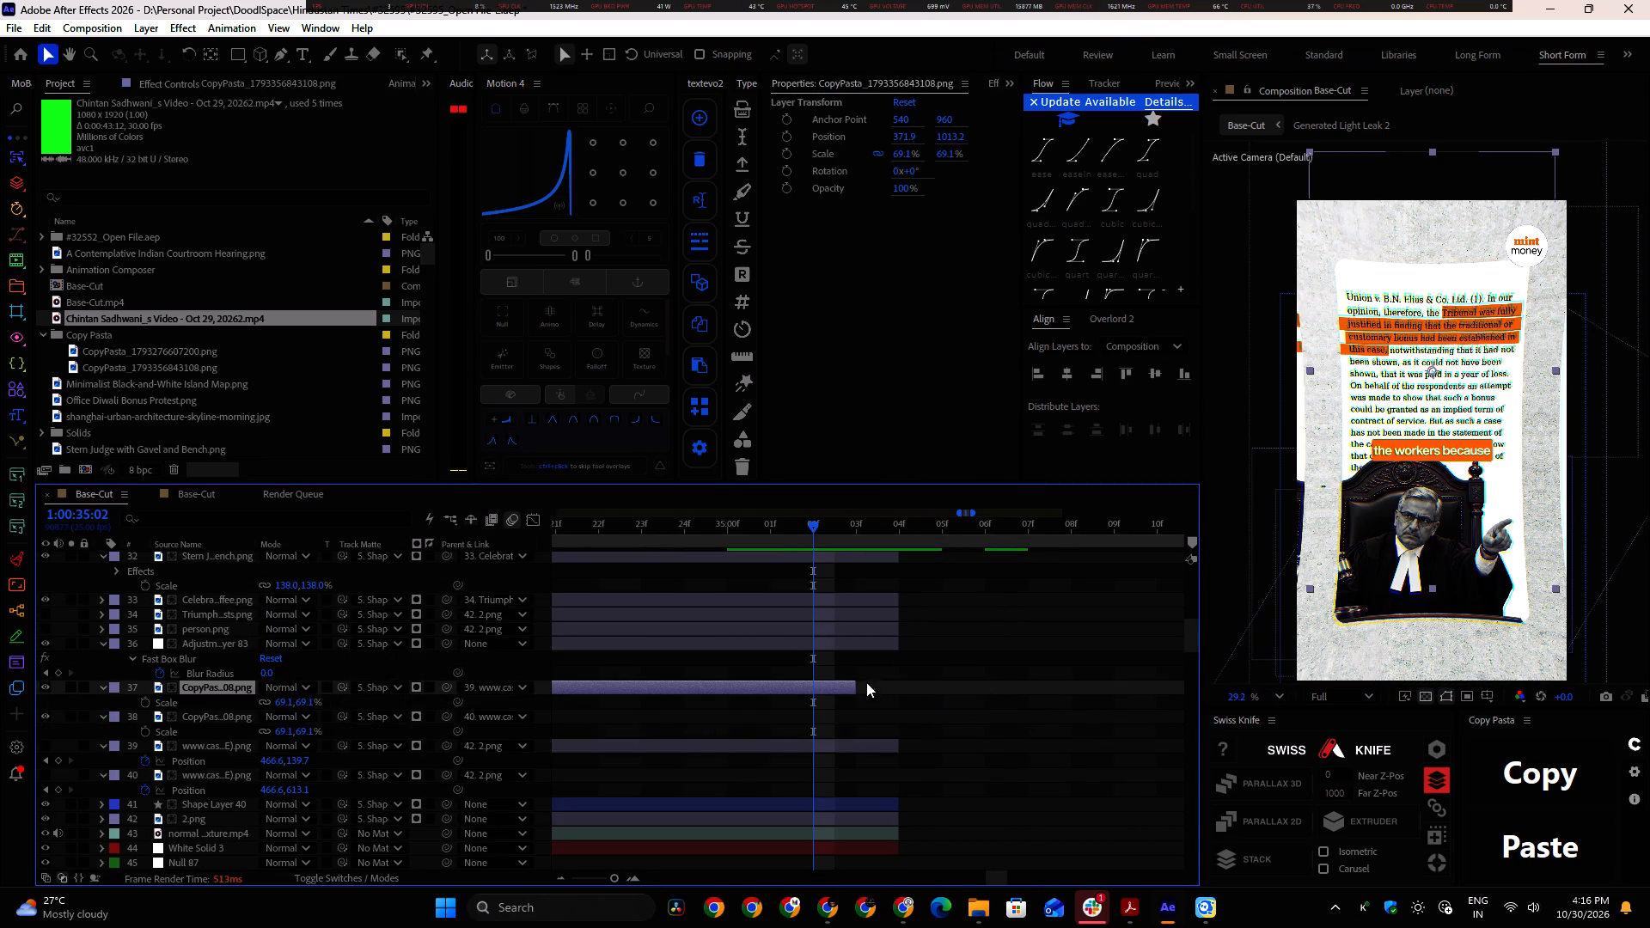
{"action": "left_click", "coordinate": [853, 685]}
{"action": "left_click_drag", "start_coordinate": [853, 685], "coordinate": [894, 683]}
{"action": "left_click_drag", "start_coordinate": [855, 687], "coordinate": [898, 687]}
Return to the Base-Cut composition view, set the preview resolution to Quarter, and scrub from 28:23 to 38:22 to check the revised scene.
{"action": "scroll", "coordinate": [896, 687], "scroll_direction": "down", "scroll_amount": 5, "text": "alt"}
{"action": "left_click_drag", "start_coordinate": [767, 528], "coordinate": [686, 533]}
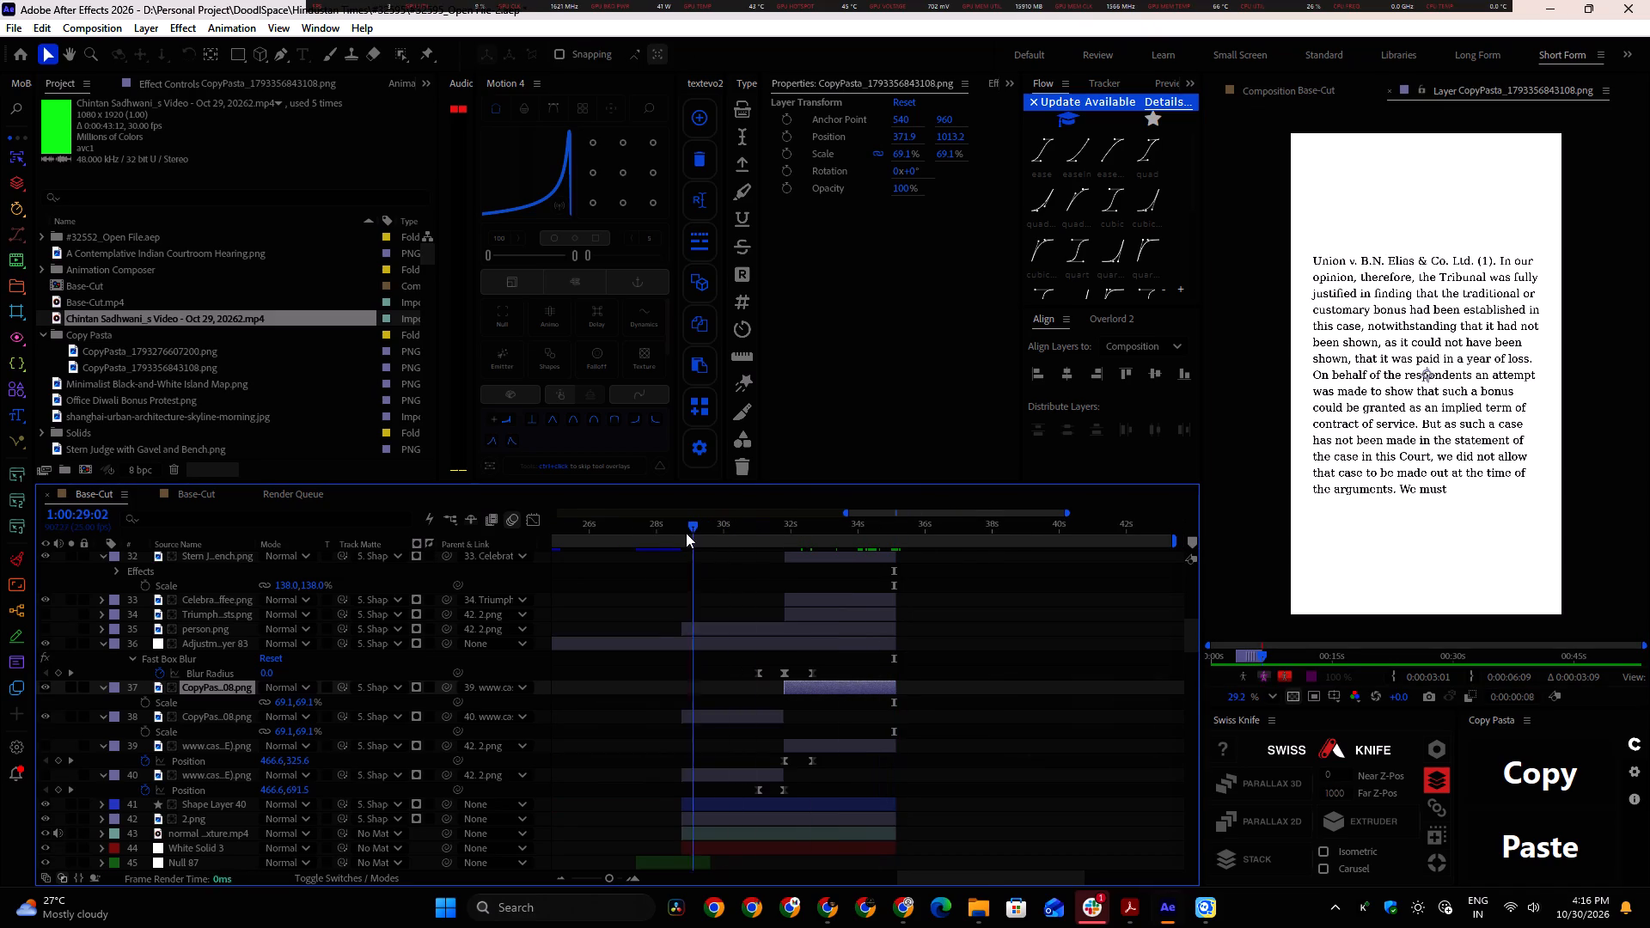
{"action": "left_click_drag", "start_coordinate": [686, 533], "coordinate": [687, 533]}
{"action": "left_click", "coordinate": [1284, 90]}
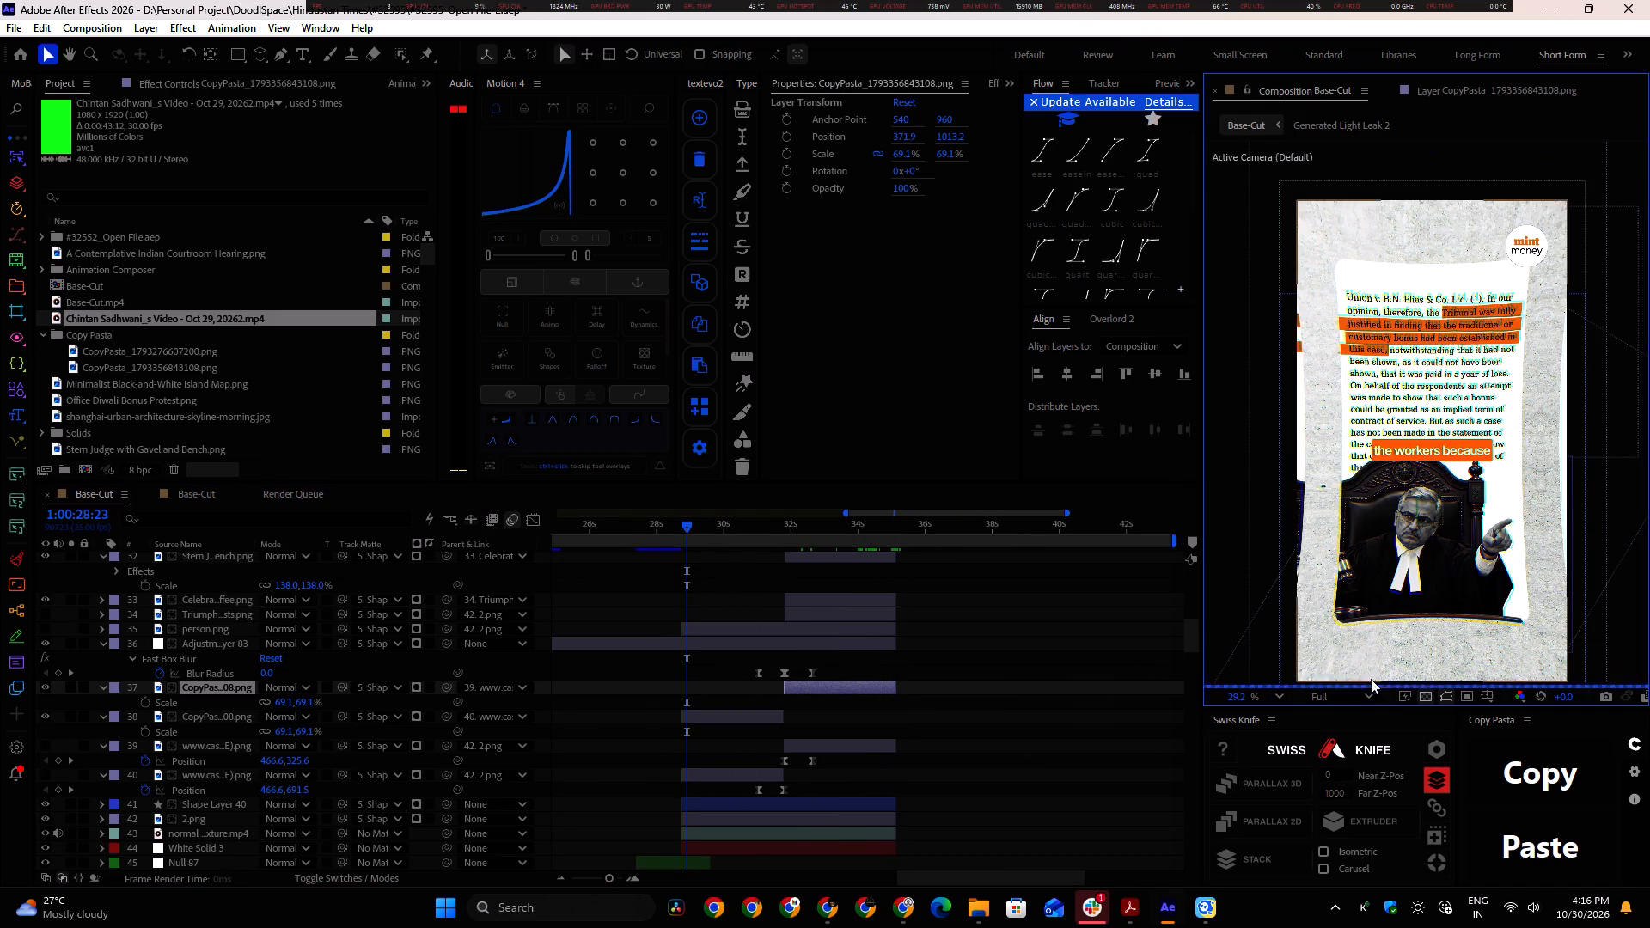
{"action": "left_click", "coordinate": [1354, 695]}
{"action": "left_click", "coordinate": [1341, 806]}
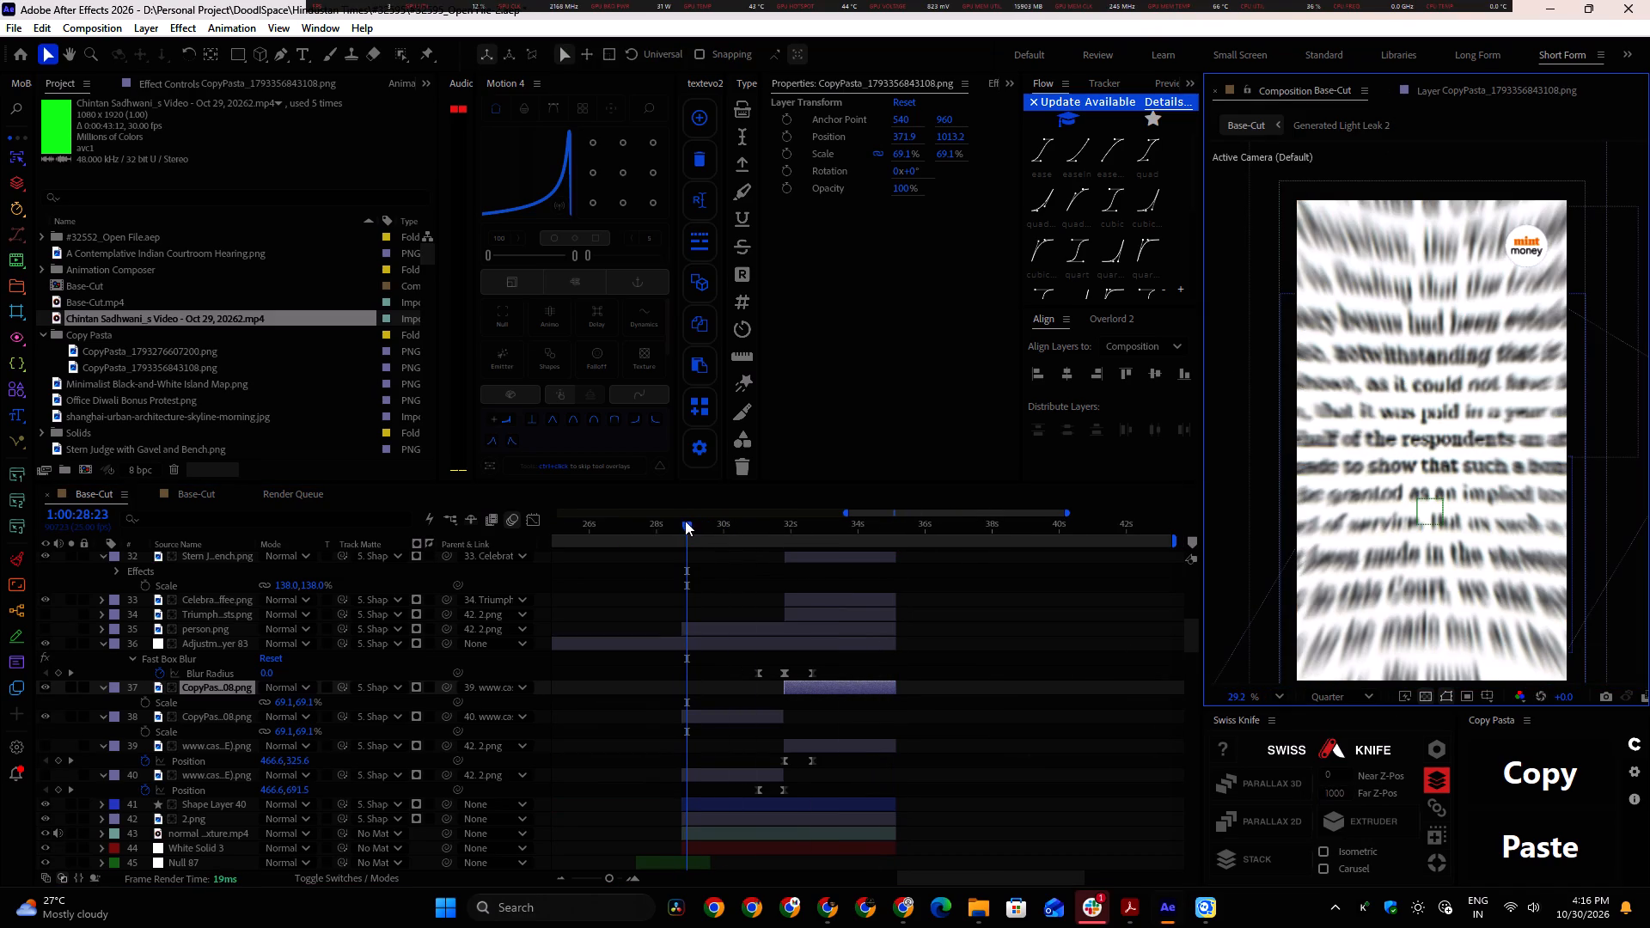
{"action": "left_click_drag", "start_coordinate": [681, 519], "coordinate": [795, 550]}
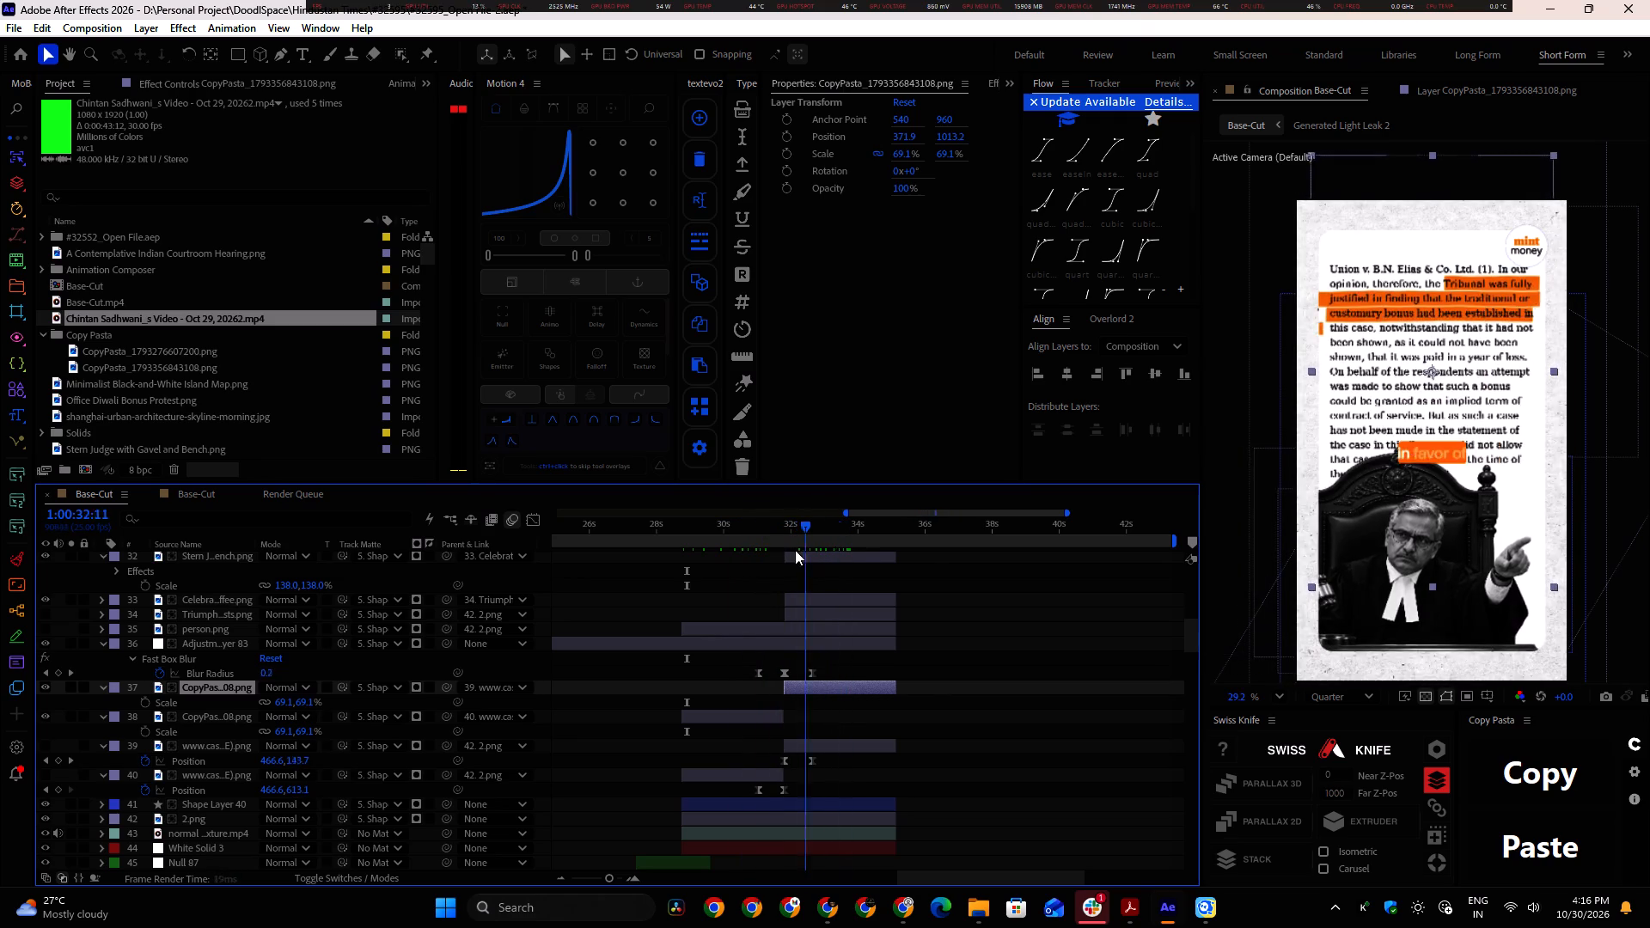
{"action": "left_click_drag", "start_coordinate": [795, 550], "coordinate": [824, 558]}
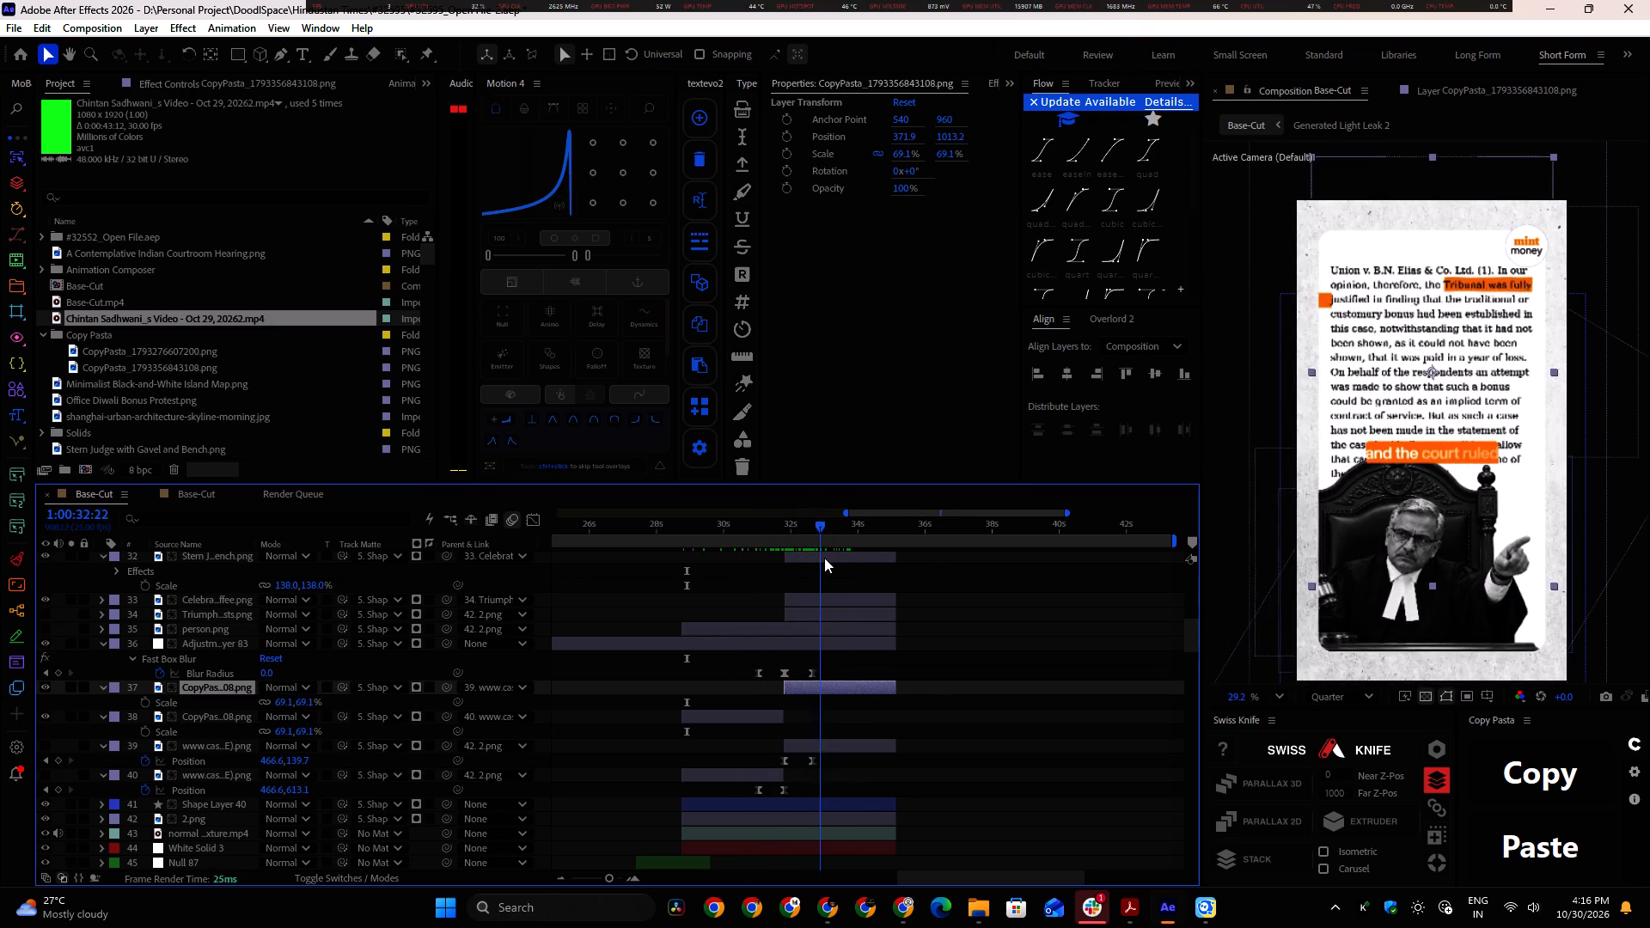
{"action": "left_click_drag", "start_coordinate": [824, 558], "coordinate": [1021, 589]}
{"action": "scroll", "coordinate": [1029, 644], "scroll_direction": "down", "scroll_amount": 2, "text": "alt"}
{"action": "scroll", "coordinate": [1015, 666], "scroll_direction": "up", "scroll_amount": 8}
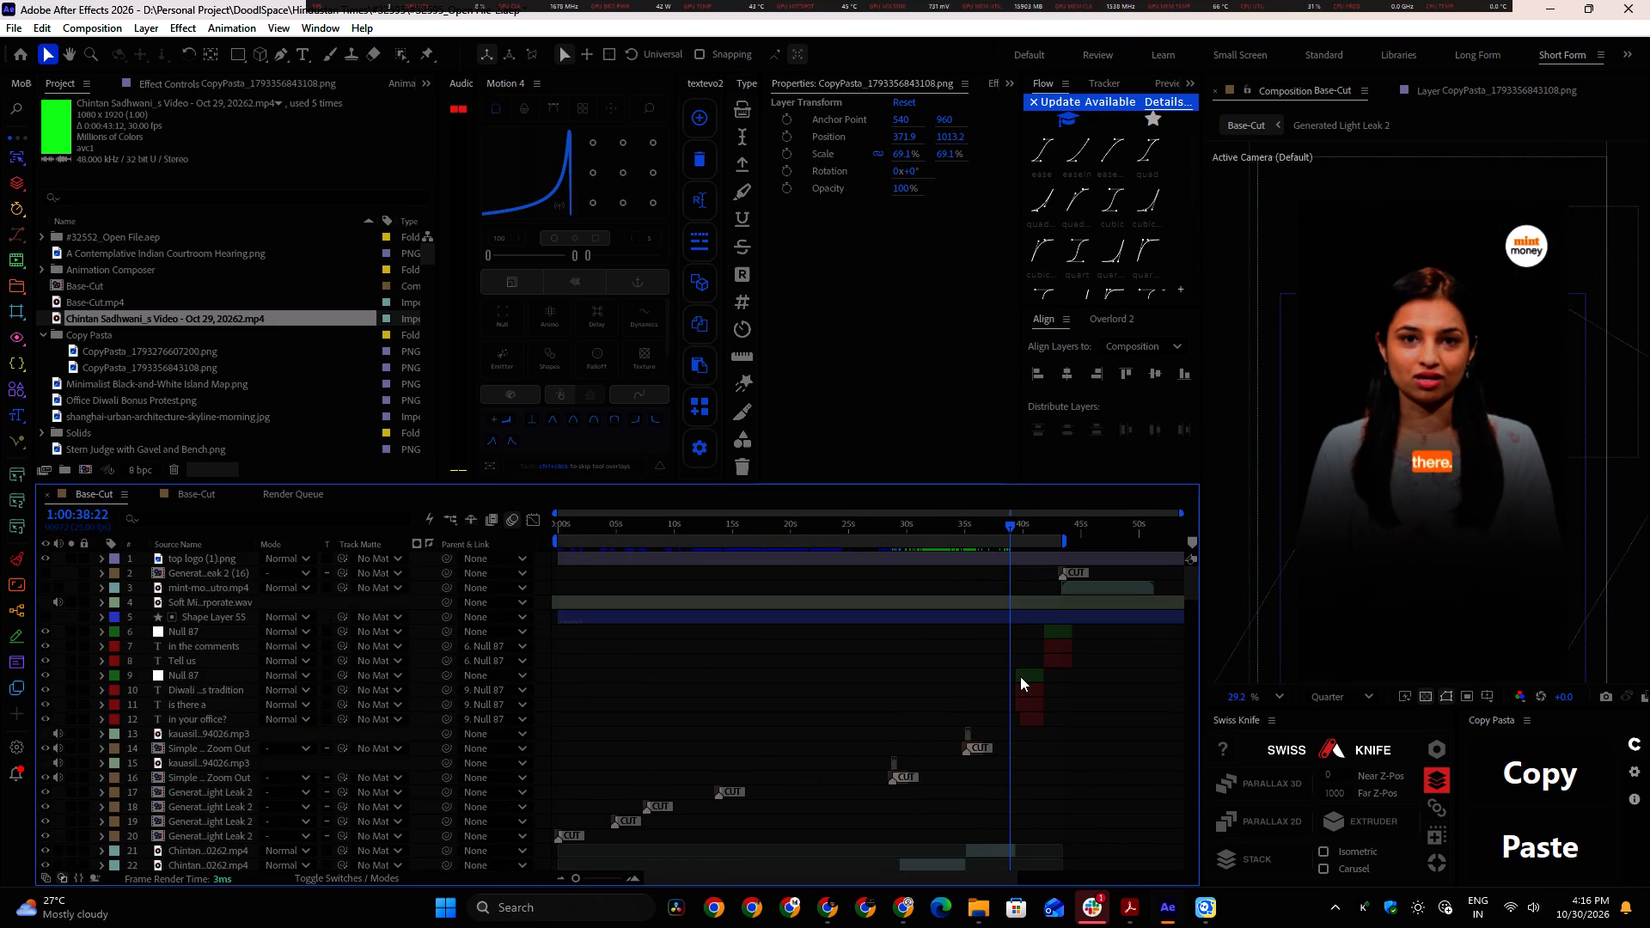
Add Base-Cut to the render queue and set its output to #32595_v2.mp4 in the #32595 folder.
{"action": "key", "text": "ctrl+m"}
{"action": "scroll", "coordinate": [675, 733], "scroll_direction": "down", "scroll_amount": 4}
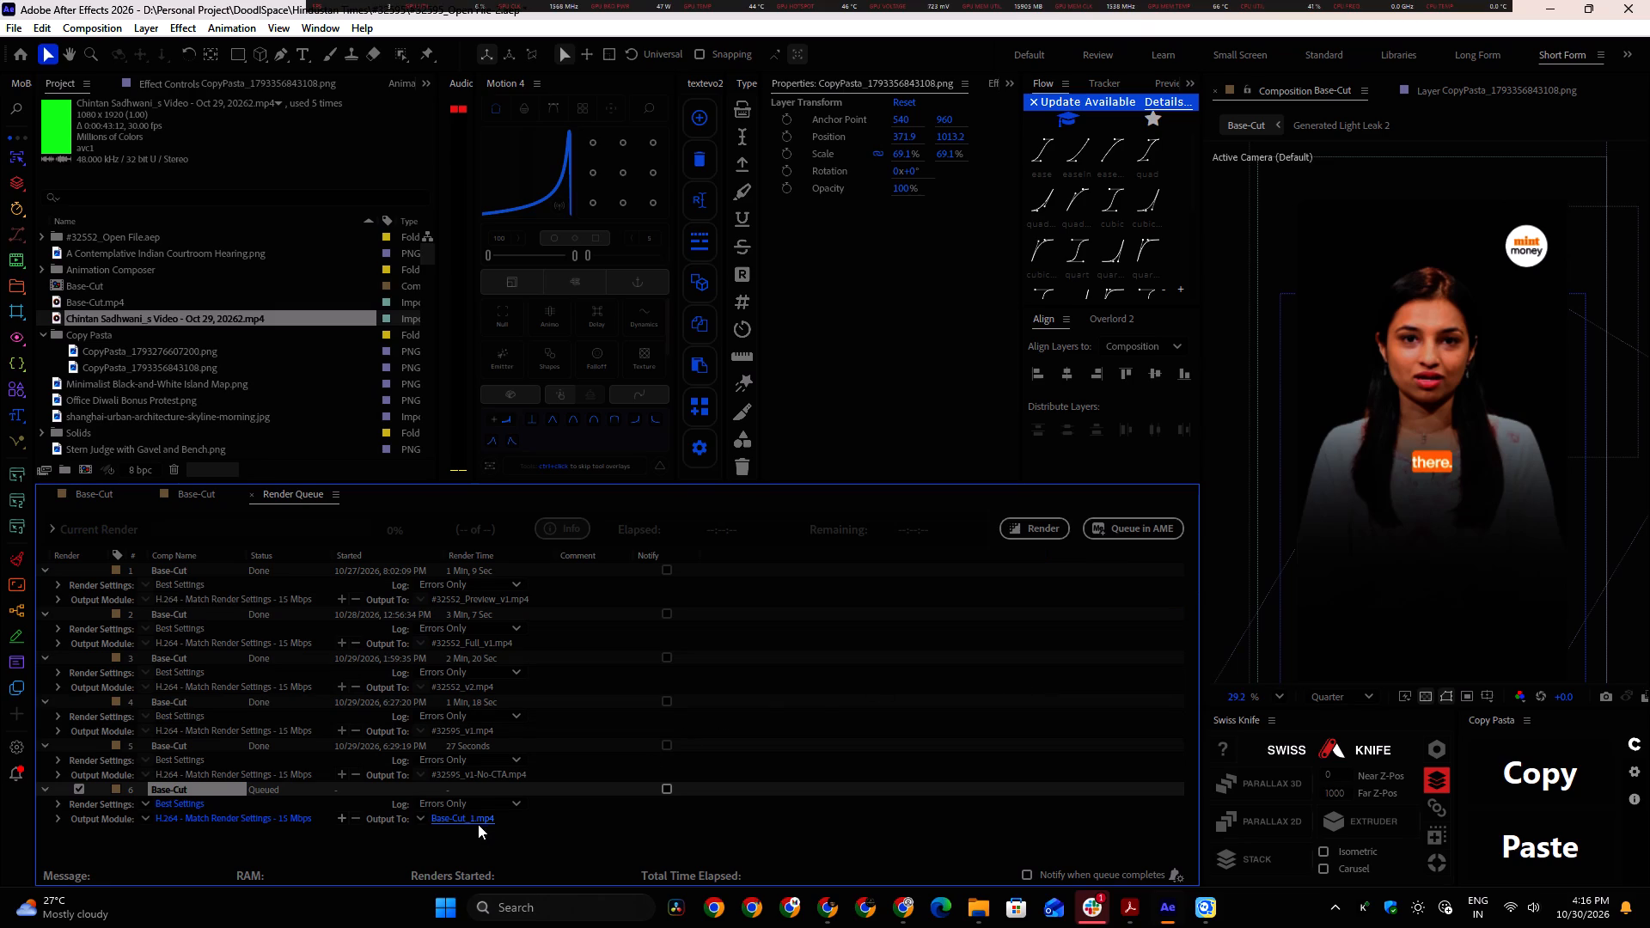
{"action": "left_click", "coordinate": [478, 824]}
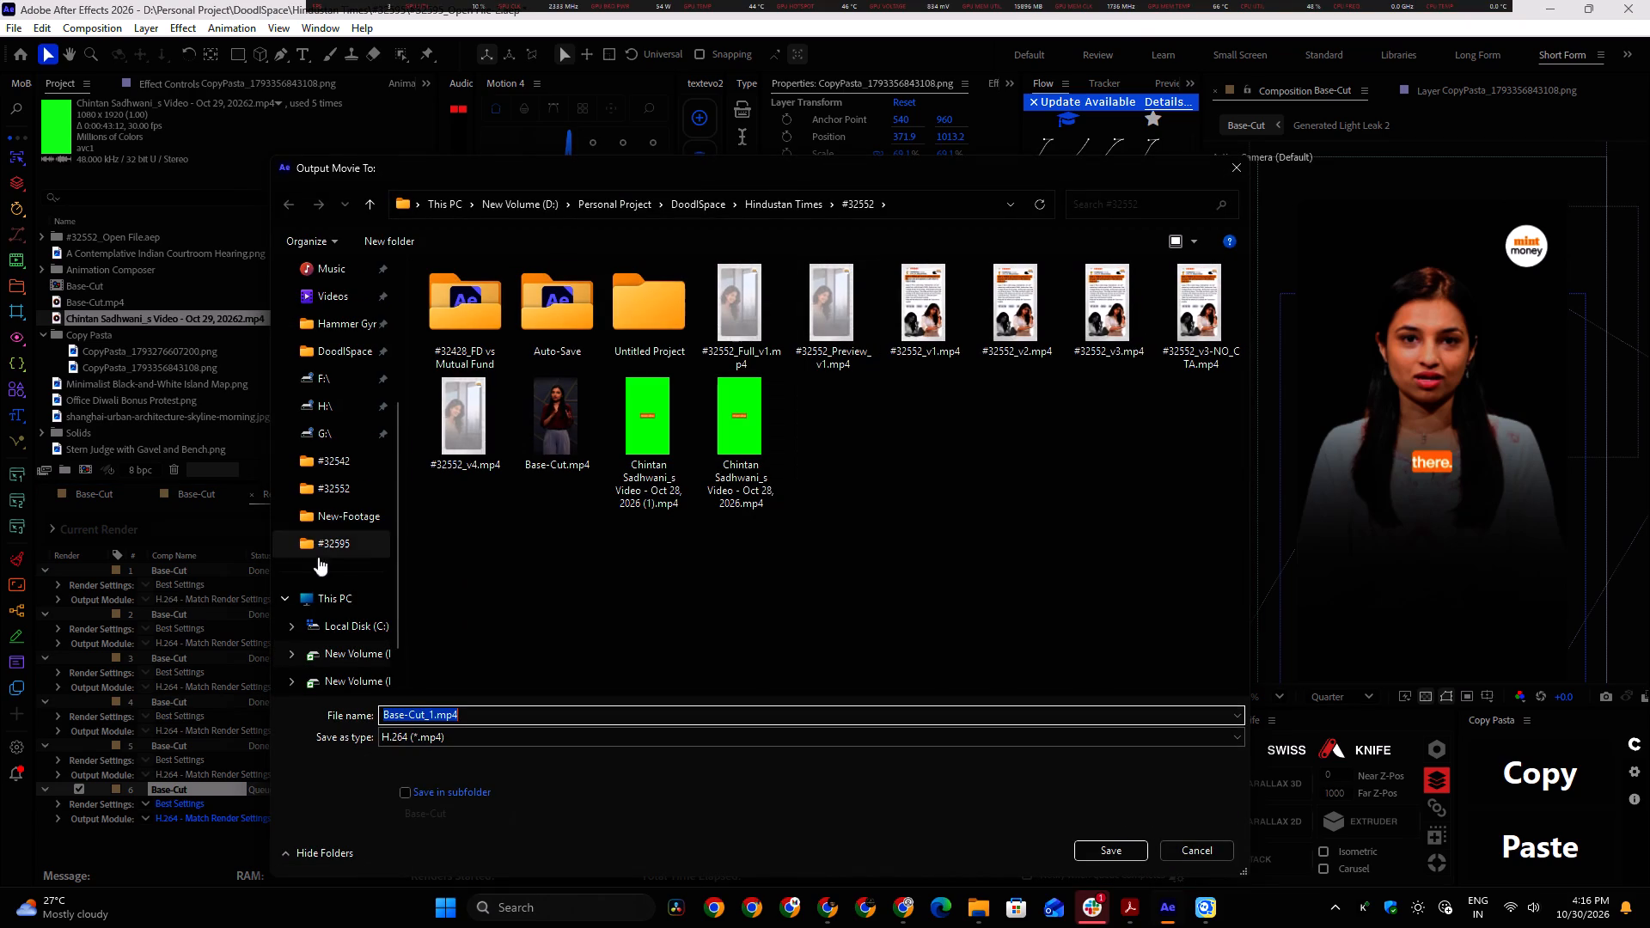
{"action": "left_click", "coordinate": [322, 558]}
{"action": "left_click", "coordinate": [329, 546]}
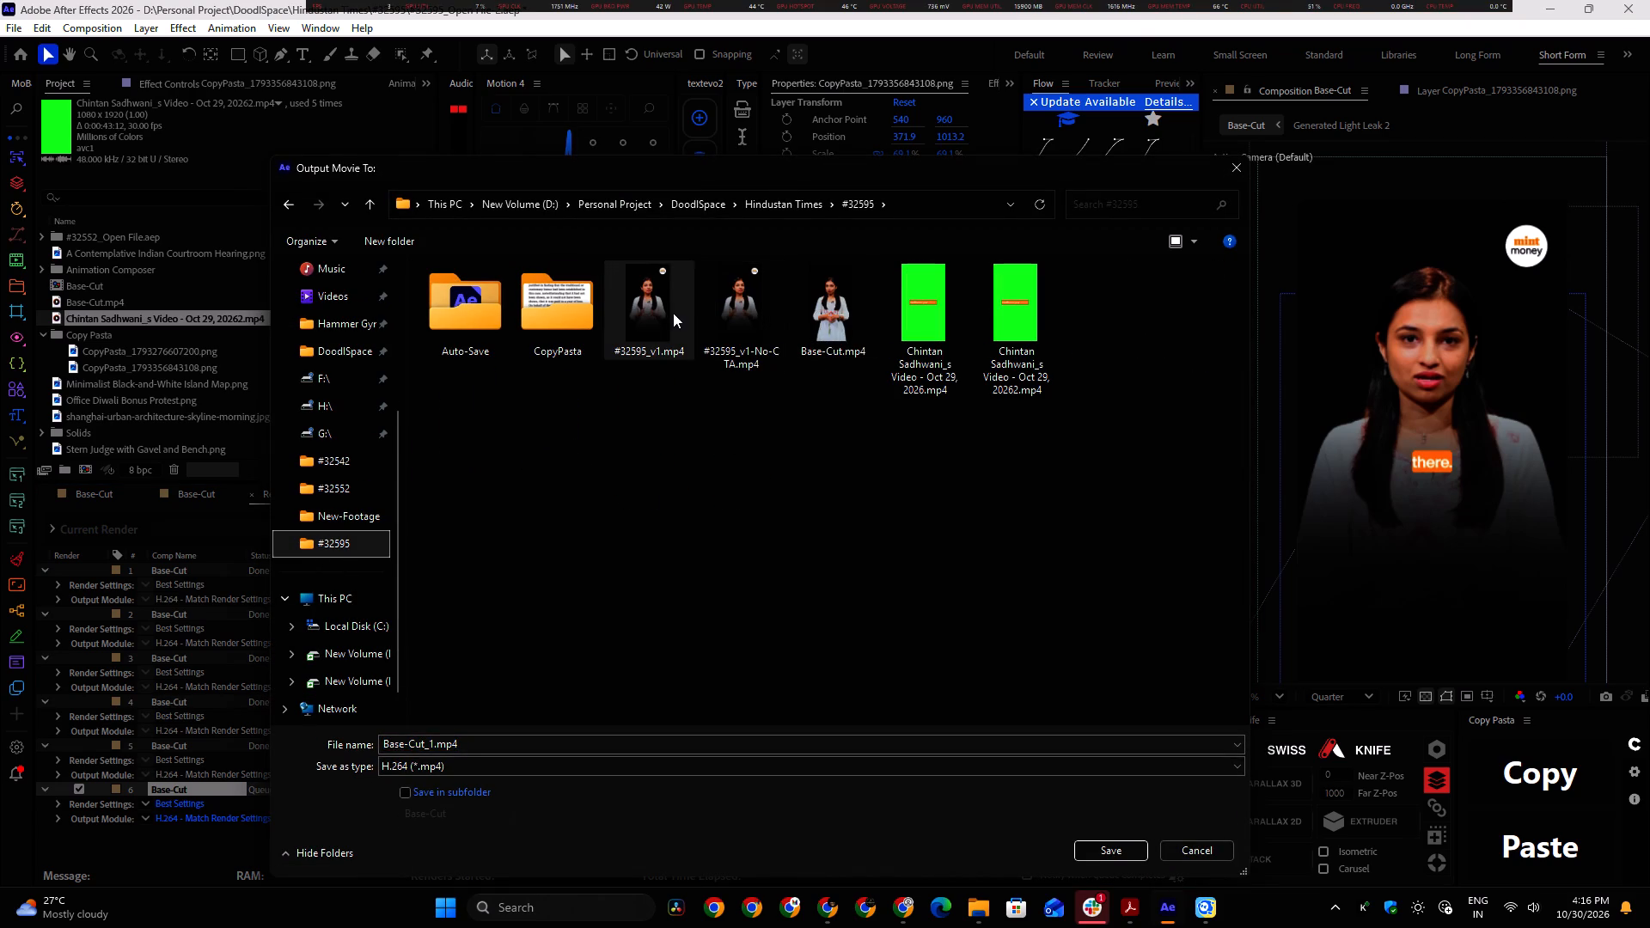
{"action": "left_click", "coordinate": [671, 313]}
{"action": "left_click", "coordinate": [427, 742]}
{"action": "left_click", "coordinate": [430, 745]}
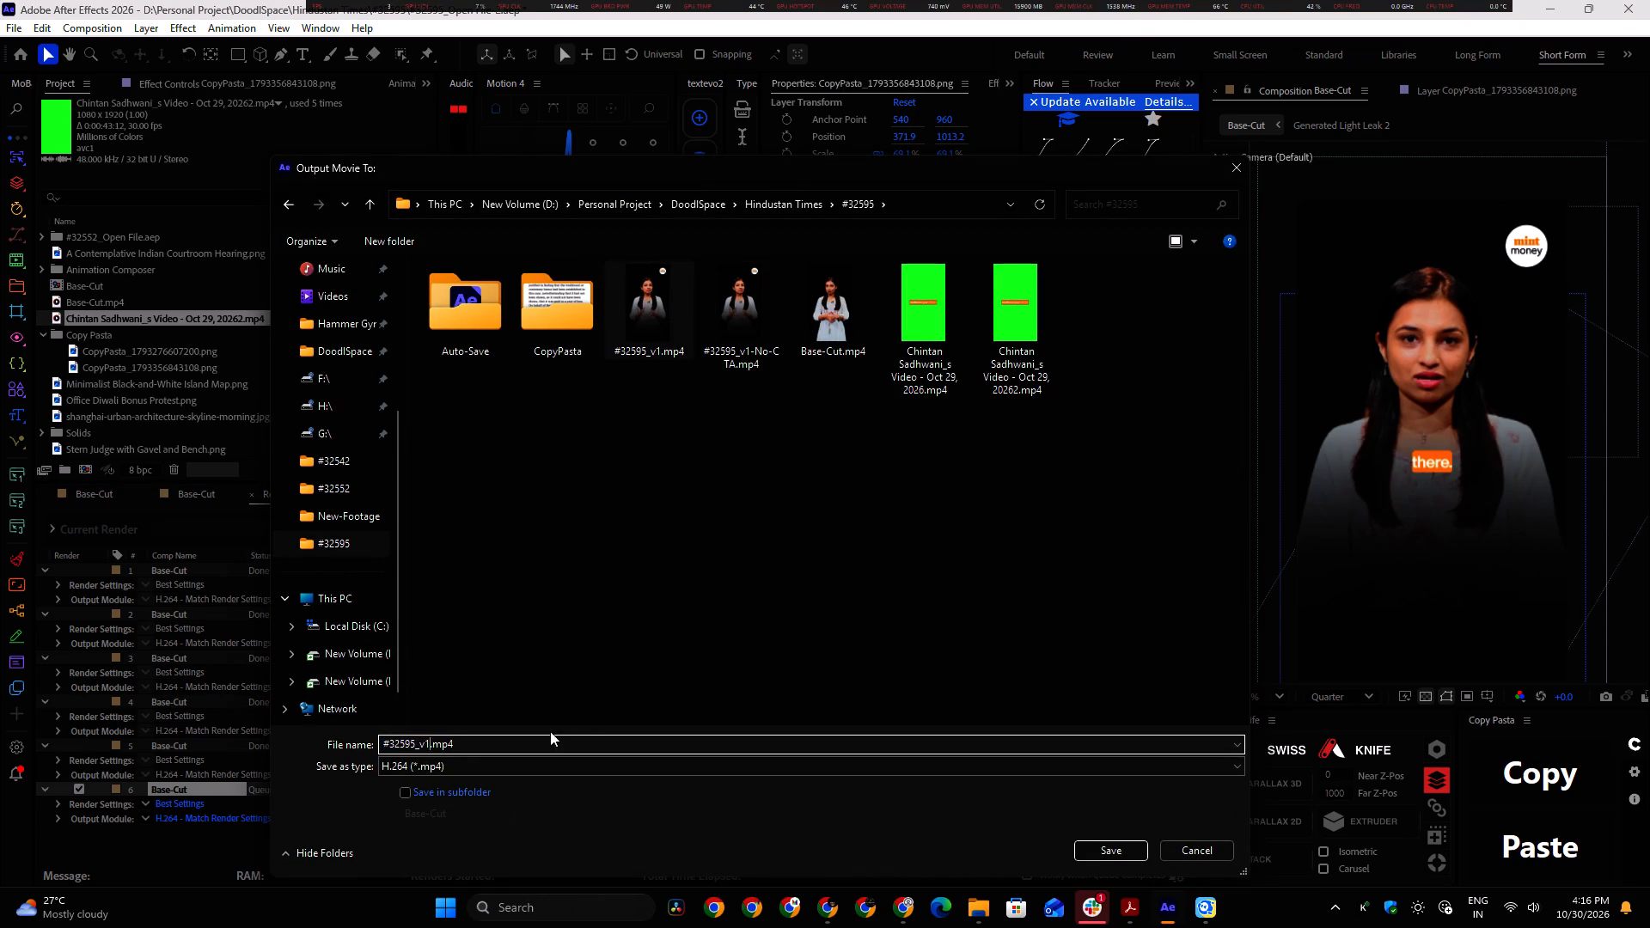
{"action": "key", "text": "BackSpace"}
{"action": "key", "text": "2"}
{"action": "left_click", "coordinate": [742, 596]}
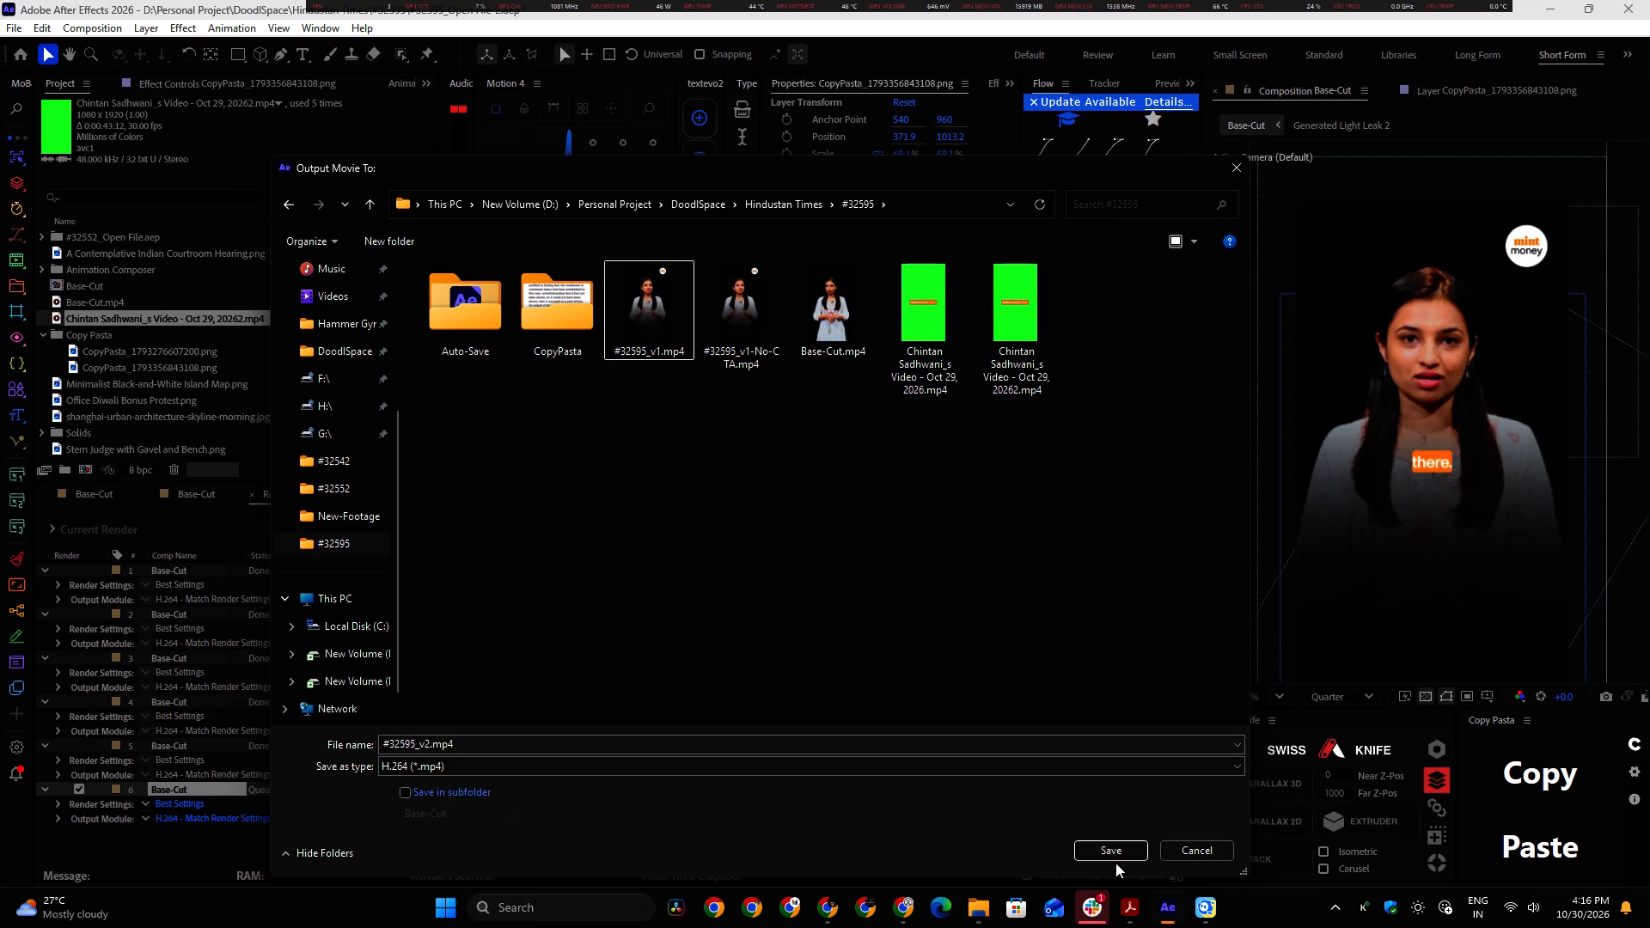
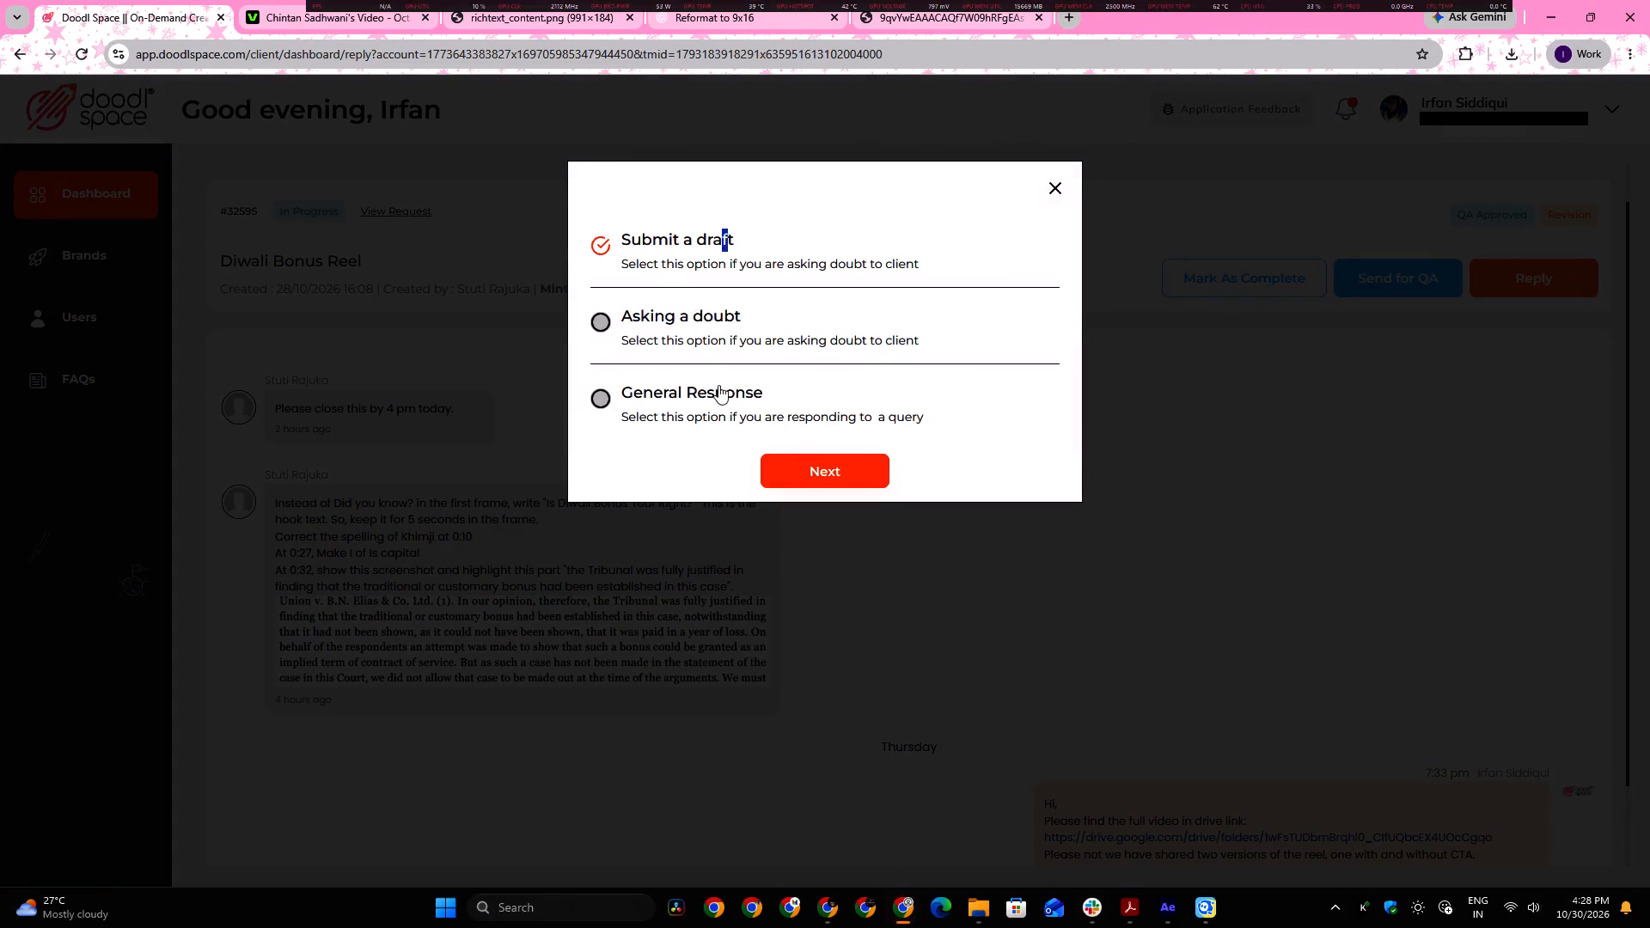
Continue with the Submit a draft reply on ticket #32595 and open the Drive folder linked in Thursday's message.
{"action": "left_click", "coordinate": [796, 473]}
{"action": "scroll", "coordinate": [1141, 748], "scroll_direction": "down", "scroll_amount": 1}
{"action": "middle_click", "coordinate": [1154, 832]}
{"action": "middle_click", "coordinate": [1154, 829]}
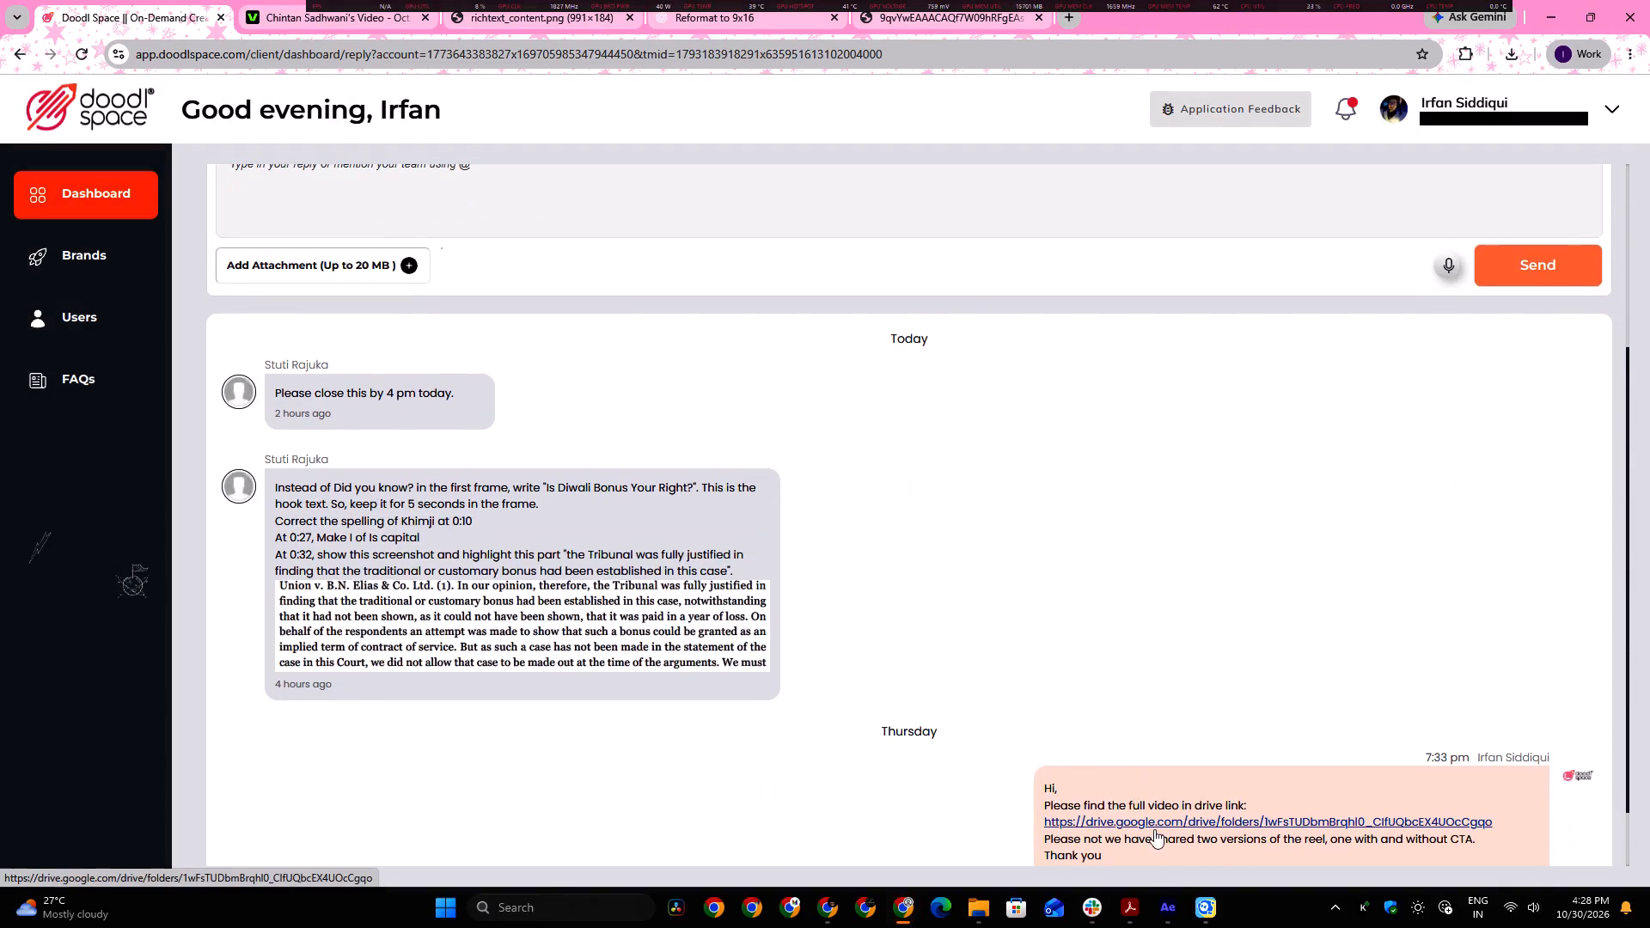
{"action": "middle_click", "coordinate": [1154, 825]}
{"action": "left_click", "coordinate": [370, 14]}
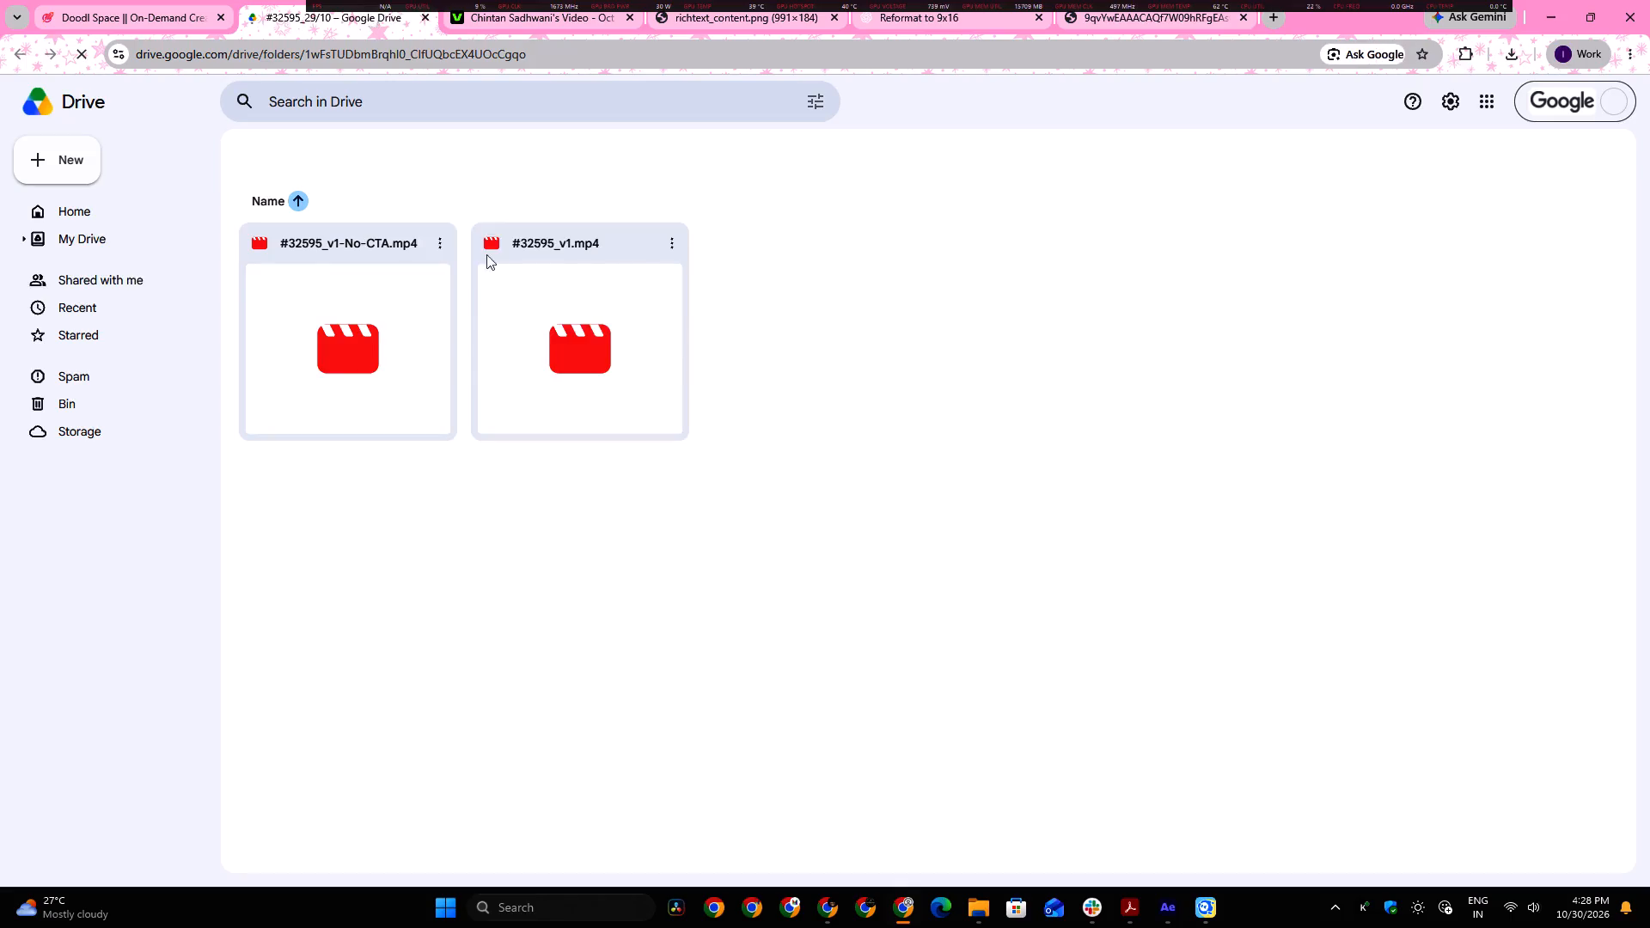
Create a new folder named OLD inside the #32595_29/10 Drive folder.
{"action": "right_click", "coordinate": [835, 394]}
{"action": "right_click", "coordinate": [835, 394]}
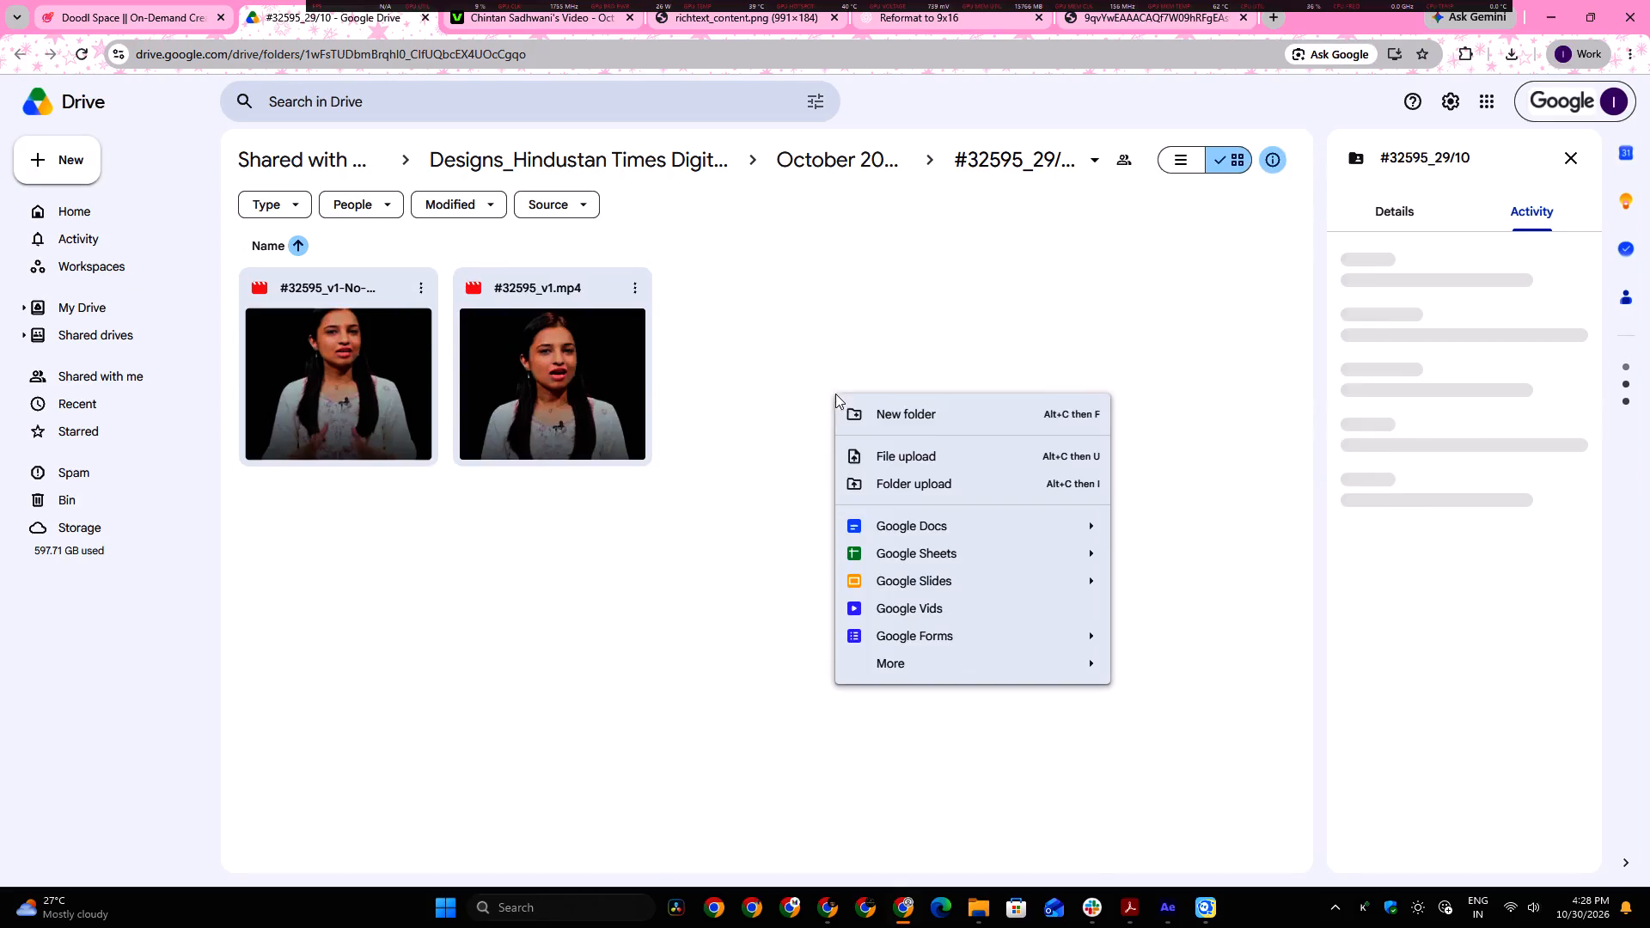
{"action": "left_click", "coordinate": [922, 419]}
{"action": "type", "text": "OLD"}
{"action": "key", "text": "shift+Return"}
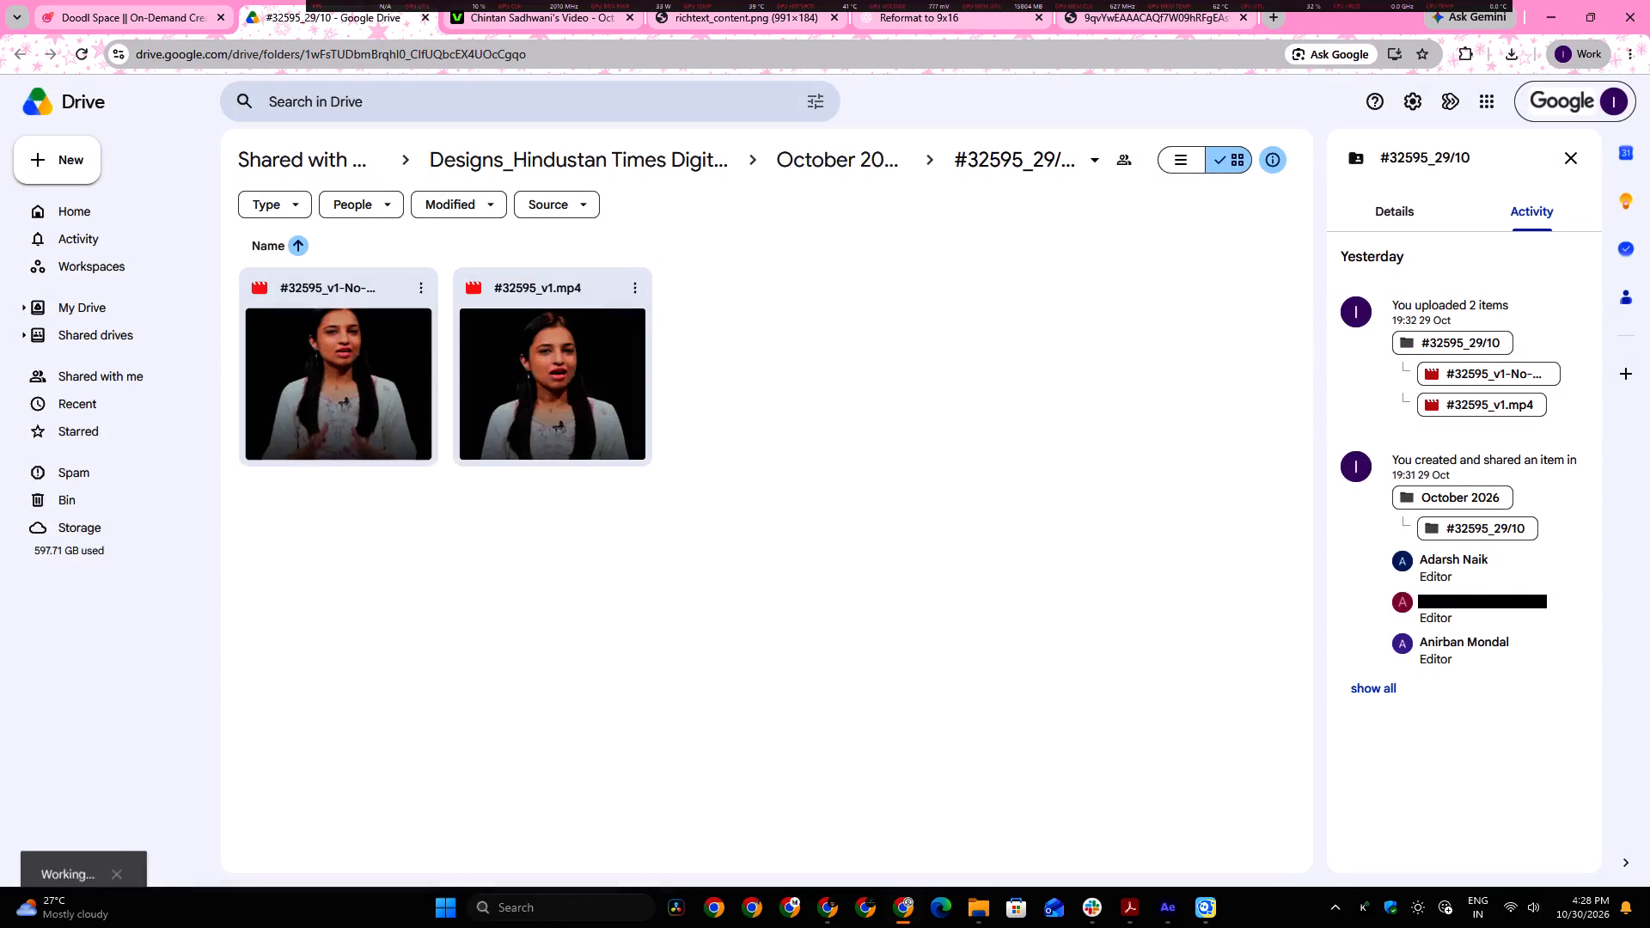
Move #32595_v1-No-CTA.mp4 and #32595_v1.mp4 into the OLD folder, accepting the access change.
{"action": "left_click_drag", "start_coordinate": [983, 766], "coordinate": [651, 552]}
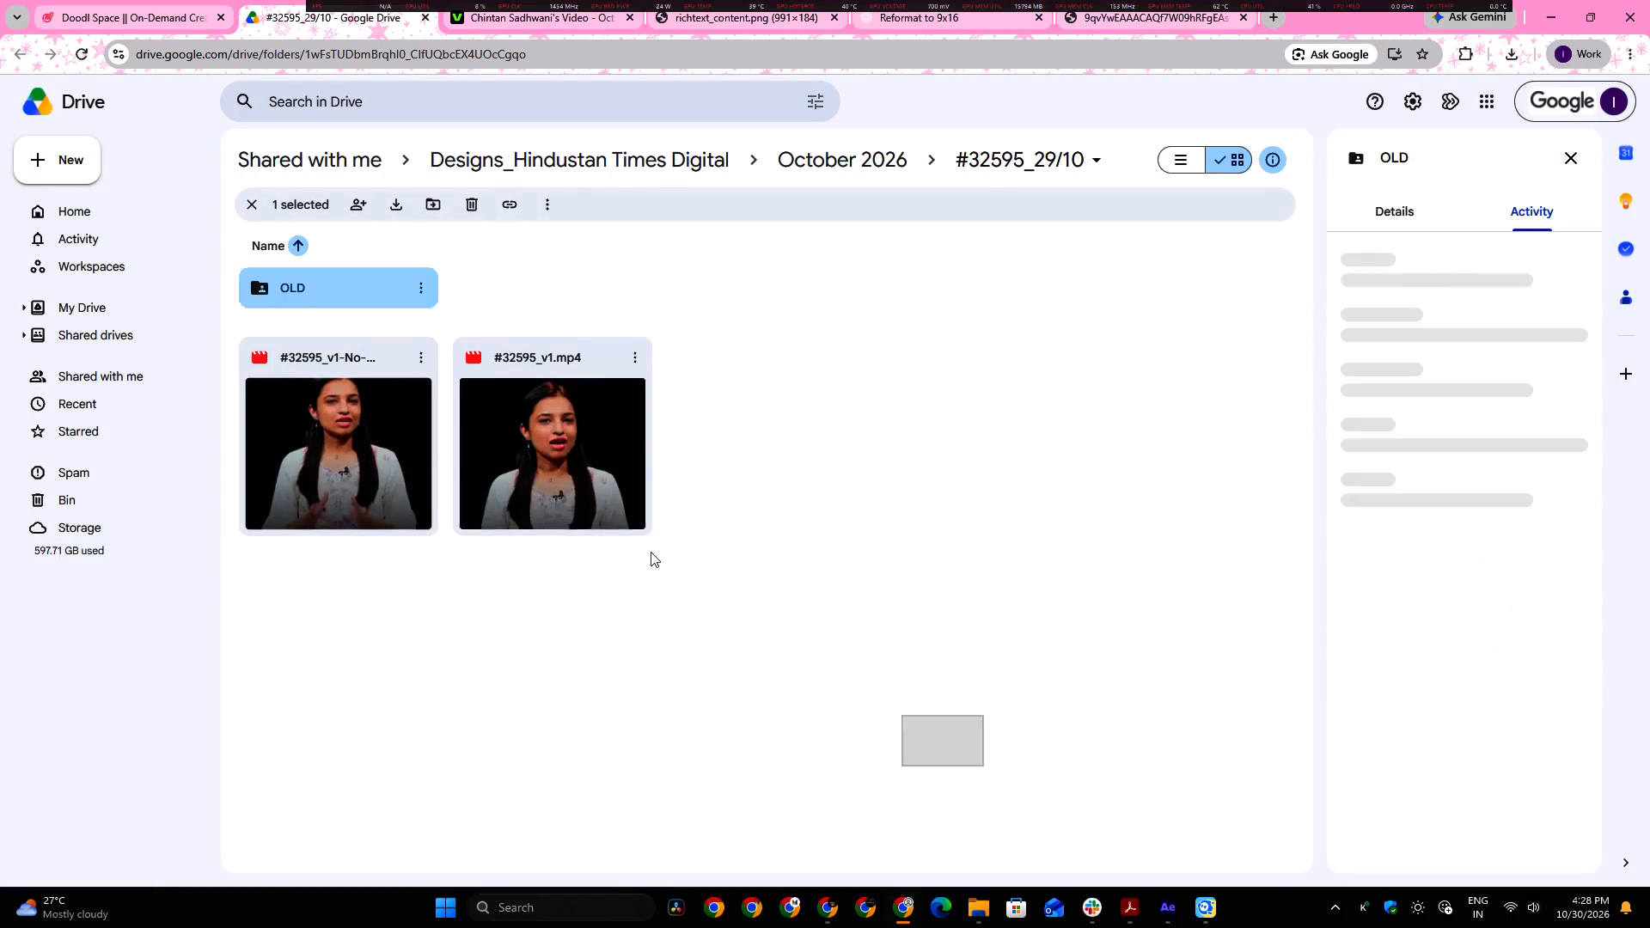
{"action": "left_click_drag", "start_coordinate": [651, 552], "coordinate": [259, 363]}
{"action": "left_click_drag", "start_coordinate": [348, 433], "coordinate": [315, 285]}
{"action": "left_click", "coordinate": [1049, 537]}
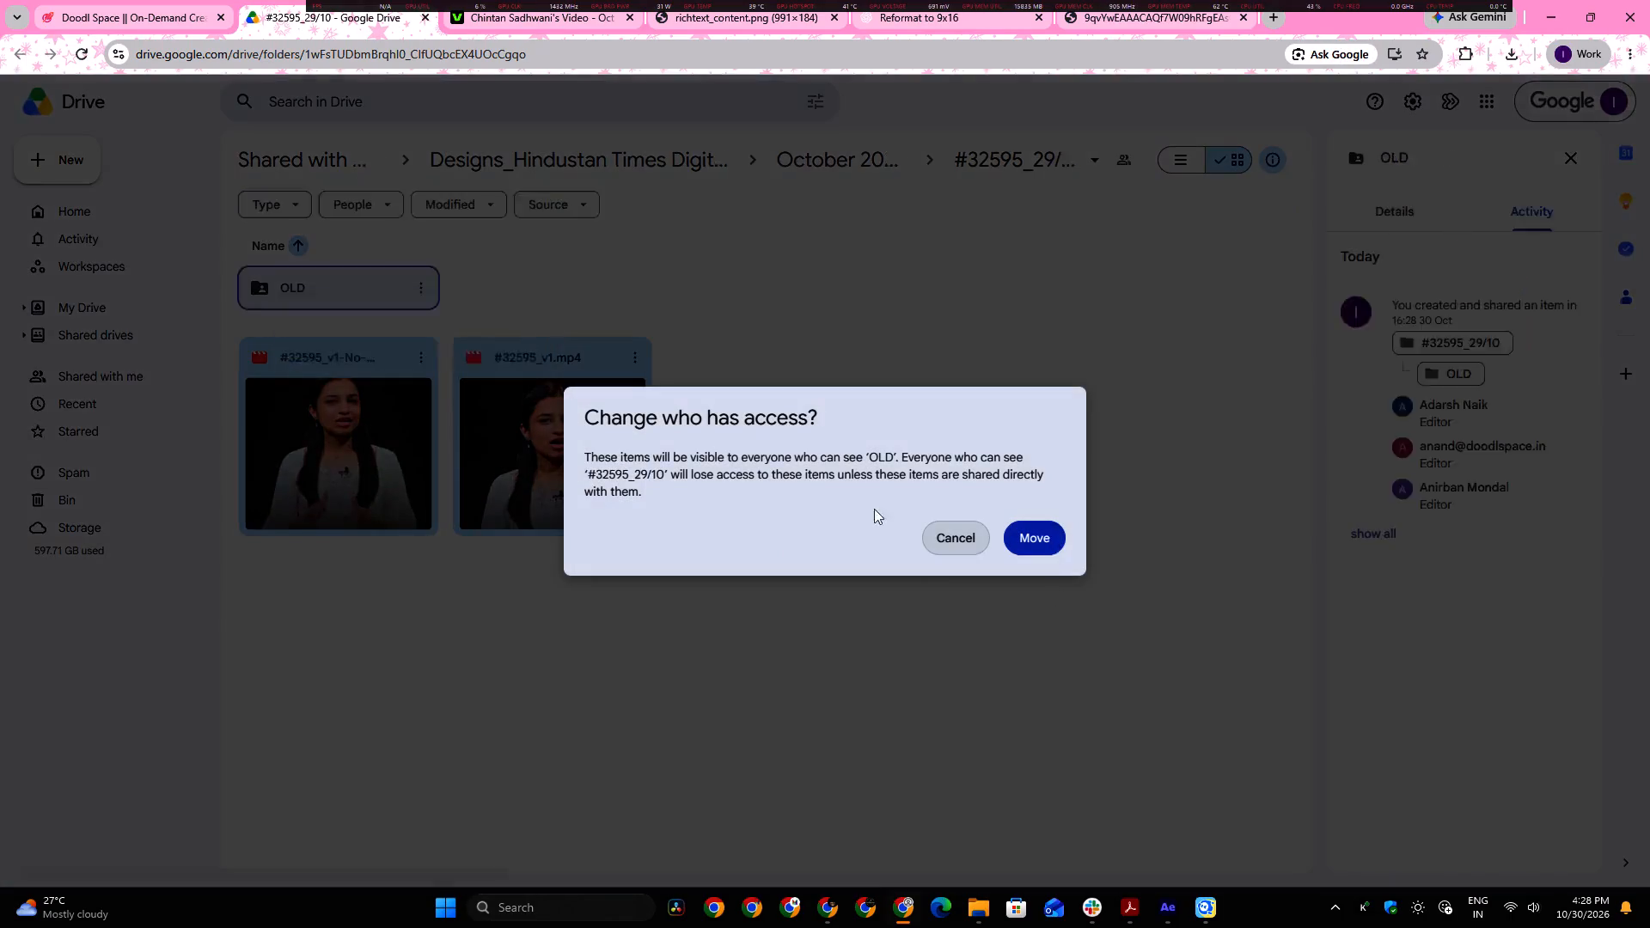
Upload #32595_v2.mp4 from the local #32595 folder to the #32595_29/10 Drive folder.
{"action": "key", "text": "alt+Tab"}
{"action": "key", "text": "alt+Tab"}
{"action": "key", "text": "alt+Tab"}
{"action": "left_click", "coordinate": [499, 602], "text": "alt"}
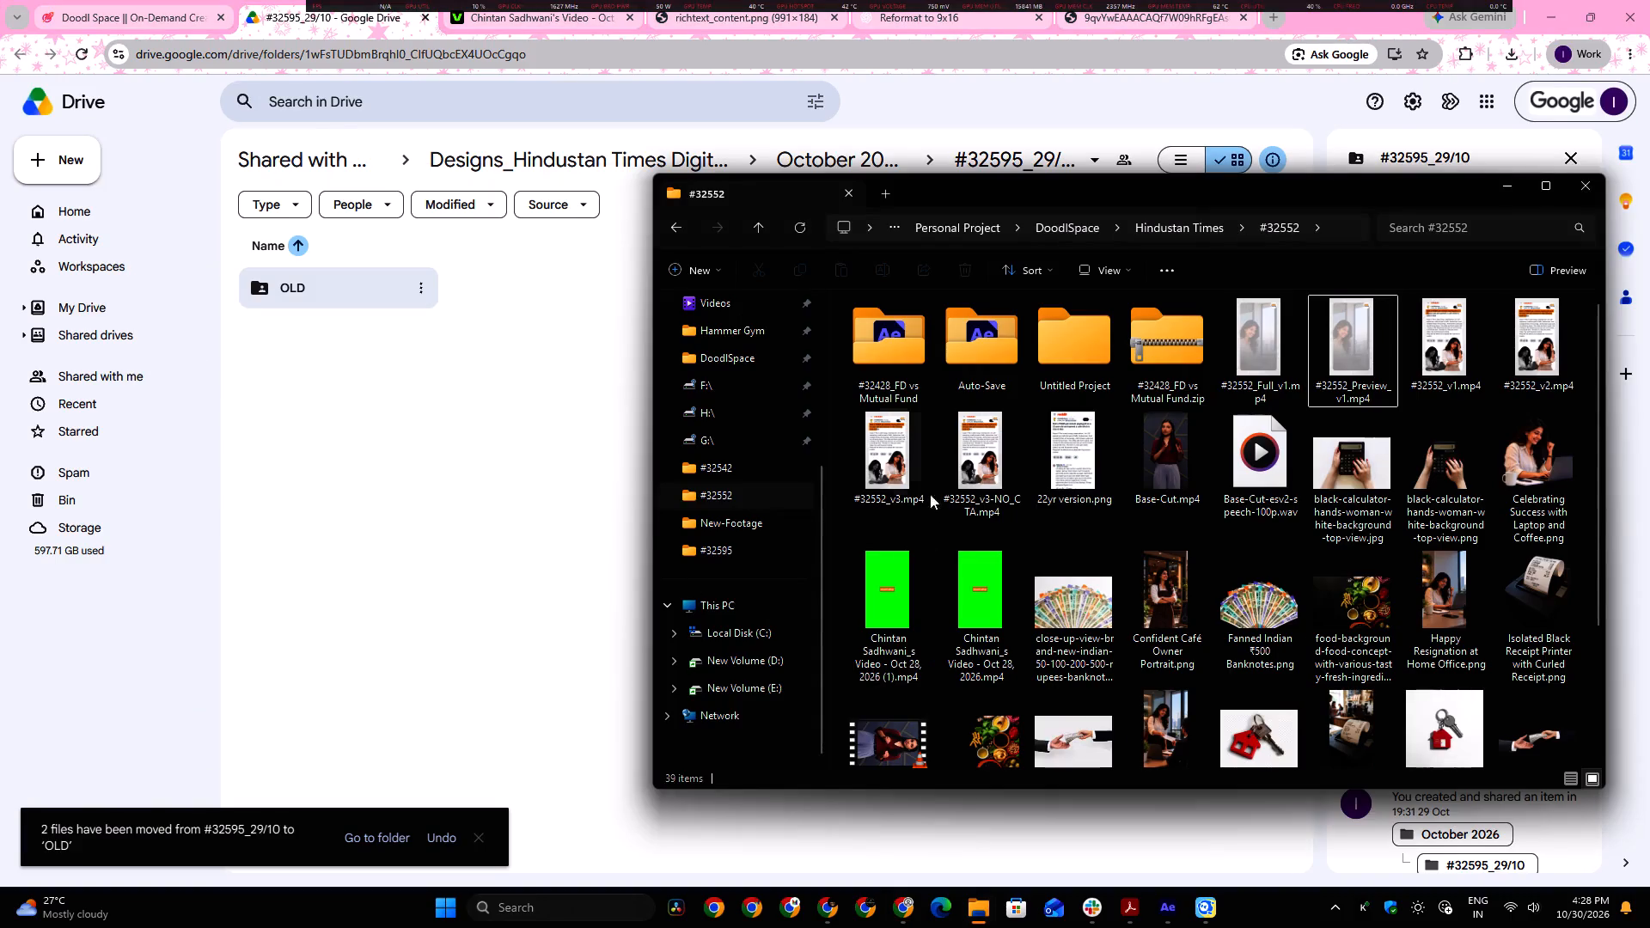
{"action": "left_click", "coordinate": [736, 545]}
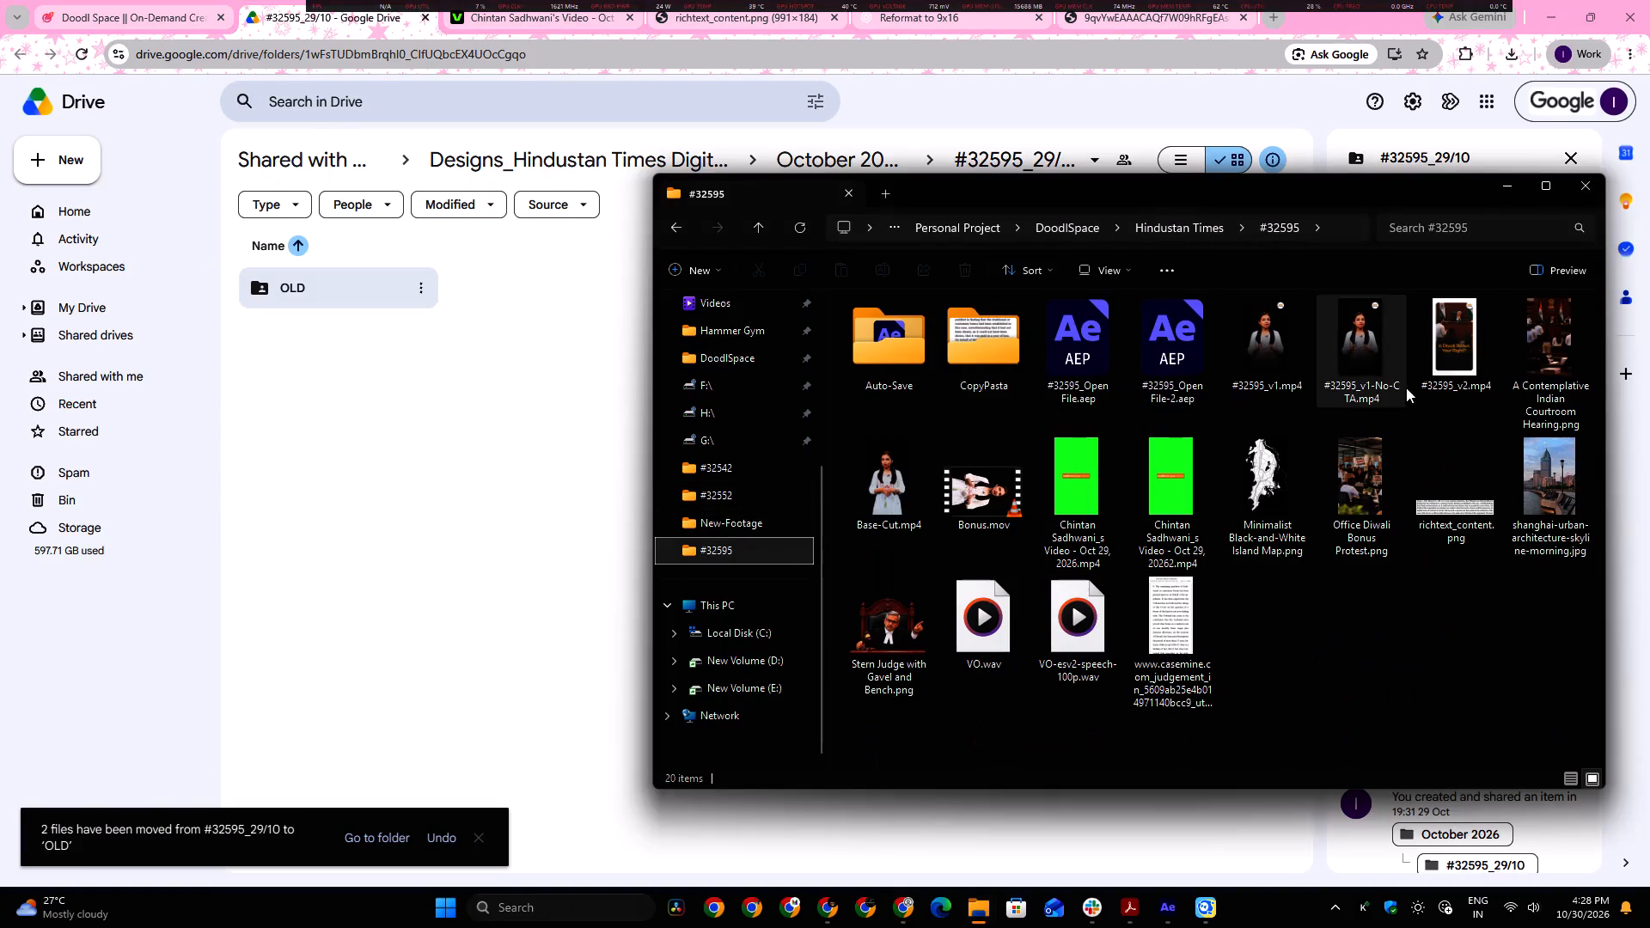
{"action": "left_click", "coordinate": [1395, 661]}
{"action": "left_click_drag", "start_coordinate": [1448, 324], "coordinate": [379, 548]}
Start the ticket reply with "Hi," and "Please find the revised video in drive link:", followed by the copied Drive folder link.
{"action": "left_click", "coordinate": [585, 67]}
{"action": "key", "text": "ctrl+c"}
{"action": "key", "text": "ctrl+c"}
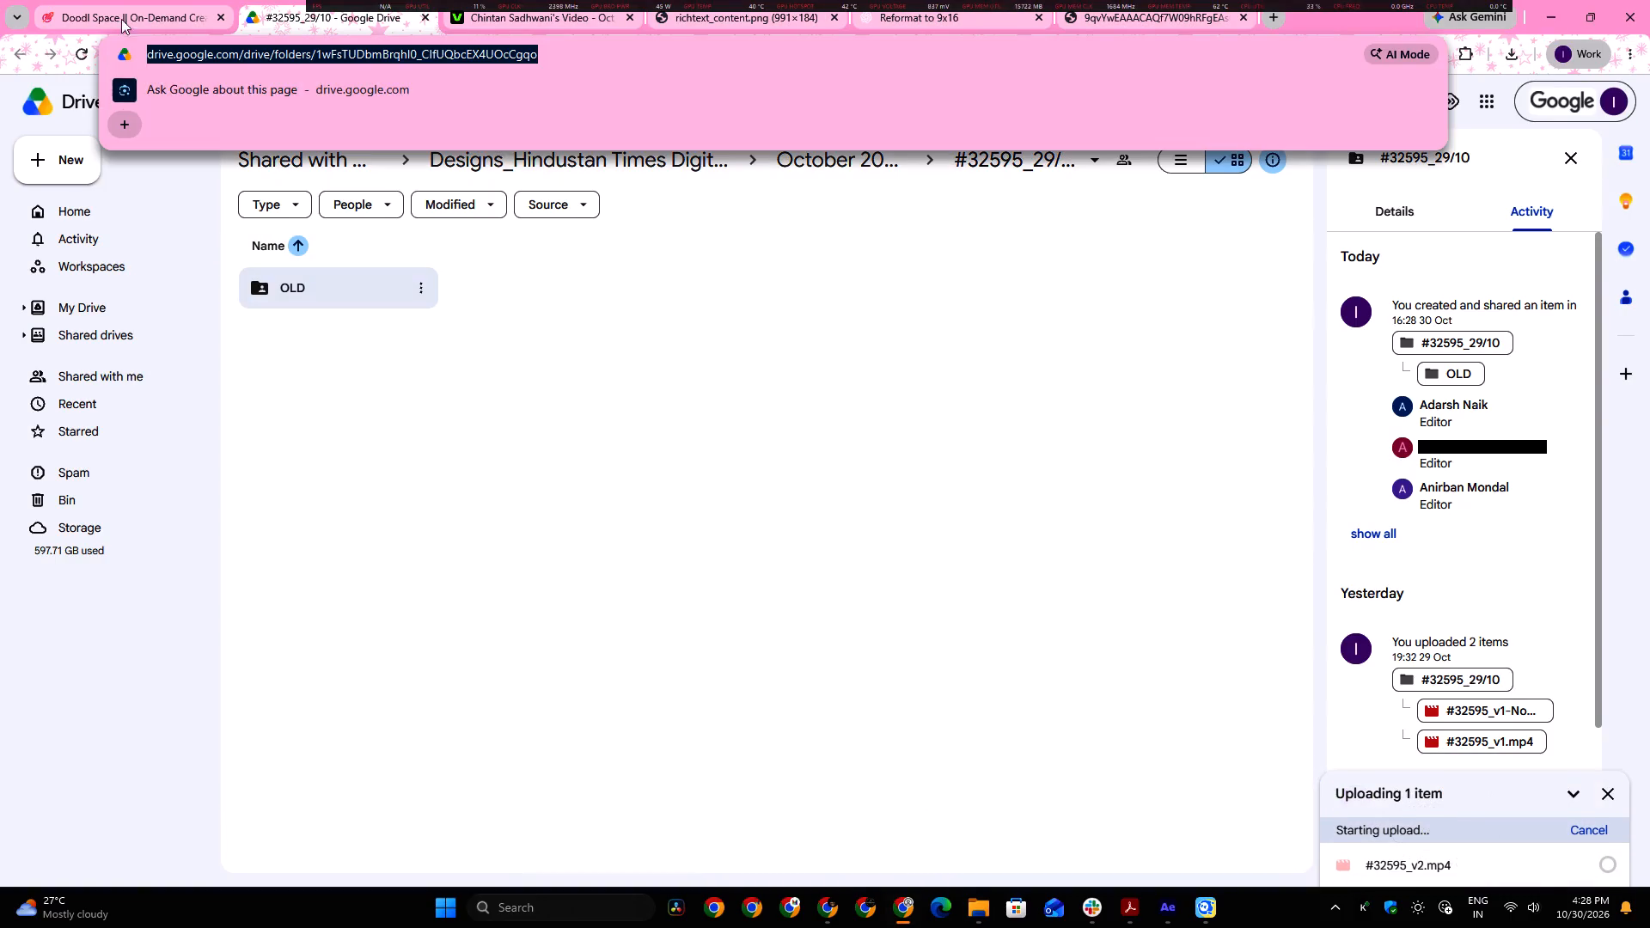
{"action": "key", "text": "ctrl+c"}
{"action": "left_click", "coordinate": [116, 0], "text": "ctrl"}
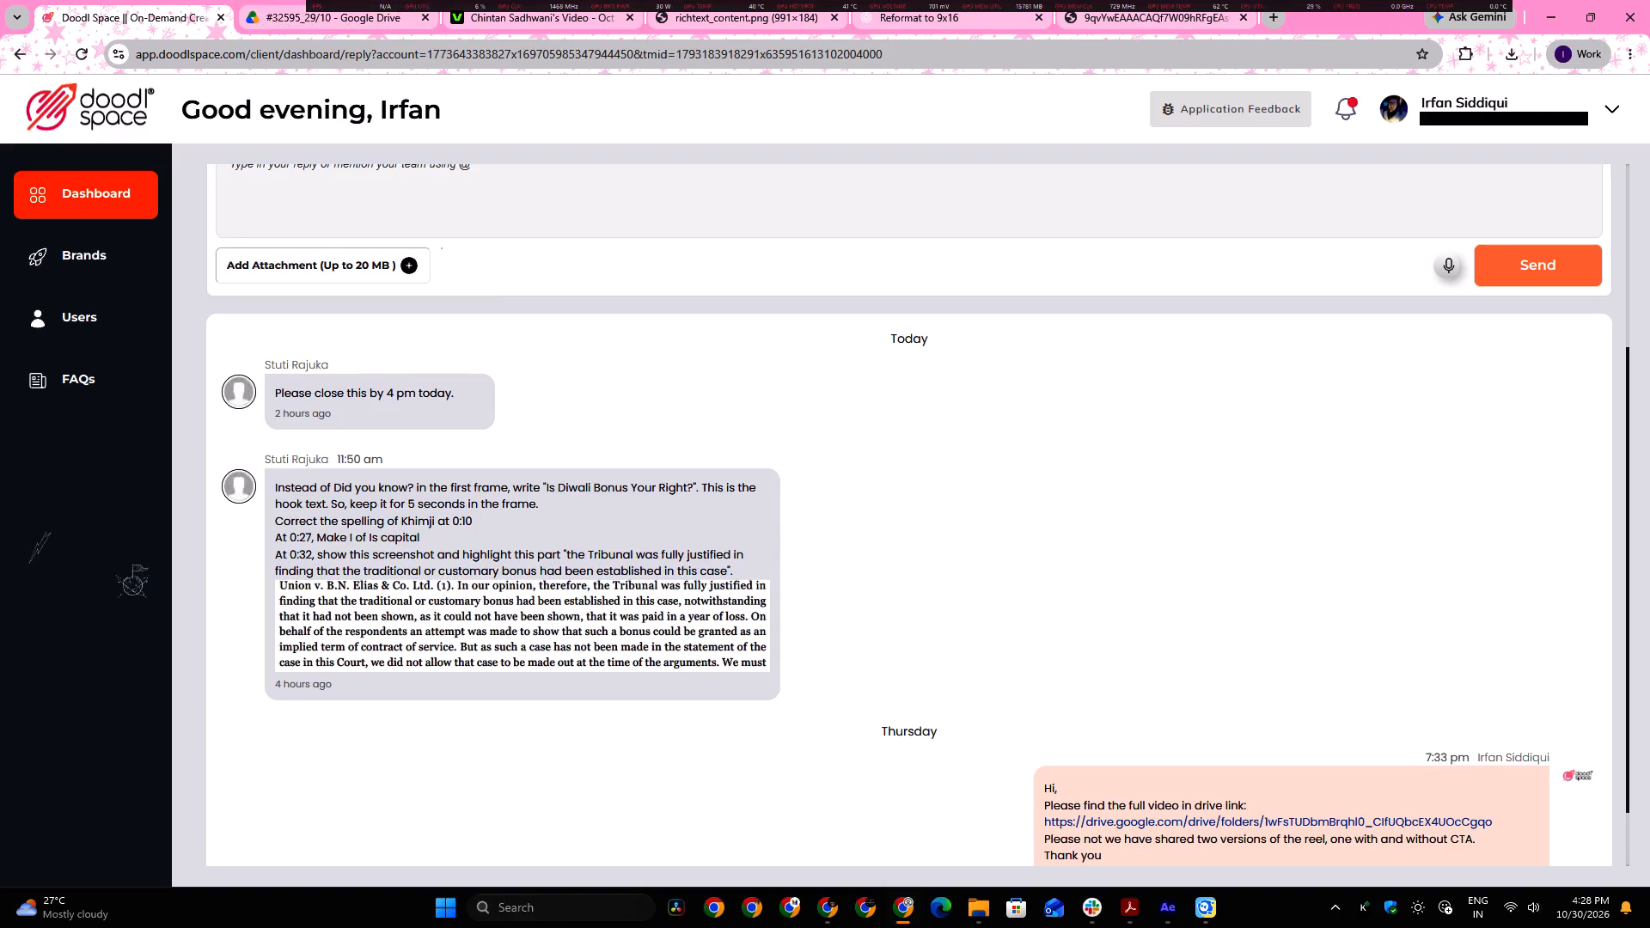
{"action": "left_click_drag", "start_coordinate": [294, 544], "coordinate": [437, 545]}
{"action": "left_click_drag", "start_coordinate": [302, 557], "coordinate": [542, 555]}
{"action": "left_click", "coordinate": [1530, 247]}
{"action": "scroll", "coordinate": [792, 290], "scroll_direction": "up", "scroll_amount": 1}
{"action": "left_click", "coordinate": [415, 395]}
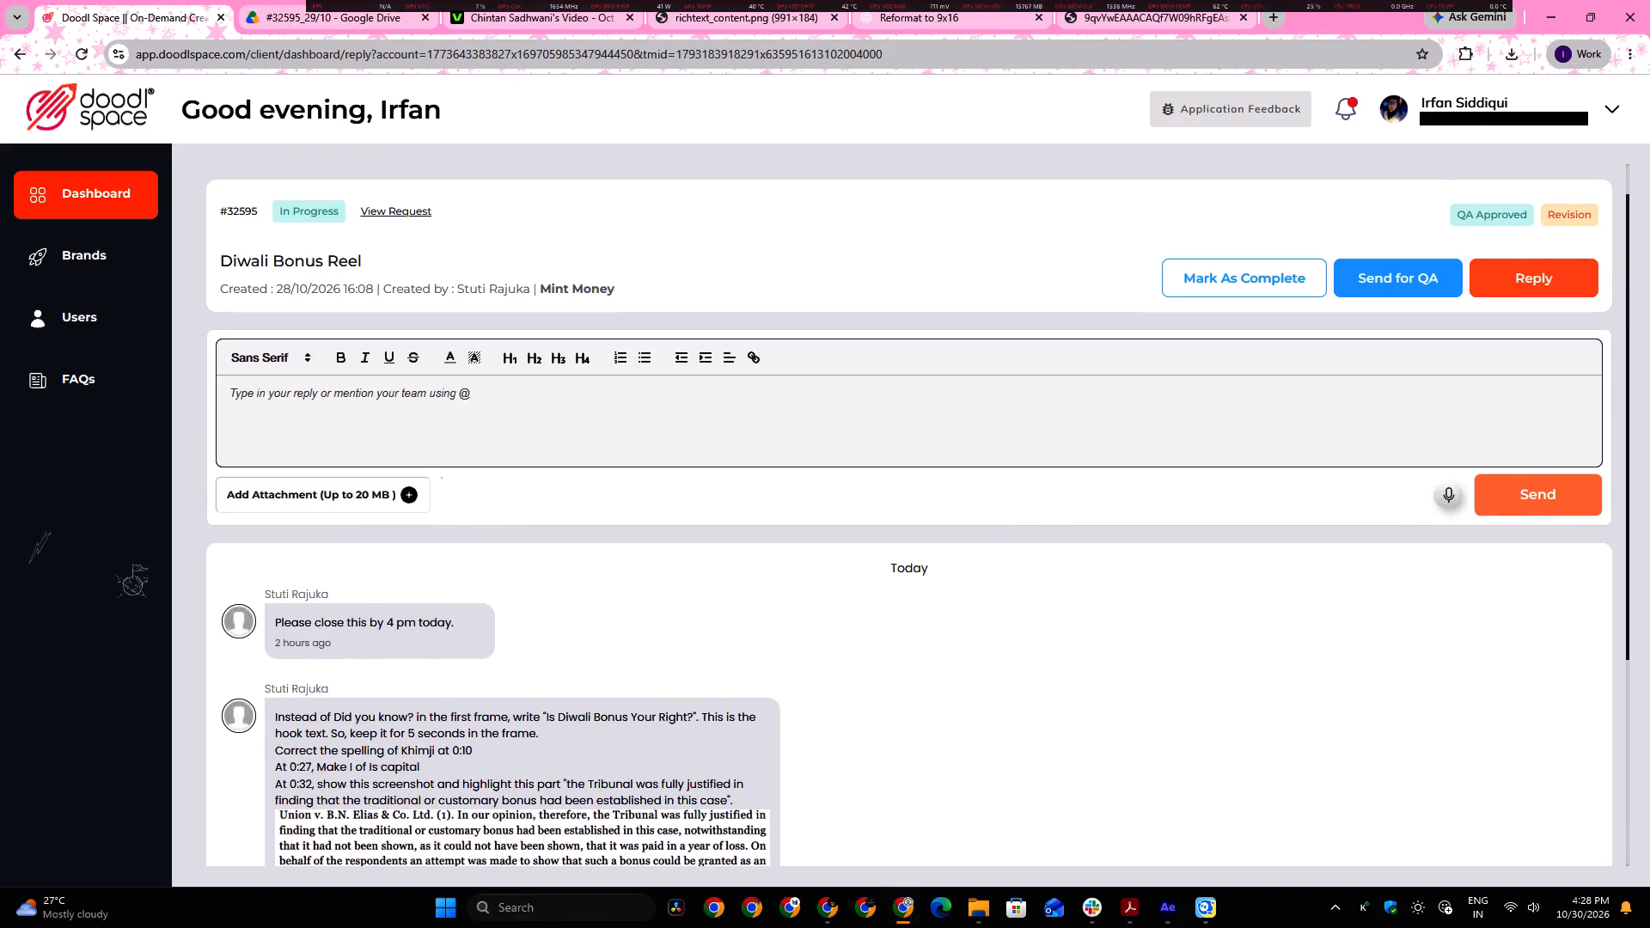
{"action": "type", "text": "Hi,"}
{"action": "key", "text": "shift+Return"}
{"action": "type", "text": "Please find the revised video in drive link:"}
{"action": "key", "text": "shift+Return"}
{"action": "key", "text": "ctrl+v"}
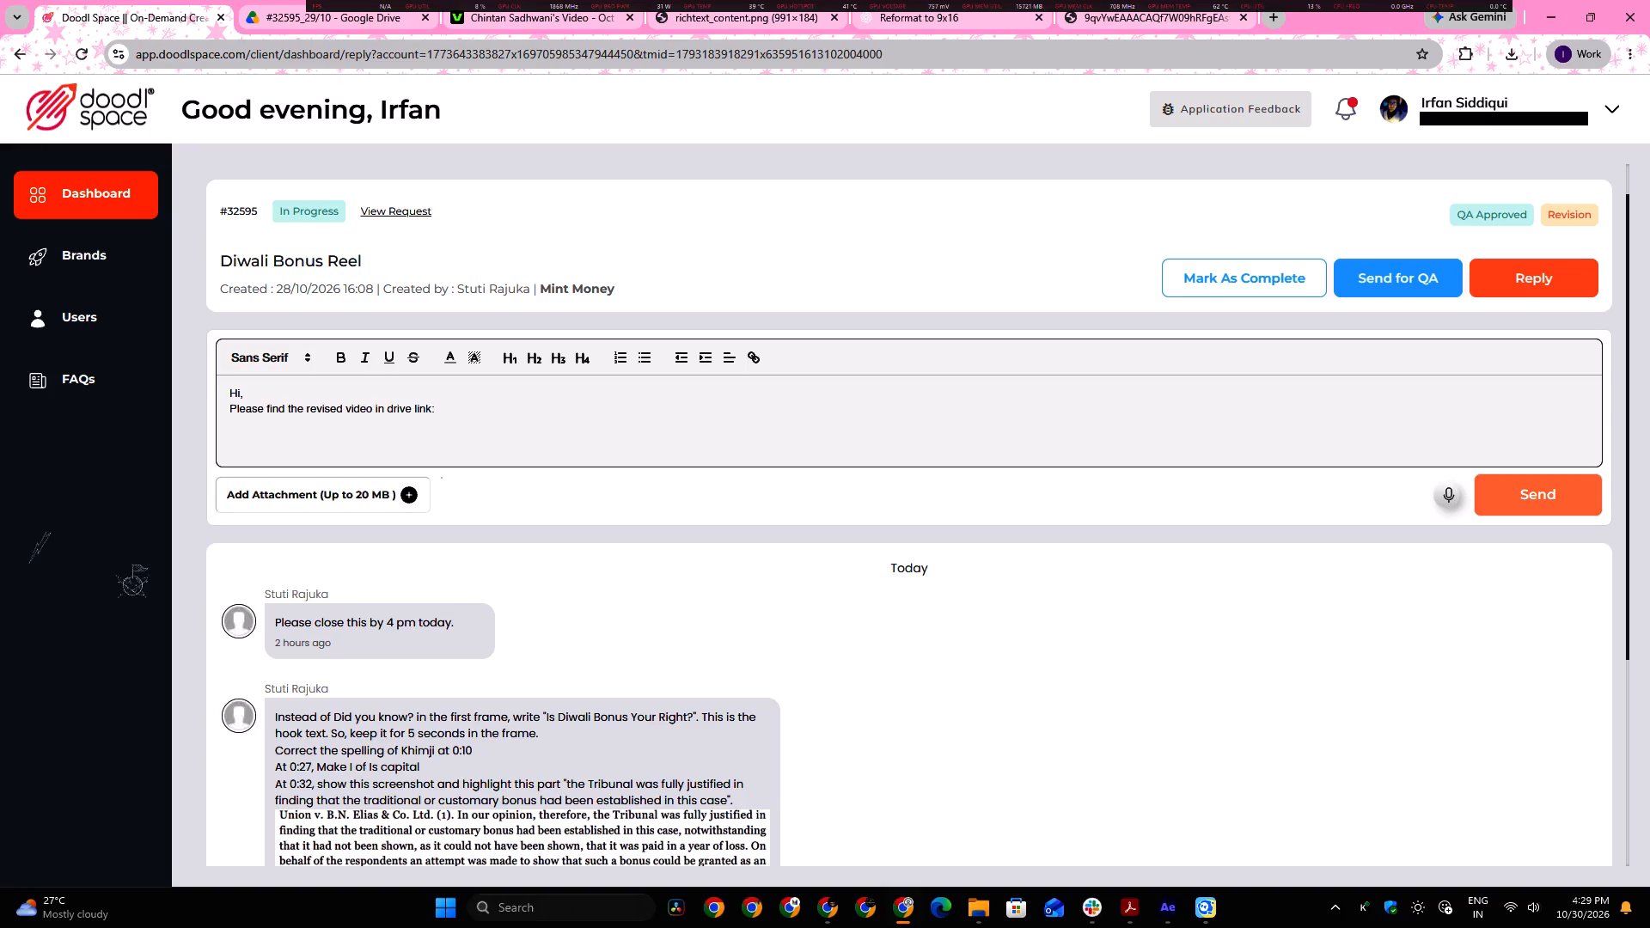
Begin a new line below the Drive link with "Please note that we".
{"action": "key", "text": "shift+Return"}
{"action": "type", "text": "Please not"}
{"action": "key", "text": "space"}
{"action": "key", "text": "BackSpace"}
{"action": "type", "text": "e that we"}
{"action": "key", "text": "space"}
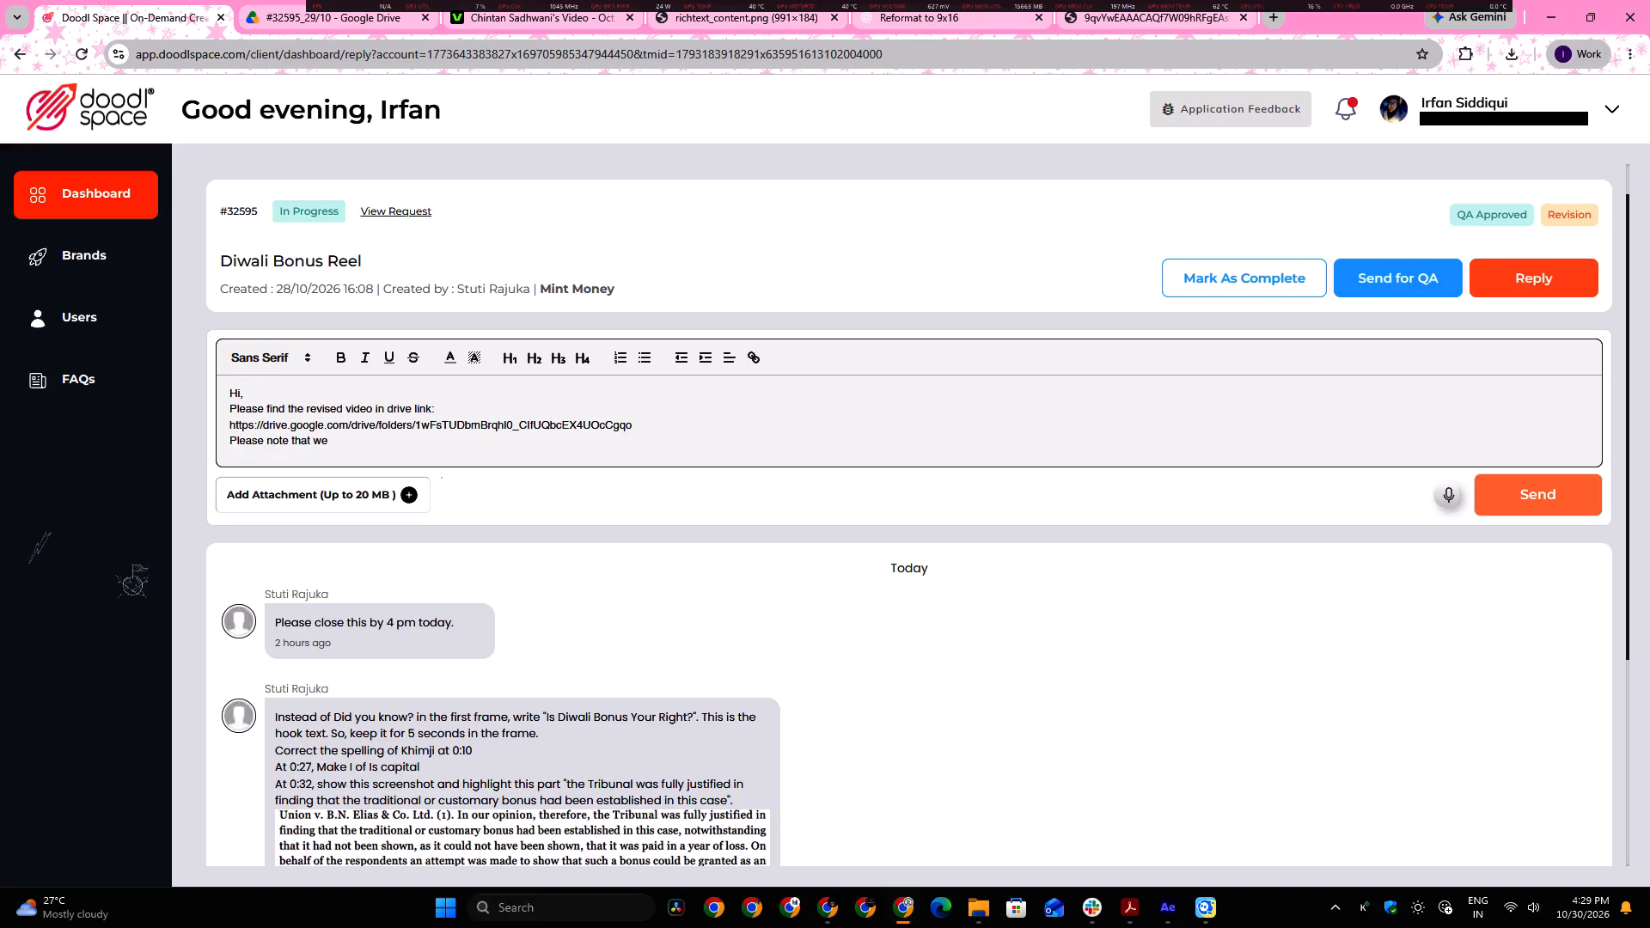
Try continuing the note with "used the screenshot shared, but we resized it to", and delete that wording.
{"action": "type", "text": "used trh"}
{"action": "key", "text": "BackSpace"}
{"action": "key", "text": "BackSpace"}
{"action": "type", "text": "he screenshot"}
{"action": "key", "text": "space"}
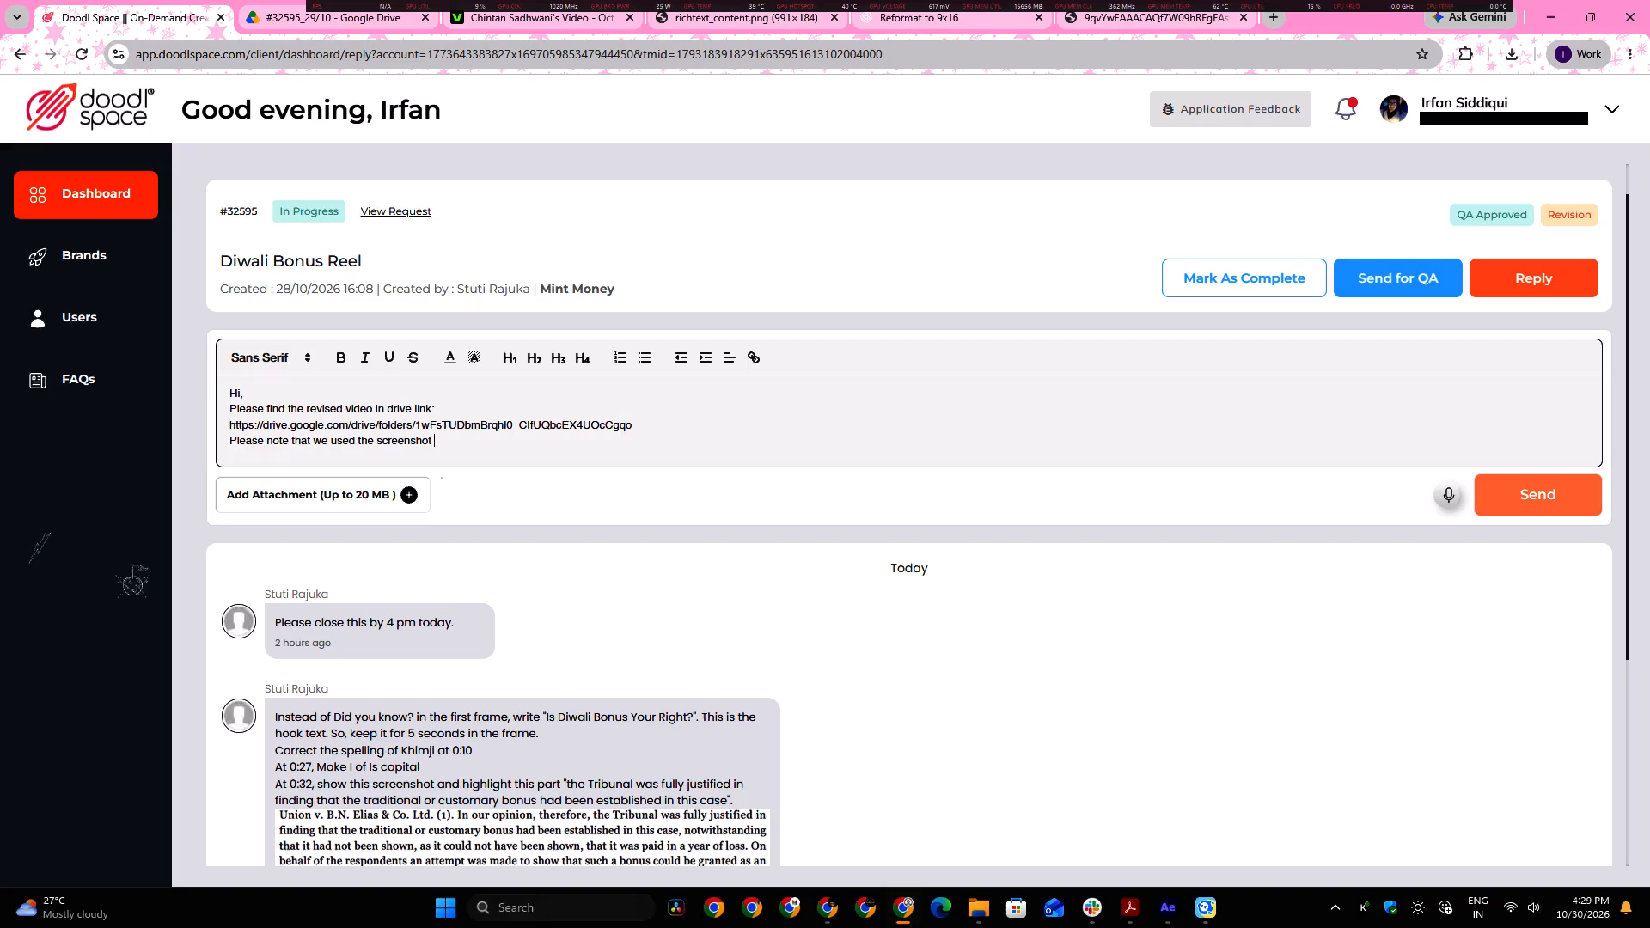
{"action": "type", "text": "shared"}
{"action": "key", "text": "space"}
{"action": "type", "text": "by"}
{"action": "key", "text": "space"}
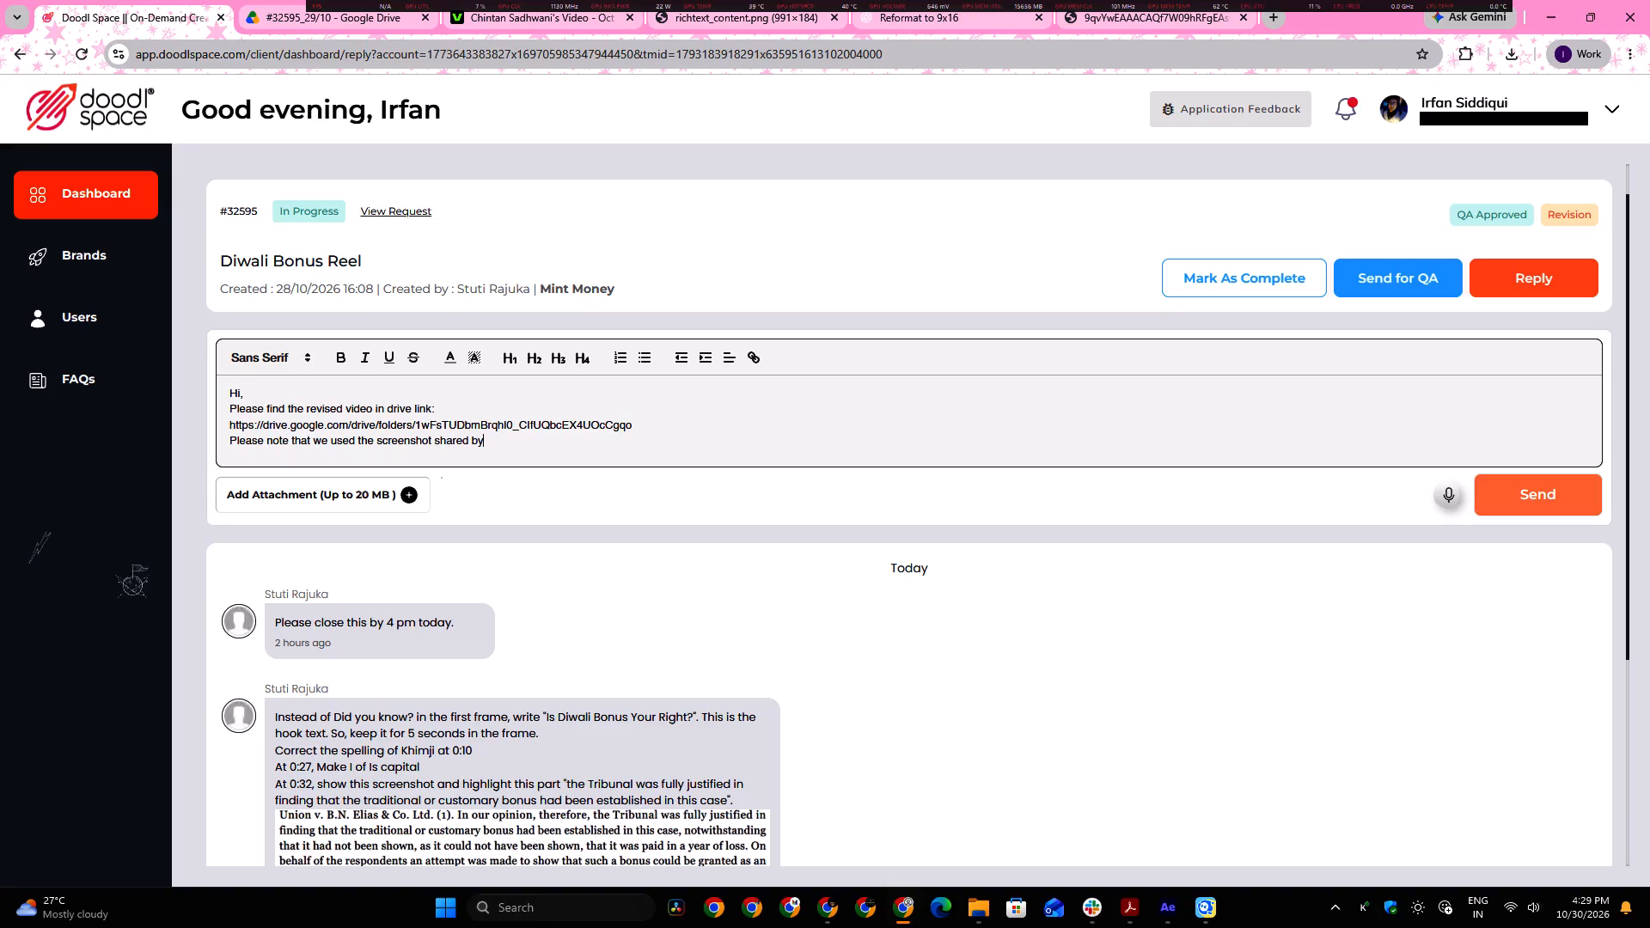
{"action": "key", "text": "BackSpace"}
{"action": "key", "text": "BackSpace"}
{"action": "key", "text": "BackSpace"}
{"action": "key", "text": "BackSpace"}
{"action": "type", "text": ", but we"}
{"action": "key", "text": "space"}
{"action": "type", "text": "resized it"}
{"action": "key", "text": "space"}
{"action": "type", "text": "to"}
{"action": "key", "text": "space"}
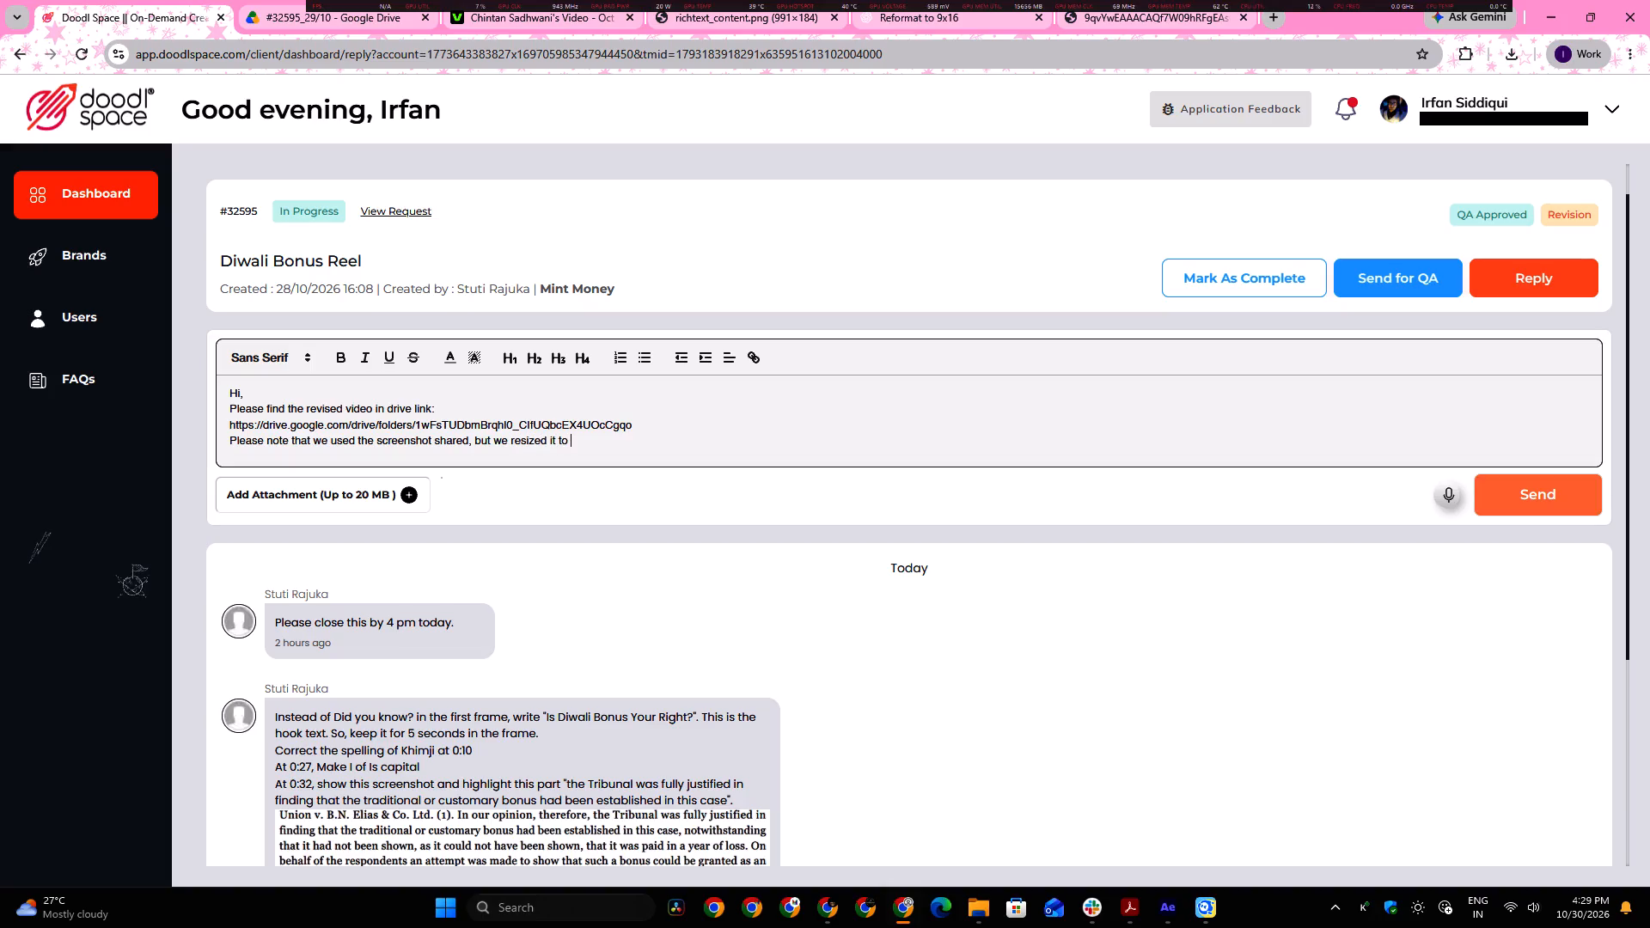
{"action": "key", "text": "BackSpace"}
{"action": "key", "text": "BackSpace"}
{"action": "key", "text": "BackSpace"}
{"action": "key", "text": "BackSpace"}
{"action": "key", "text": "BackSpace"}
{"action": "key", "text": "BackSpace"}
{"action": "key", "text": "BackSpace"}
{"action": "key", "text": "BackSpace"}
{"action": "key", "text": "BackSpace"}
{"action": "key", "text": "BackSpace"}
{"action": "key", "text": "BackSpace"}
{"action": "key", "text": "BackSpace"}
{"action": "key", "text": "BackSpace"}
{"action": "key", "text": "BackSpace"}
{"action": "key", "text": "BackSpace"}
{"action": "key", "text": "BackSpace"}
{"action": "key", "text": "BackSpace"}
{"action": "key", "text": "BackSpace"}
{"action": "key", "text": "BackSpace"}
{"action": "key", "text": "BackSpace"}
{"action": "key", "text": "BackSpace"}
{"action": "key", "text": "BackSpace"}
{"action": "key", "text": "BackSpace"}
Complete the note with "resized the screenshot shared to fit the ratio of the reel. Please let us know if it works for you.".
{"action": "type", "text": "resie"}
{"action": "key", "text": "BackSpace"}
{"action": "type", "text": "zed"}
{"action": "key", "text": "space"}
{"action": "type", "text": "your"}
{"action": "key", "text": "space"}
{"action": "key", "text": "BackSpace"}
{"action": "key", "text": "BackSpace"}
{"action": "key", "text": "BackSpace"}
{"action": "key", "text": "BackSpace"}
{"action": "key", "text": "BackSpace"}
{"action": "type", "text": "the screenshot h"}
{"action": "key", "text": "BackSpace"}
{"action": "type", "text": "share"}
{"action": "key", "text": "space"}
{"action": "key", "text": "BackSpace"}
{"action": "type", "text": "d"}
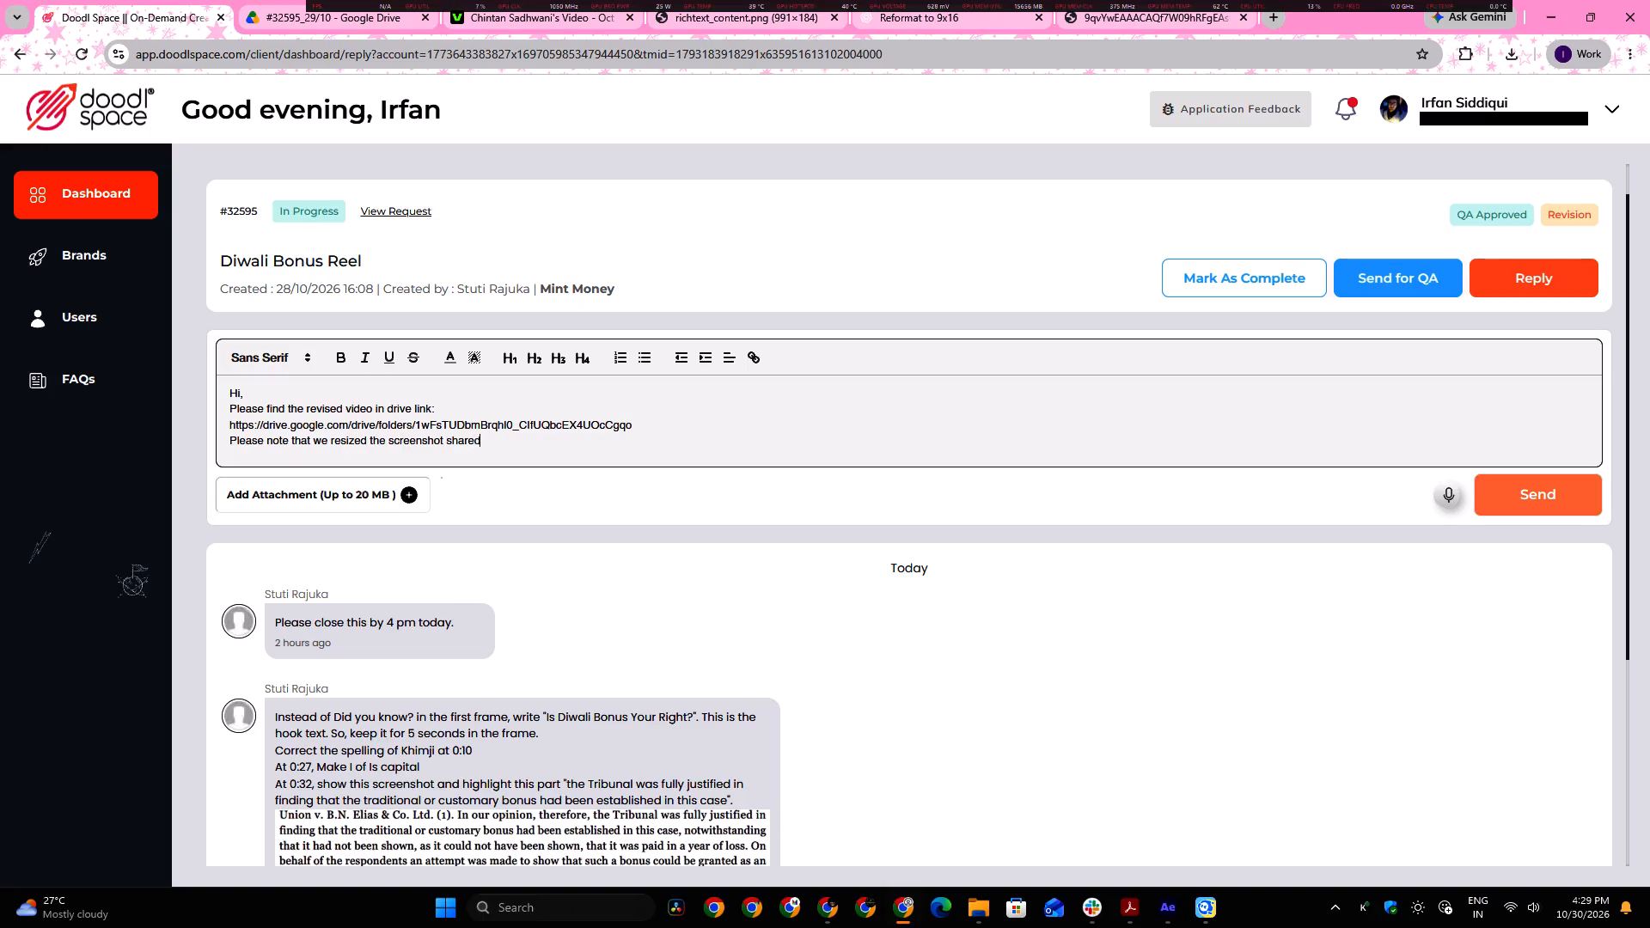
{"action": "key", "text": "space"}
{"action": "type", "text": "to fit the"}
{"action": "key", "text": "space"}
{"action": "key", "text": "r"}
{"action": "key", "text": "BackSpace"}
{"action": "type", "text": "ratio o"}
{"action": "key", "text": "space"}
{"action": "key", "text": "BackSpace"}
{"action": "type", "text": "f"}
{"action": "key", "text": "space"}
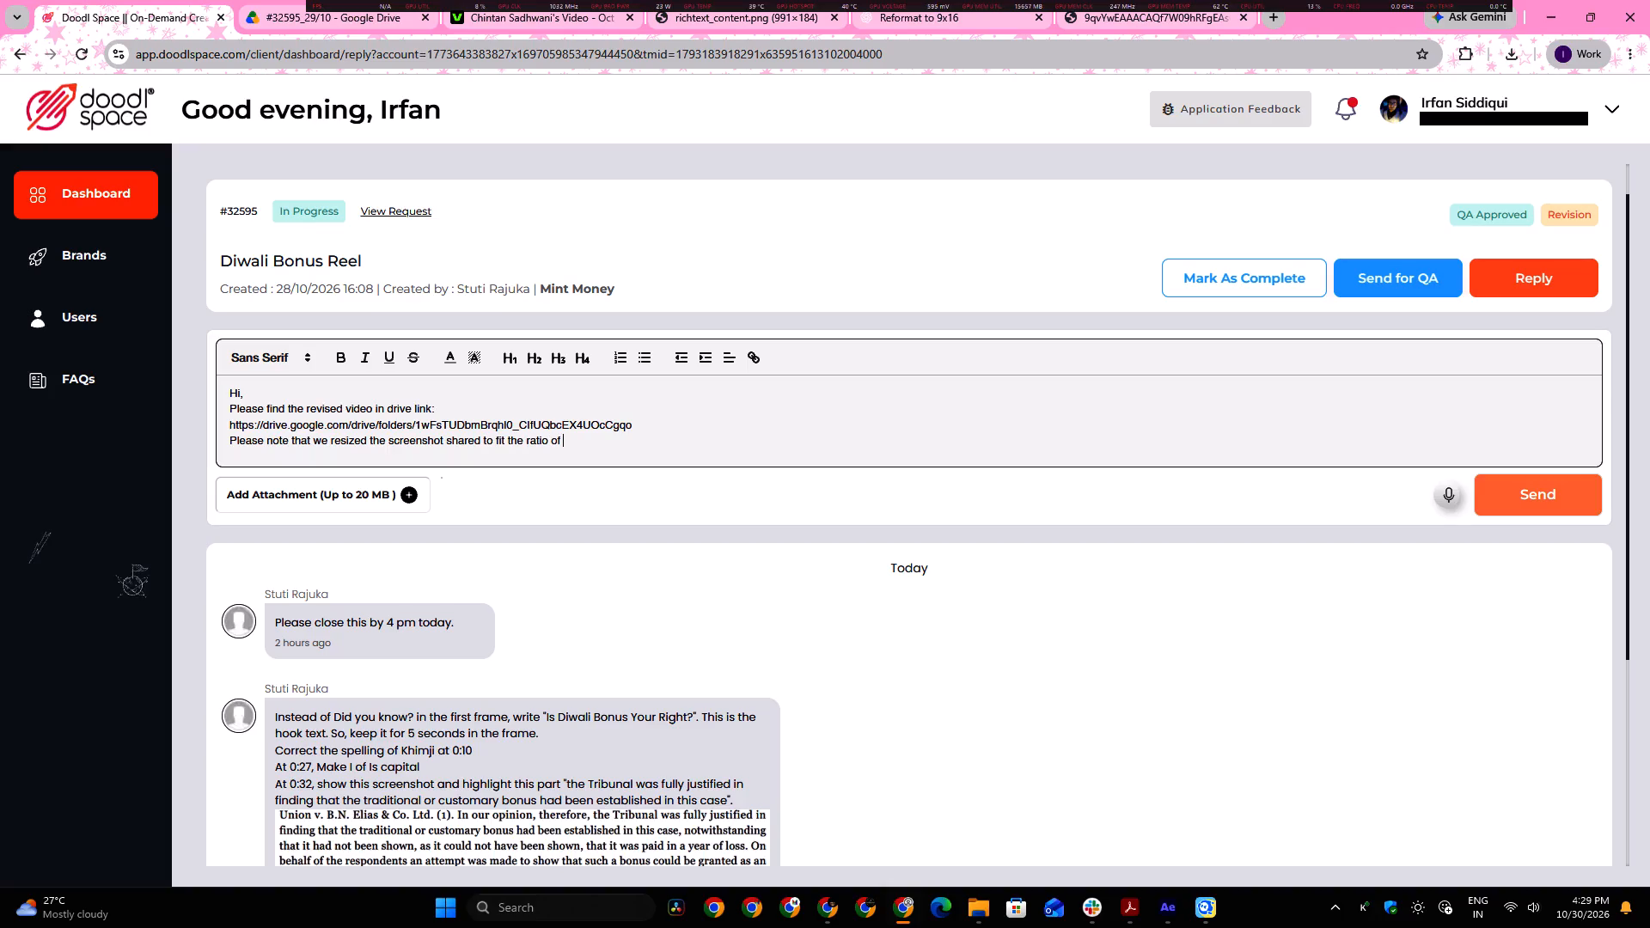
{"action": "type", "text": "the reel. Please let u kn"}
{"action": "key", "text": "BackSpace"}
{"action": "key", "text": "BackSpace"}
{"action": "key", "text": "BackSpace"}
{"action": "type", "text": "s know if it works"}
{"action": "key", "text": "space"}
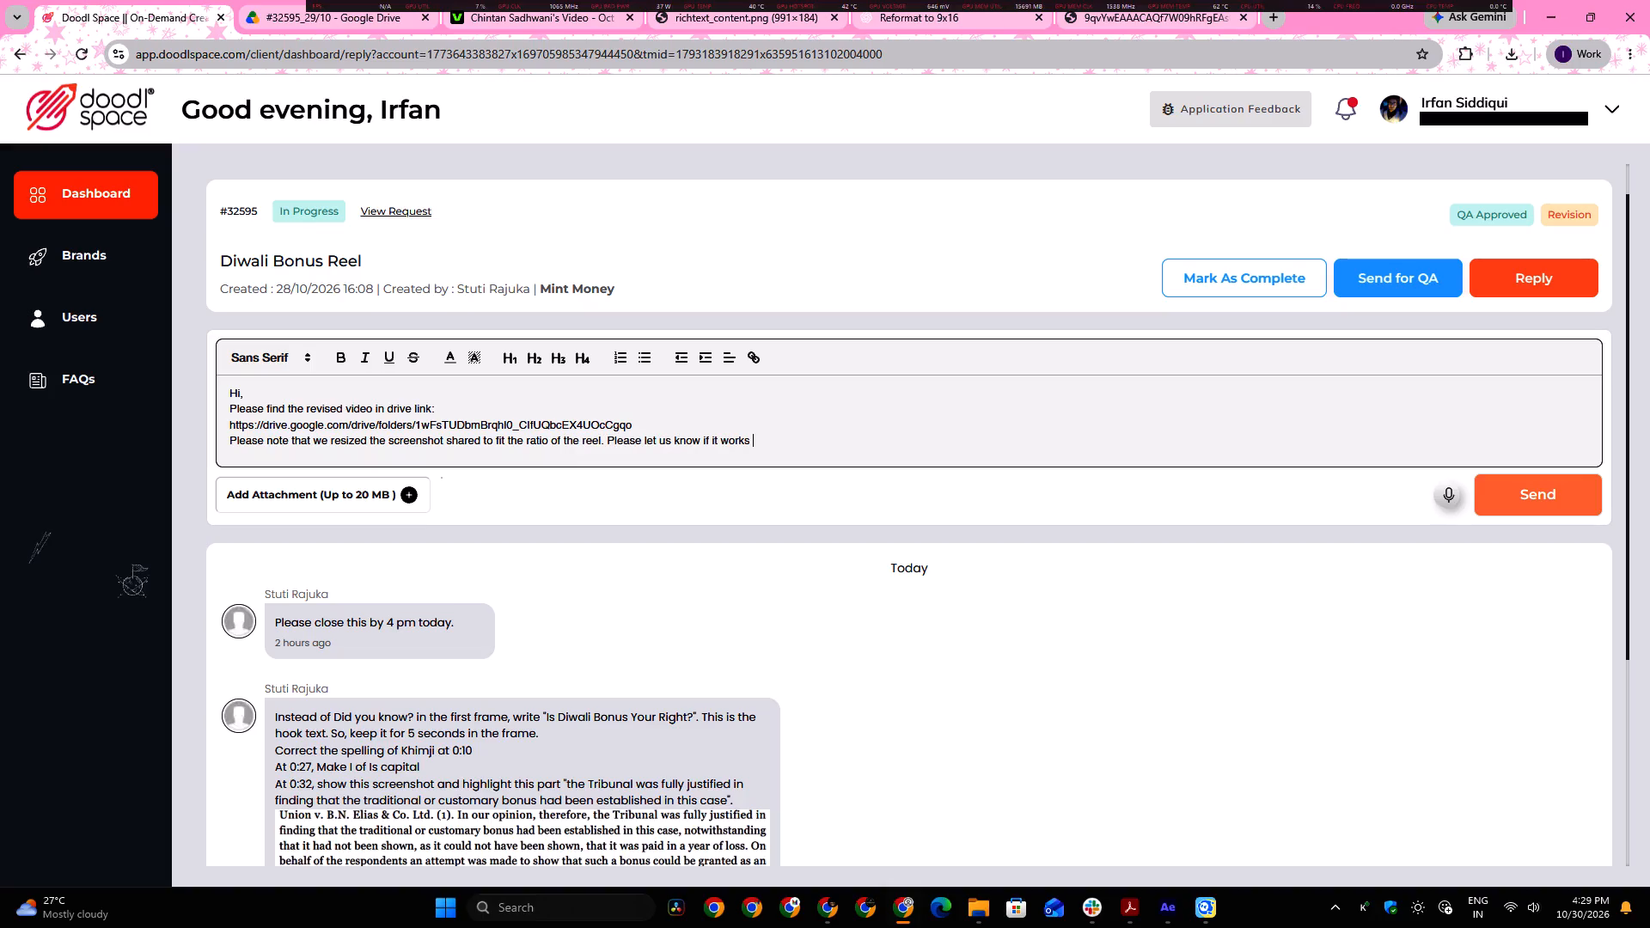
{"action": "type", "text": "for you."}
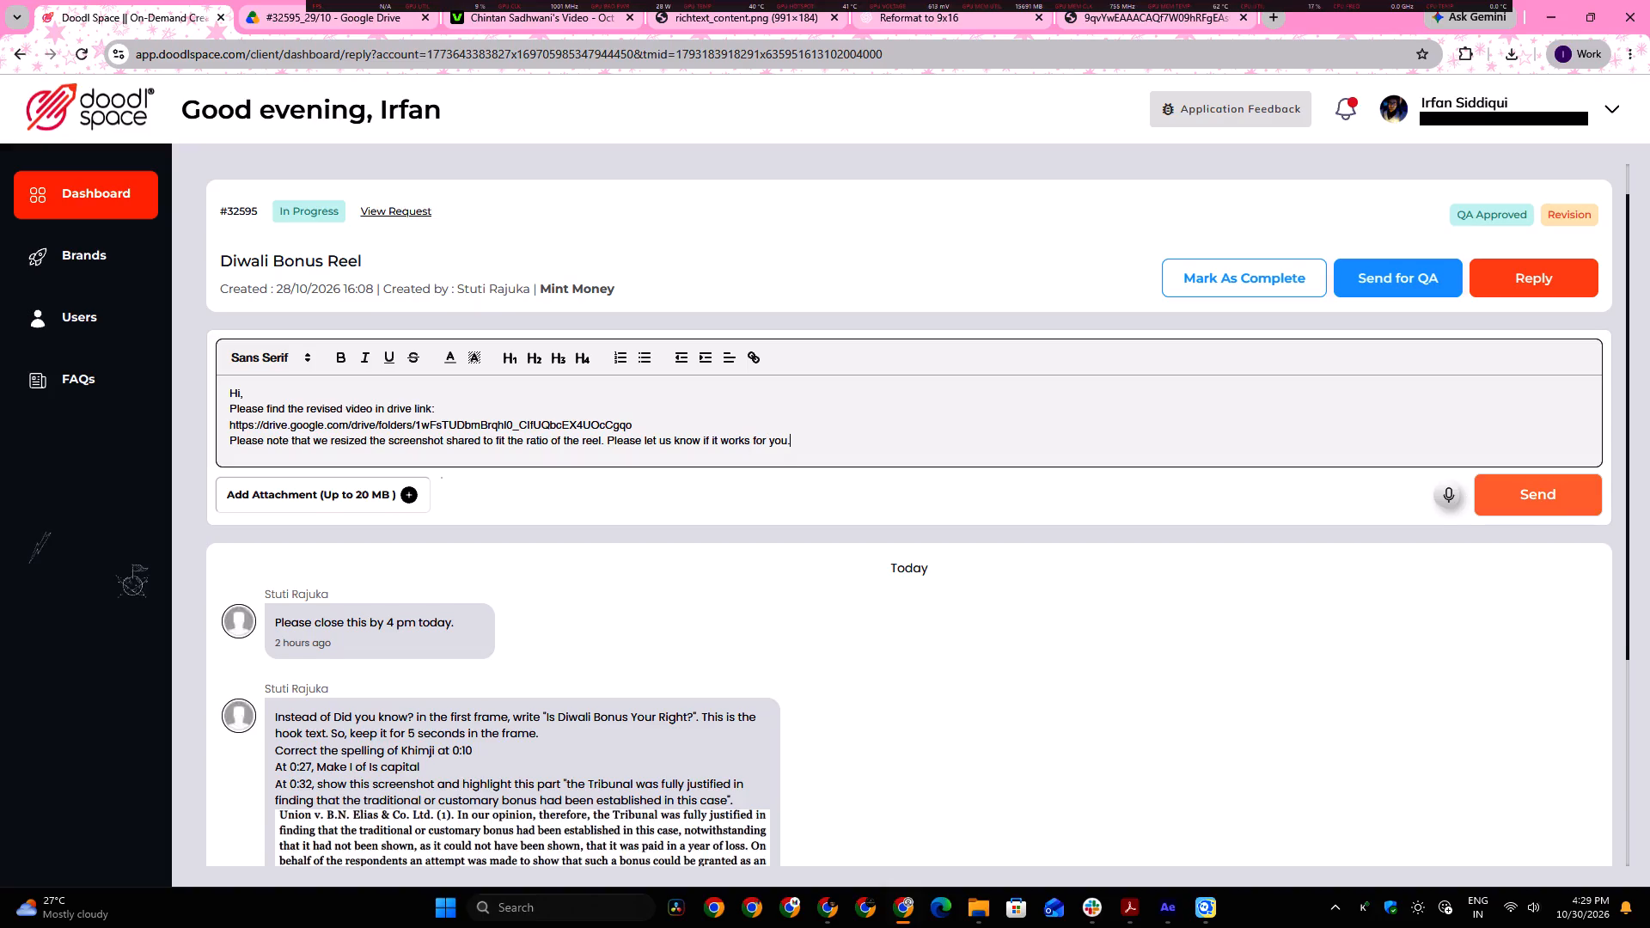
Close the reply with "Thank you" on its own line.
{"action": "key", "text": "shift+Return"}
{"action": "type", "text": "Thank 7"}
{"action": "key", "text": "BackSpace"}
{"action": "type", "text": "you"}
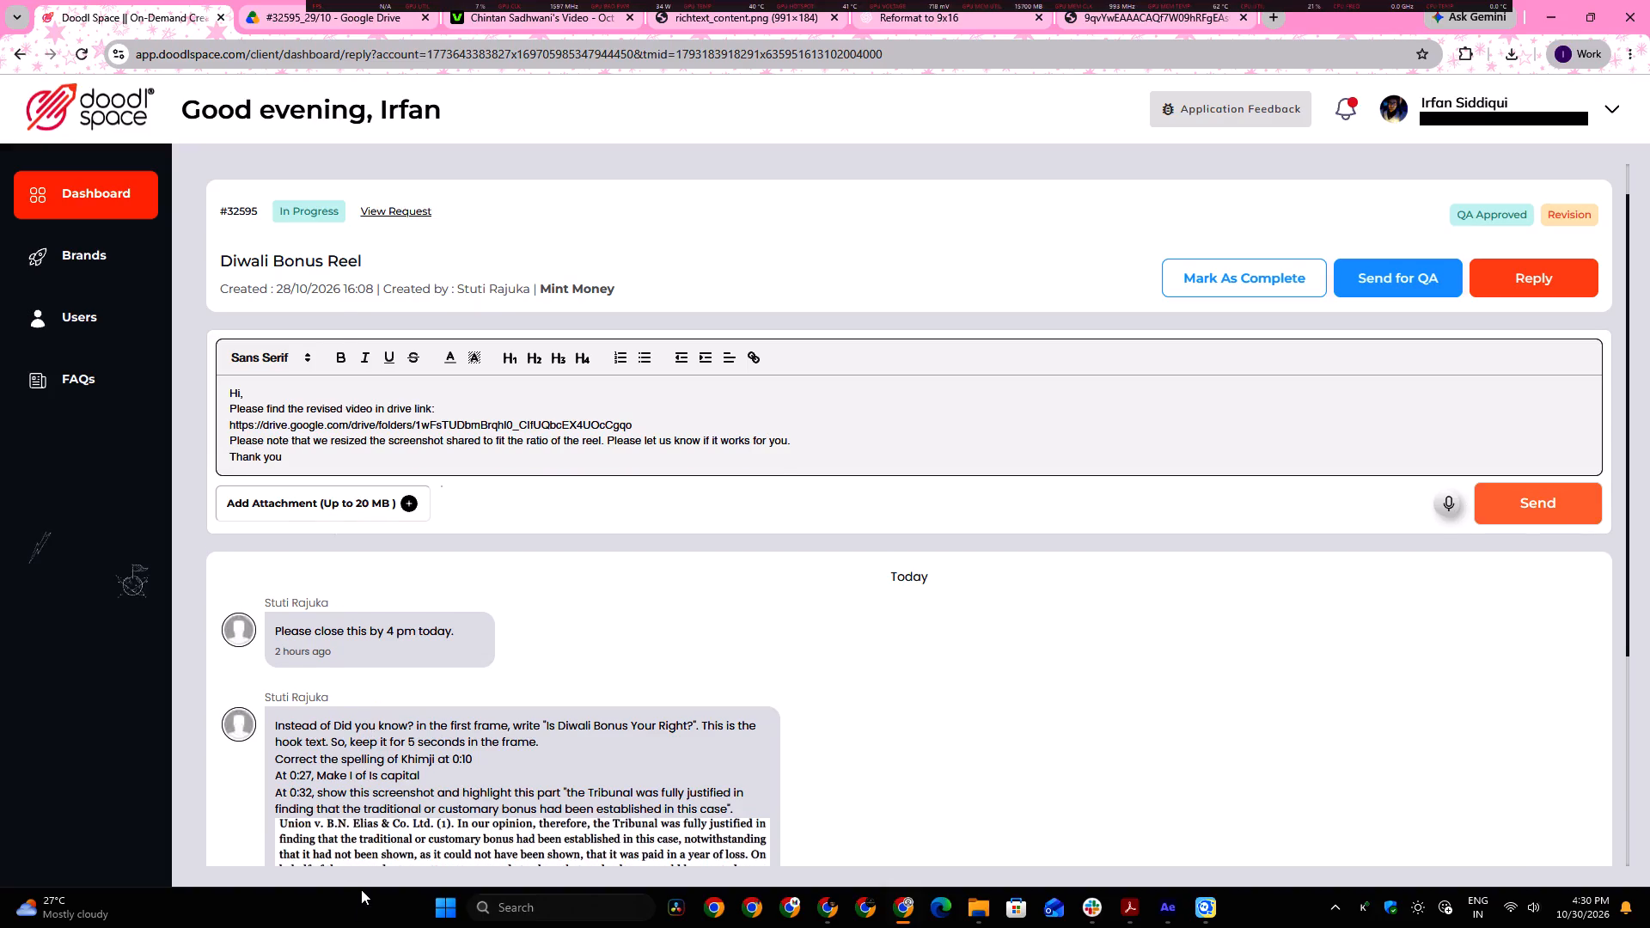
Send the reply as a draft submission, confirming all six design checks from Design Fundamentals to Correct File Format & Naming.
{"action": "left_click", "coordinate": [1541, 511]}
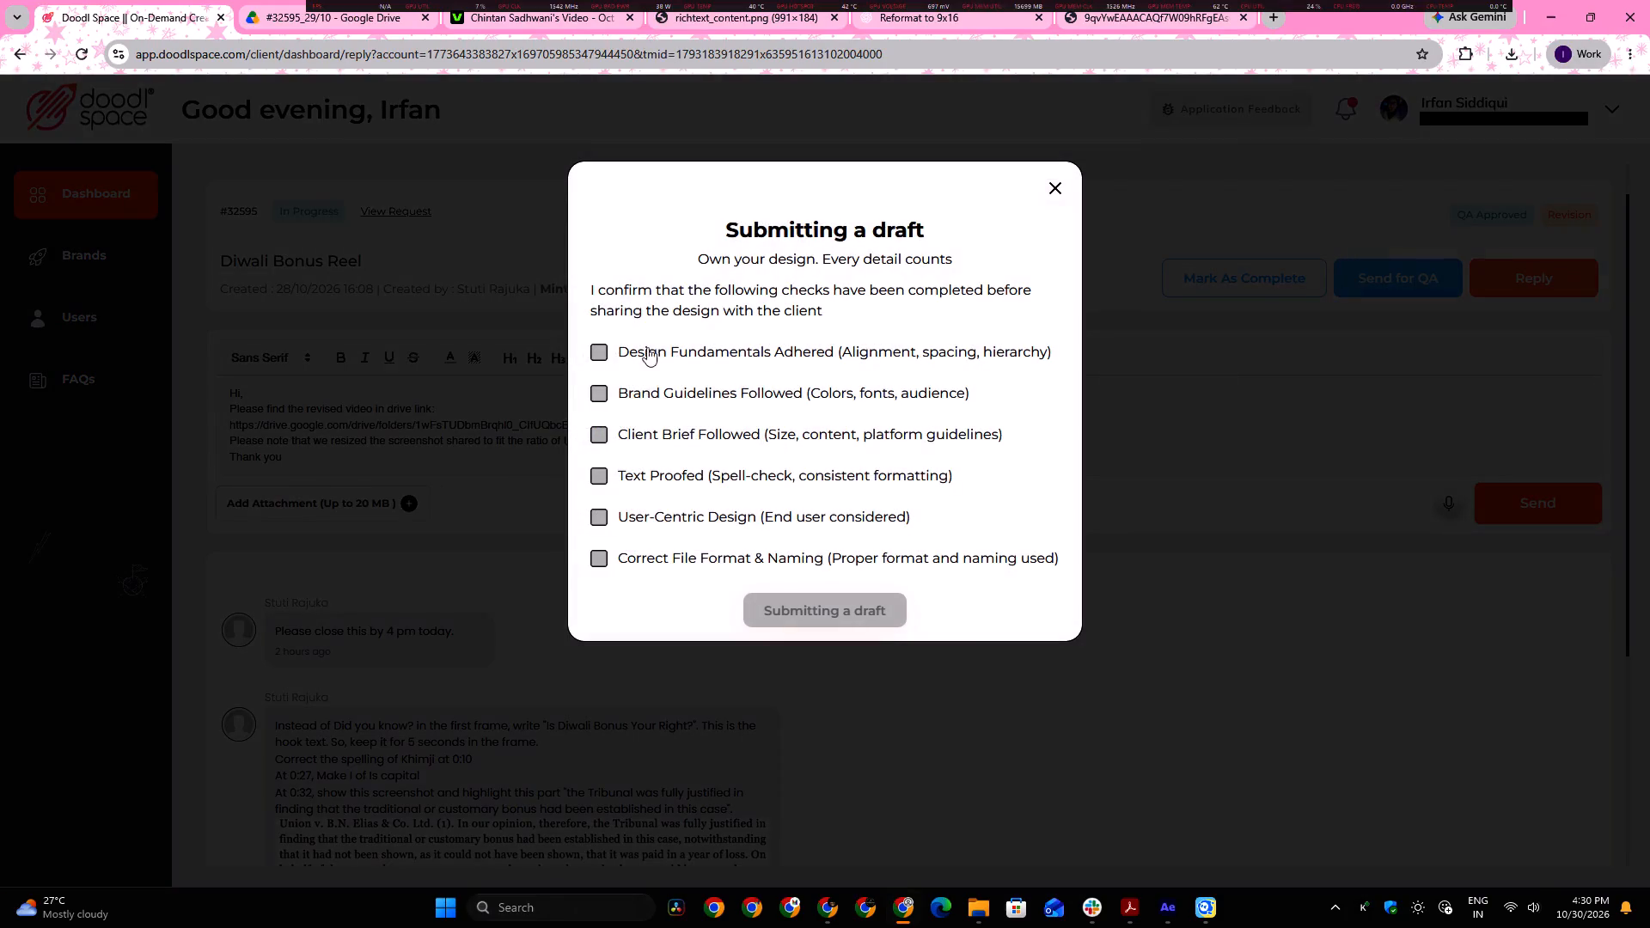
{"action": "left_click", "coordinate": [652, 345]}
{"action": "left_click", "coordinate": [638, 405]}
{"action": "left_click", "coordinate": [632, 437]}
{"action": "left_click", "coordinate": [630, 474]}
{"action": "left_click", "coordinate": [628, 510]}
{"action": "left_click", "coordinate": [624, 540]}
{"action": "left_click", "coordinate": [812, 614]}
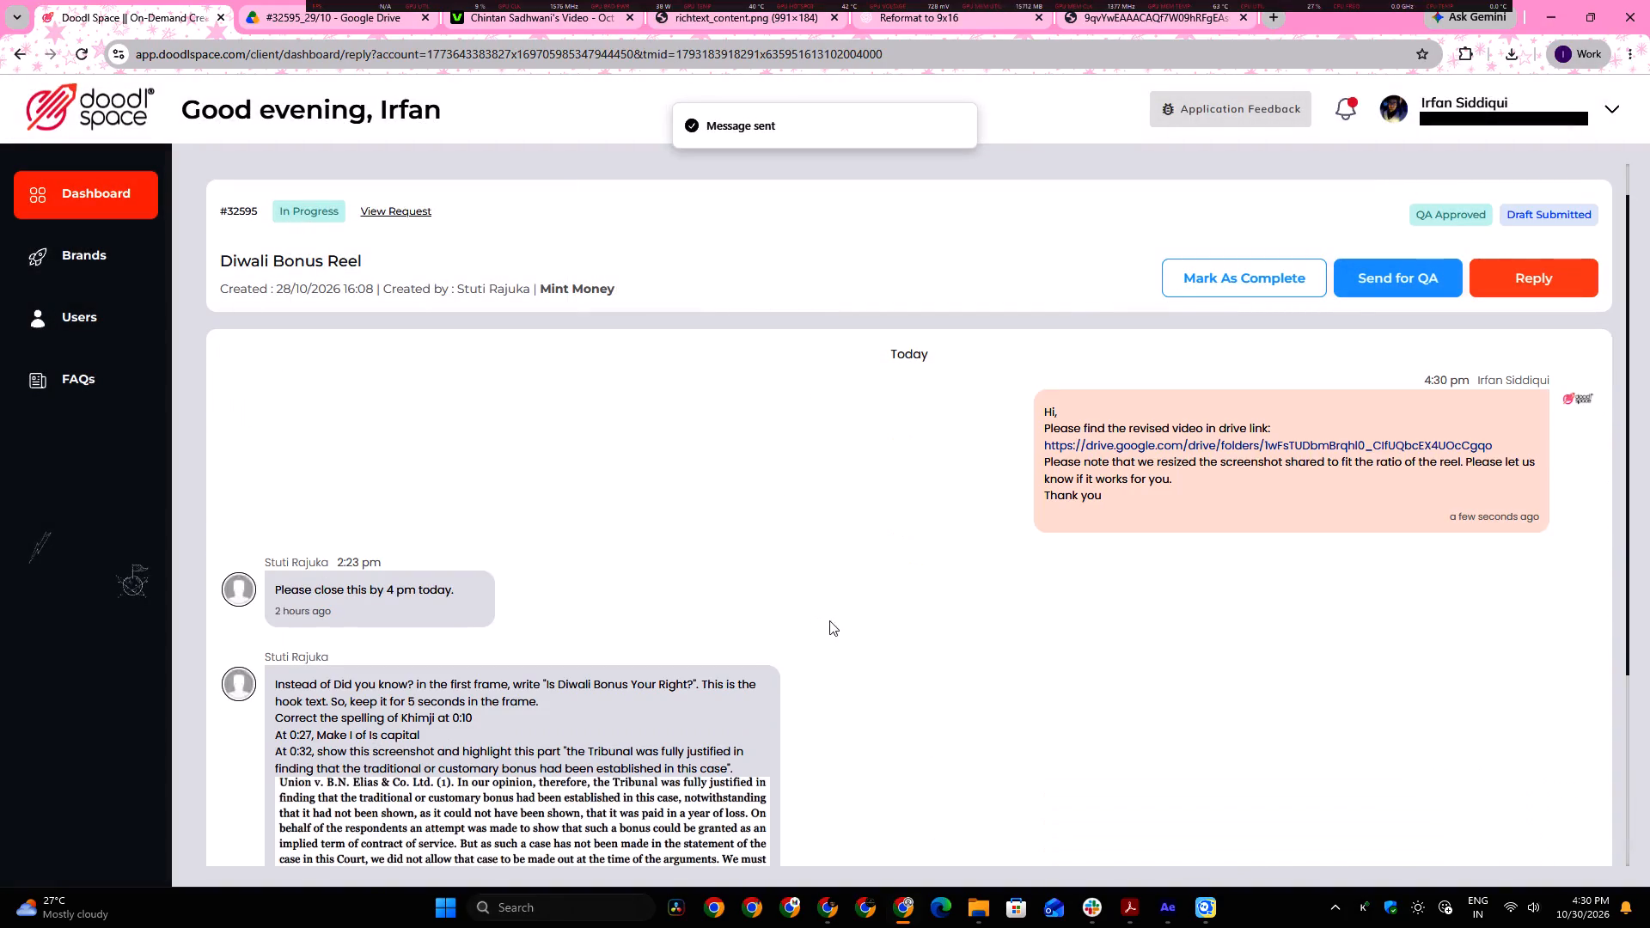
Check the Drive folder through the link in the sent message, close it, and return to the All Tickets list.
{"action": "left_click", "coordinate": [1130, 446]}
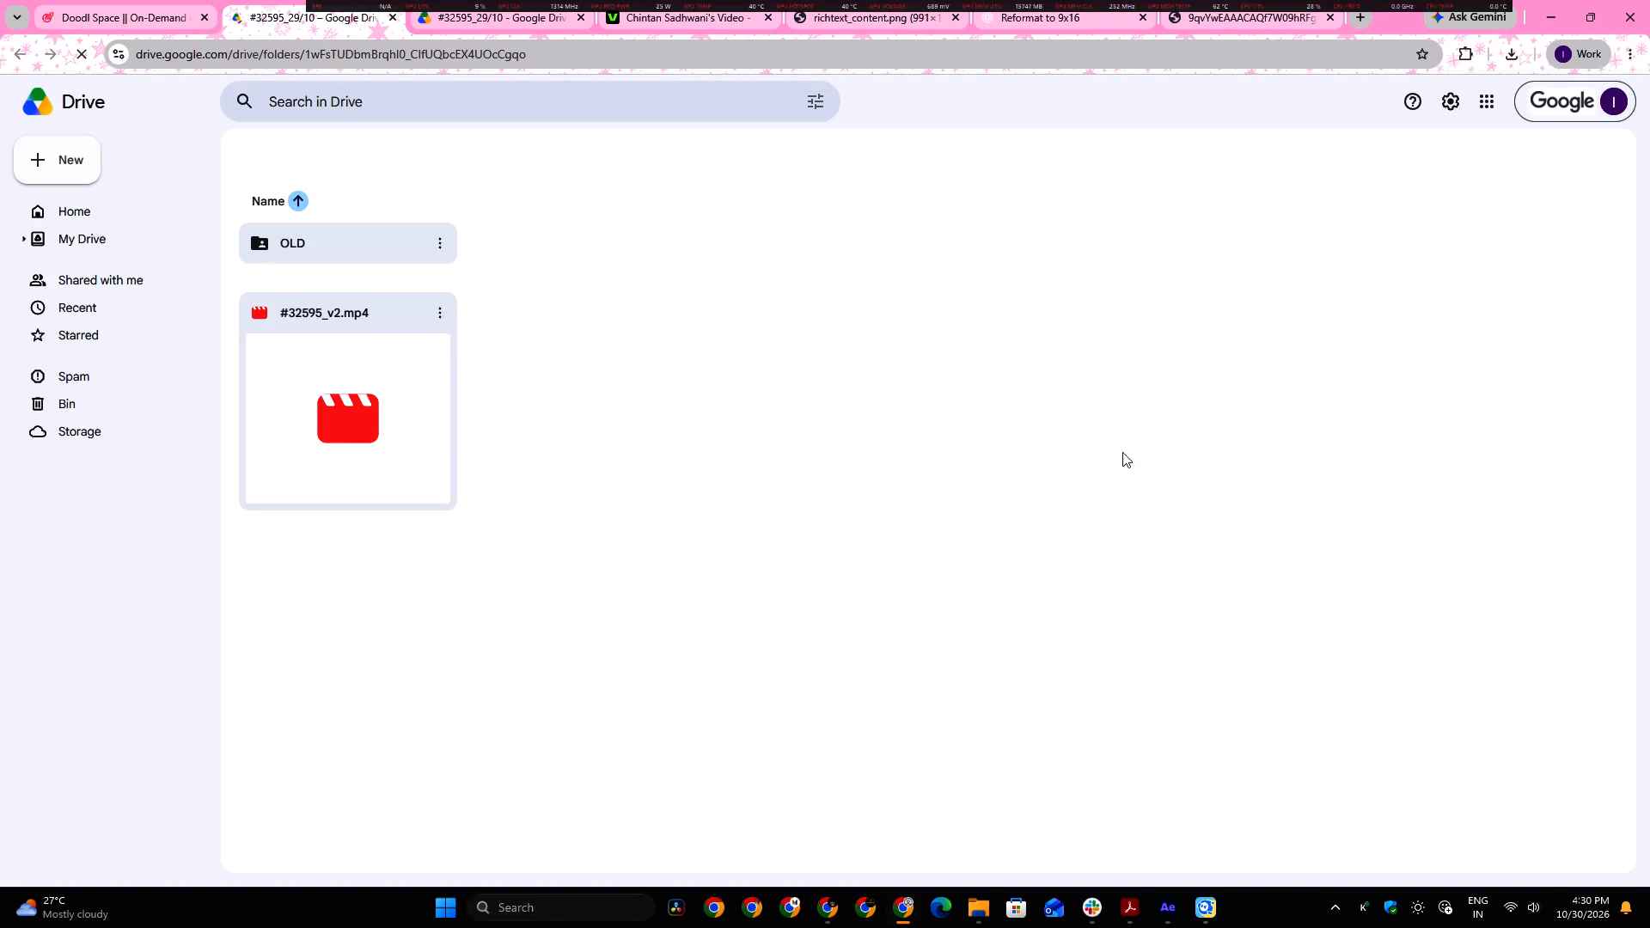
{"action": "middle_click", "coordinate": [316, 28]}
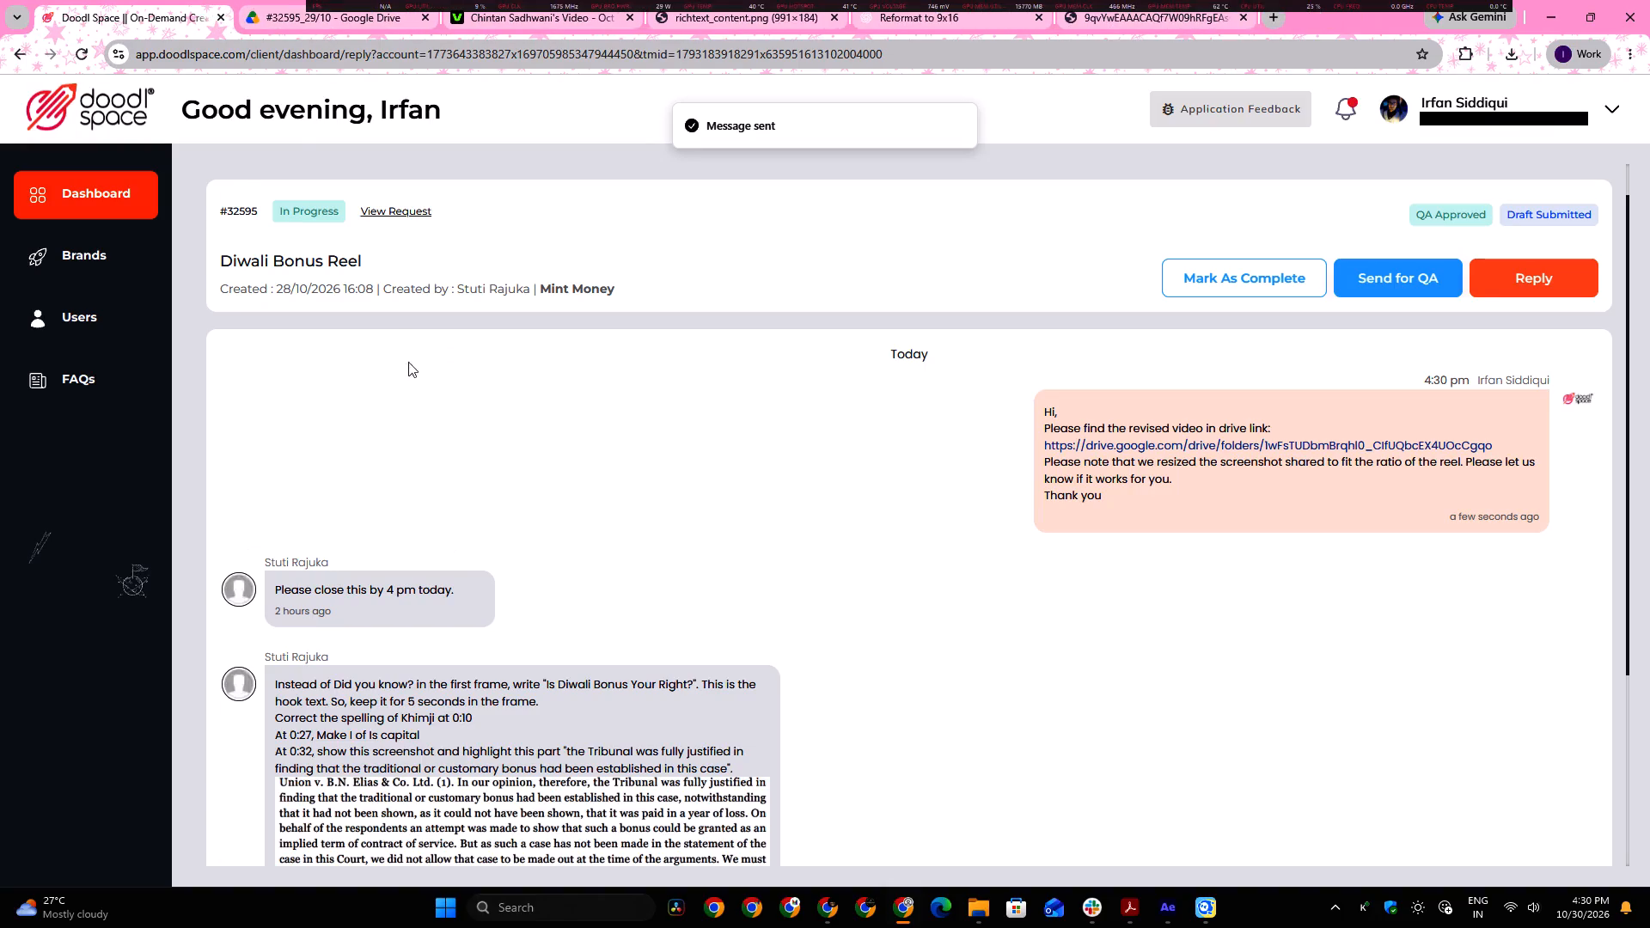
{"action": "scroll", "coordinate": [345, 253], "scroll_direction": "up", "scroll_amount": 2}
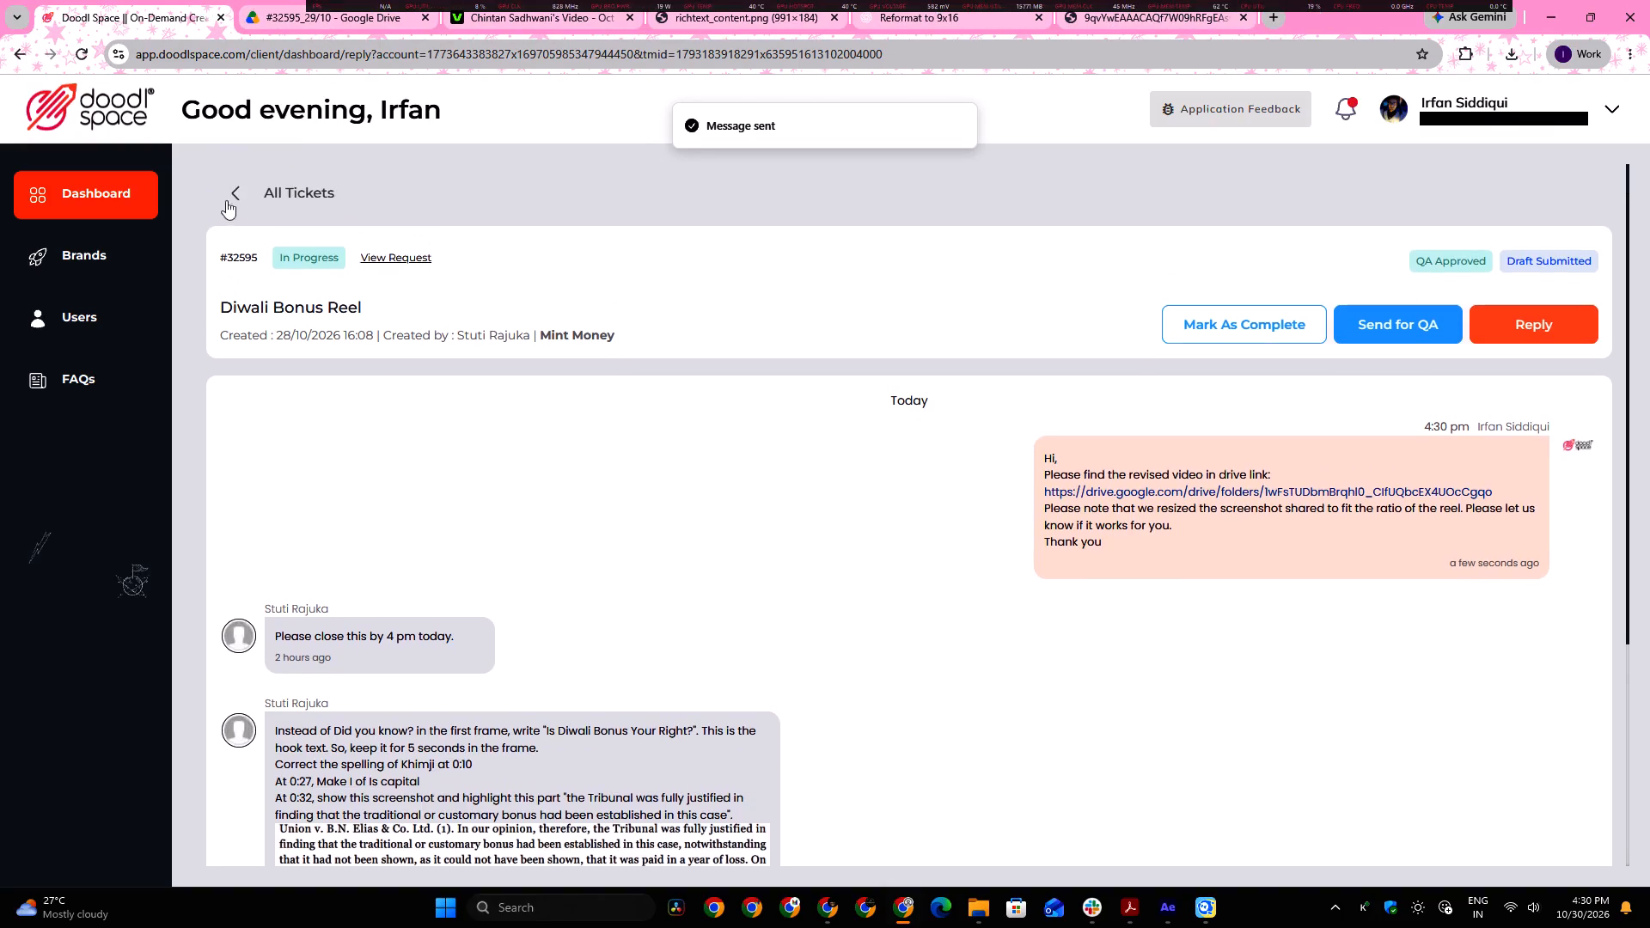
{"action": "left_click", "coordinate": [226, 189]}
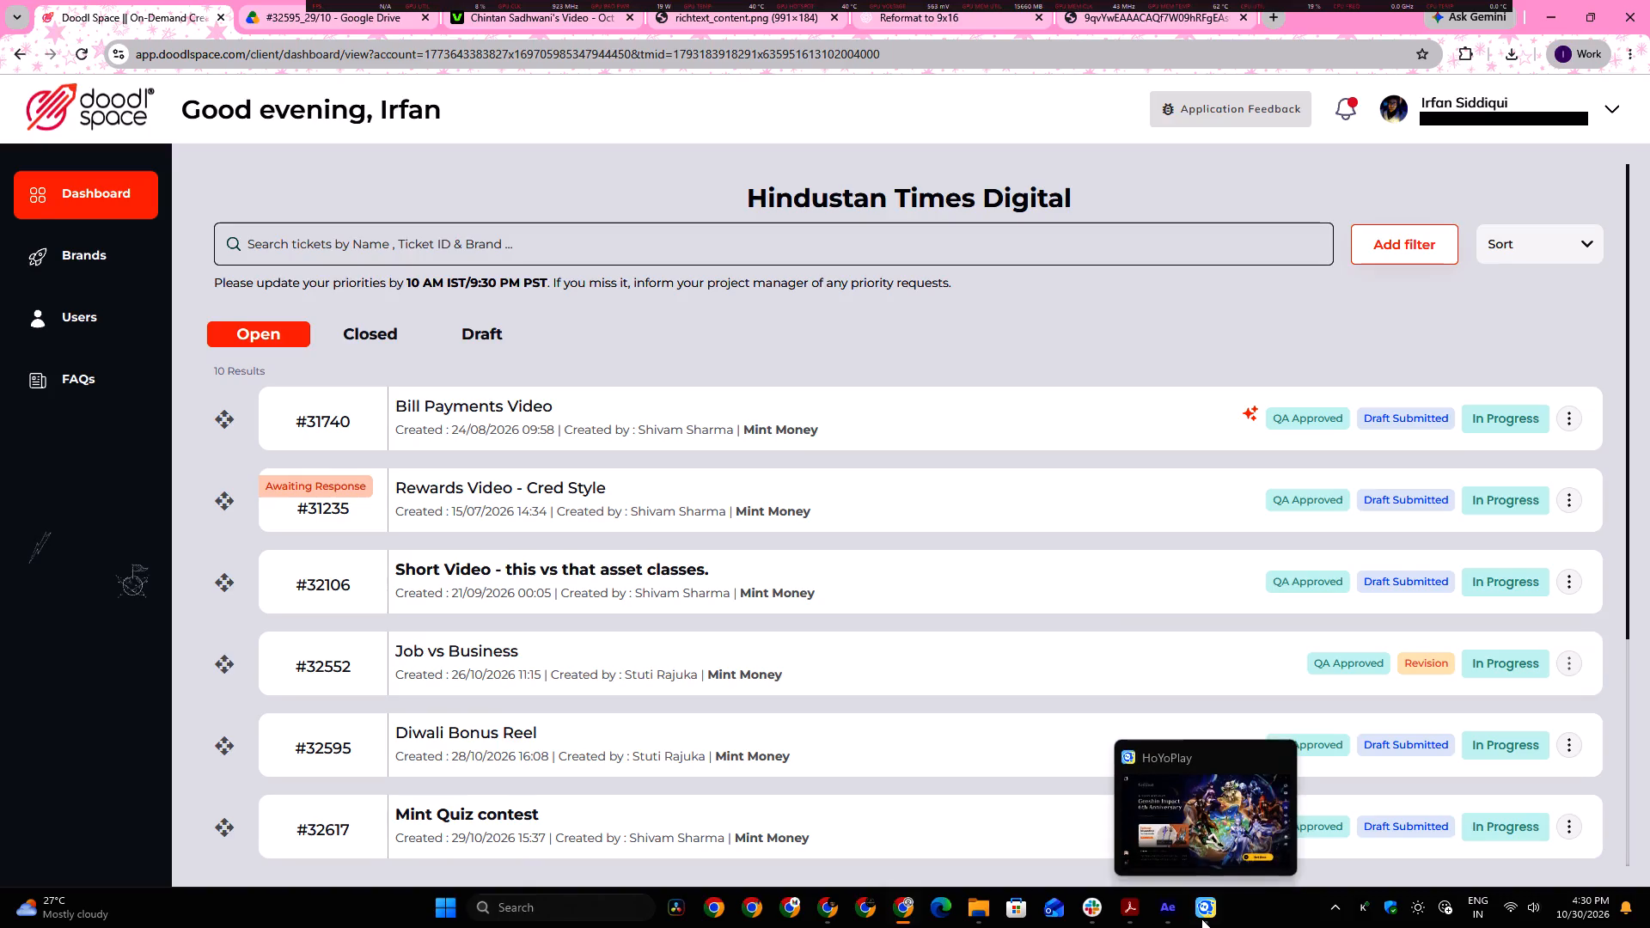
Switch to the HoYoPlay game launcher.
{"action": "left_click", "coordinate": [1227, 834]}
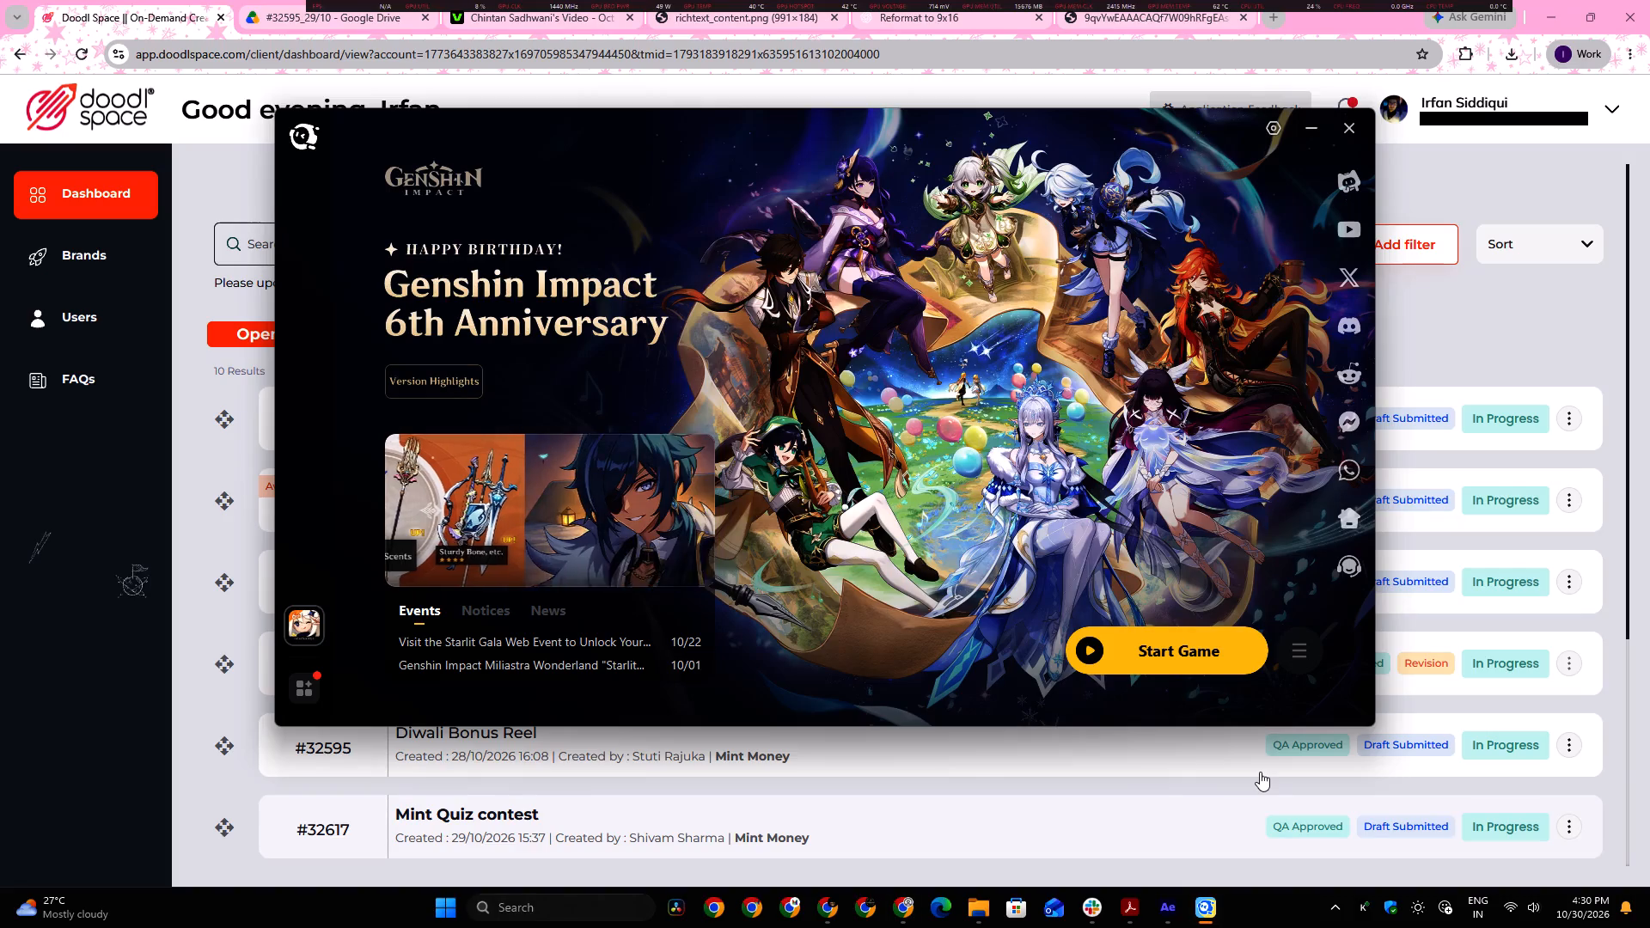